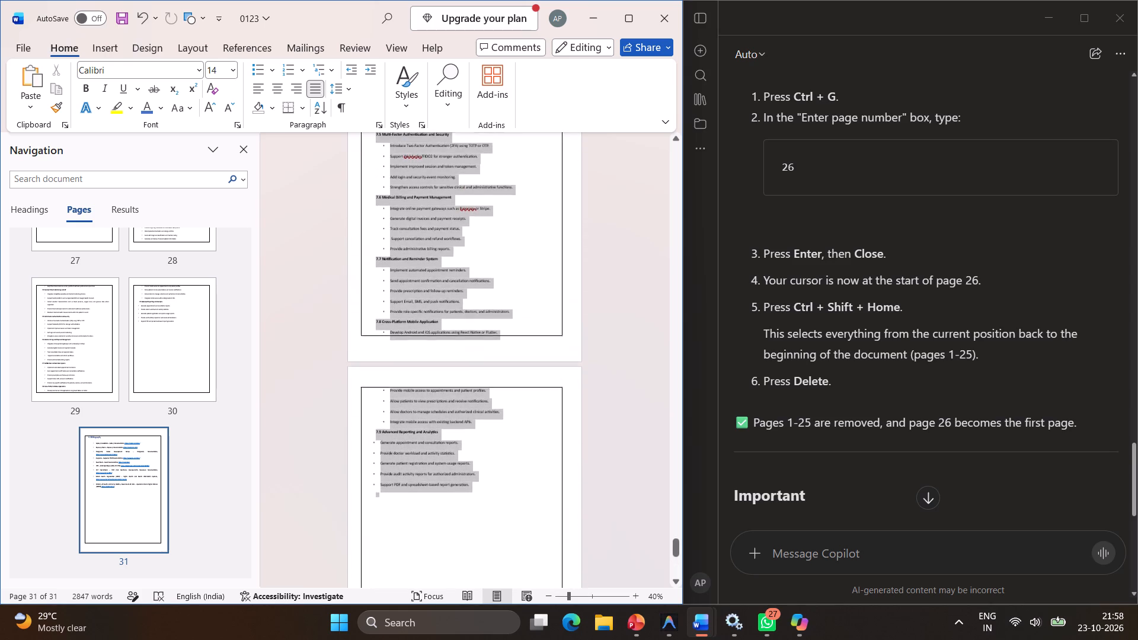
pyautogui.moveTo(347, 124); pyautogui.dragTo(345, 111)
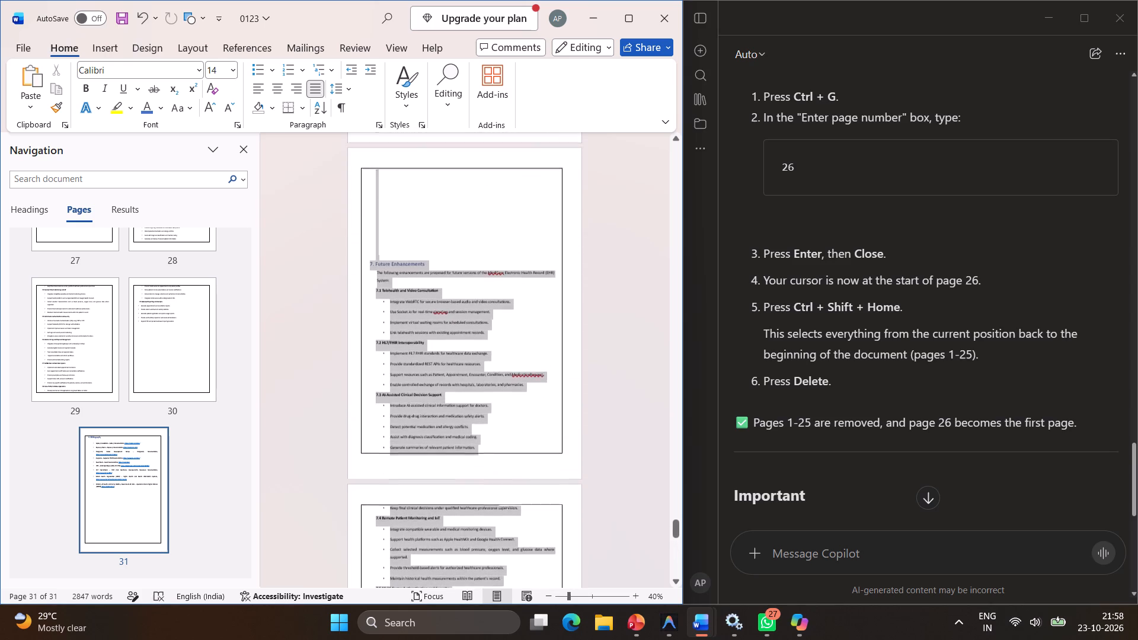
pyautogui.moveTo(345, 111); pyautogui.dragTo(344, 113)
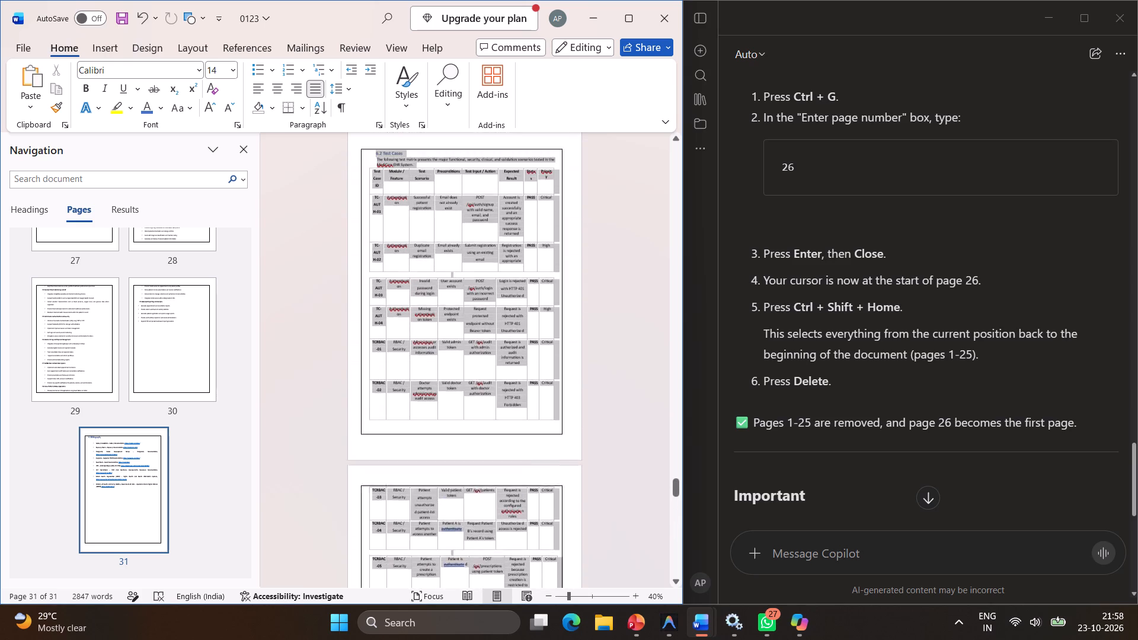
pyautogui.moveTo(344, 113); pyautogui.dragTo(343, 113)
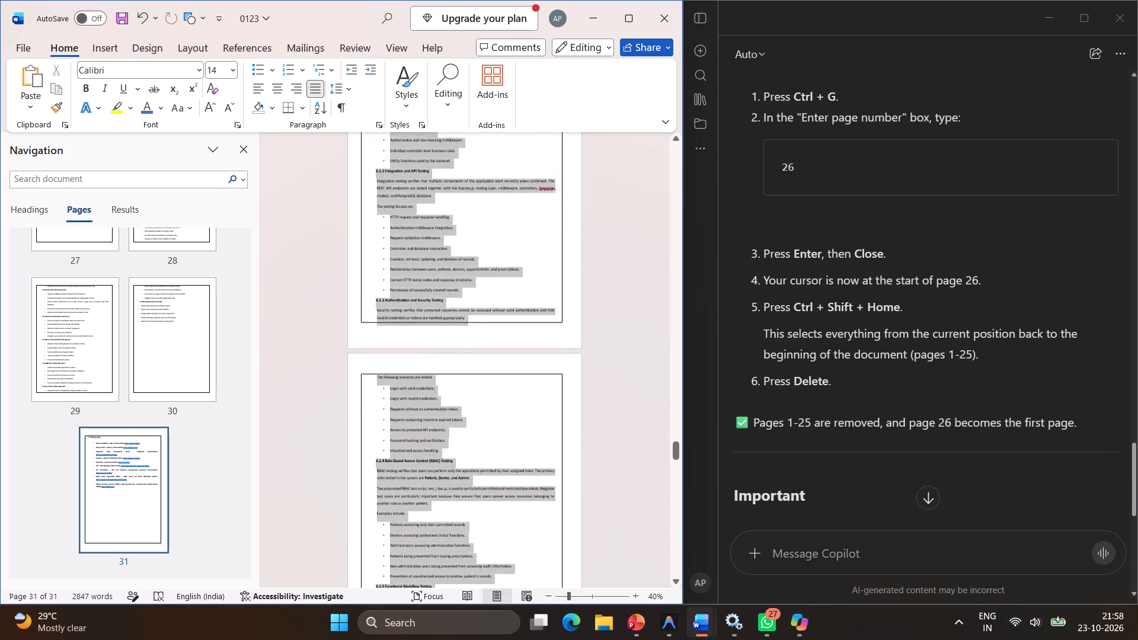
pyautogui.moveTo(343, 113); pyautogui.dragTo(343, 113)
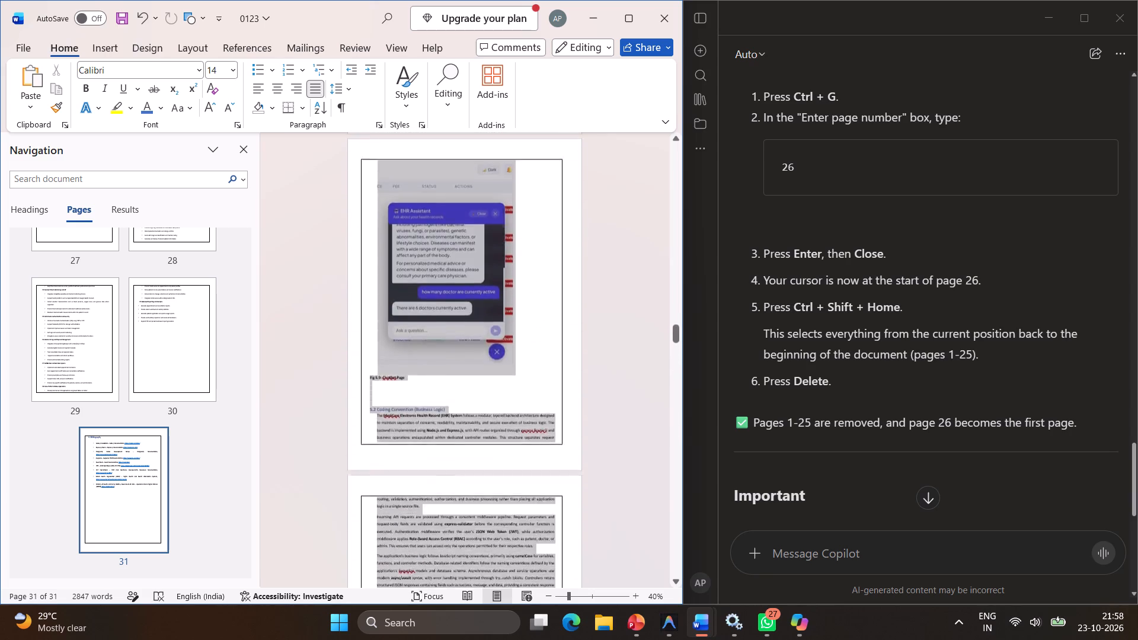
pyautogui.moveTo(343, 113); pyautogui.dragTo(338, 113)
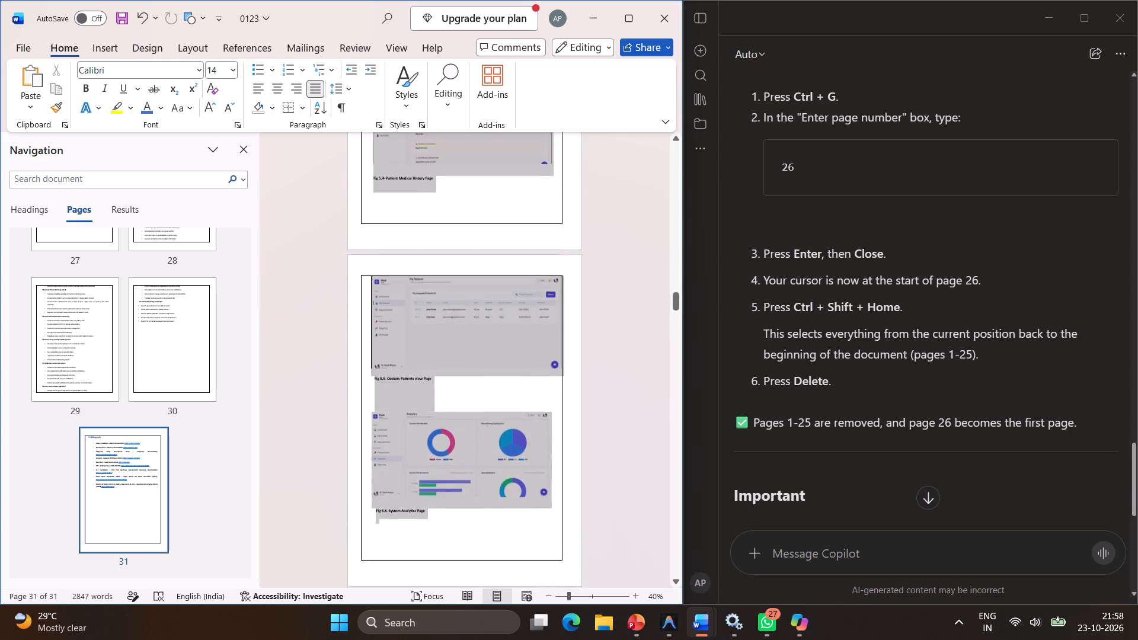
pyautogui.moveTo(338, 113); pyautogui.dragTo(337, 114)
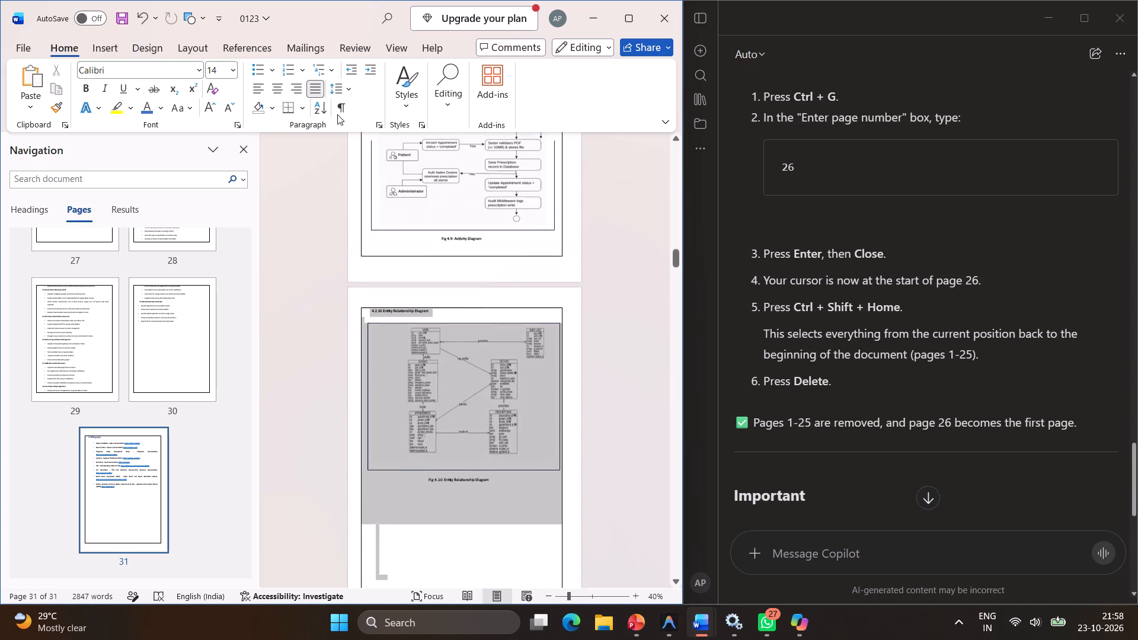
pyautogui.moveTo(337, 114); pyautogui.dragTo(340, 131)
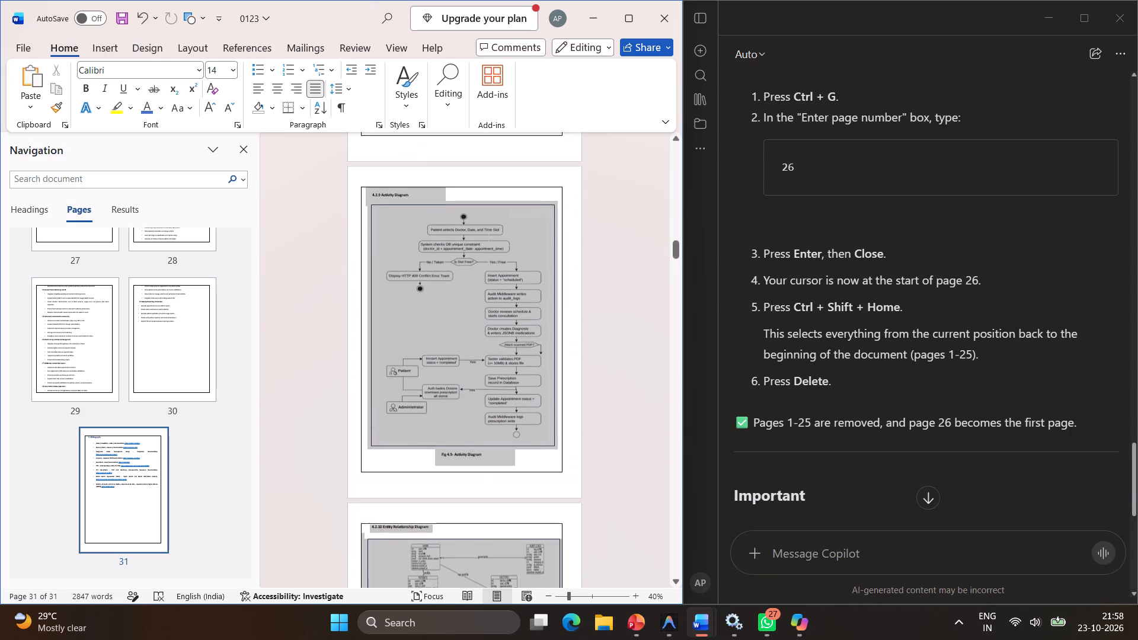
pyautogui.moveTo(340, 131); pyautogui.dragTo(339, 140)
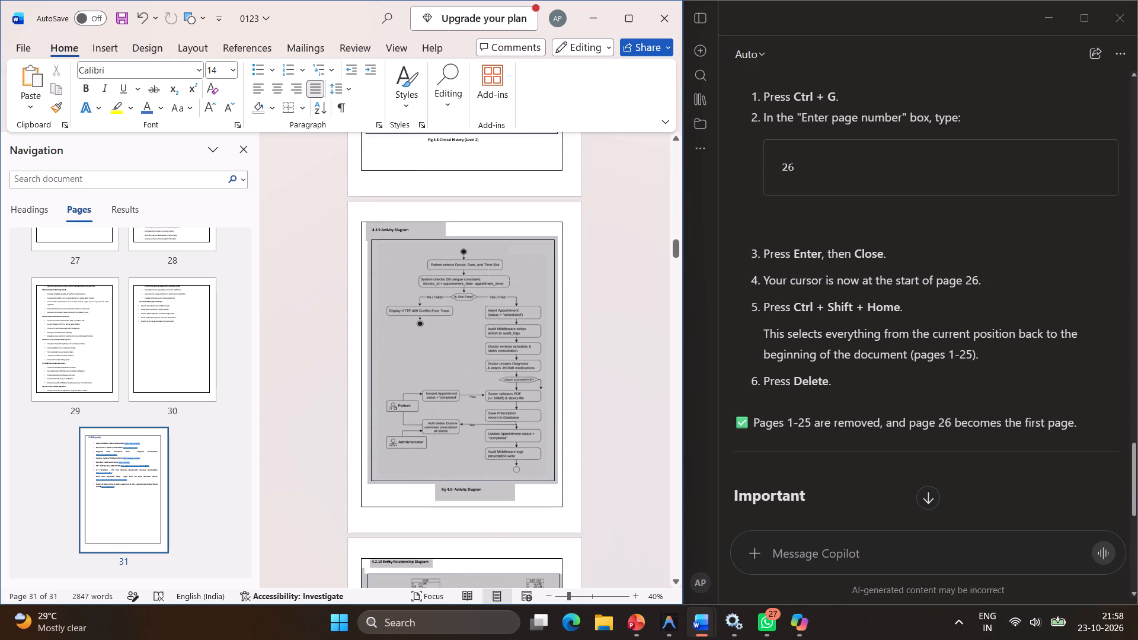
pyautogui.moveTo(339, 140); pyautogui.dragTo(349, 161)
pyautogui.moveTo(349, 161); pyautogui.dragTo(375, 229)
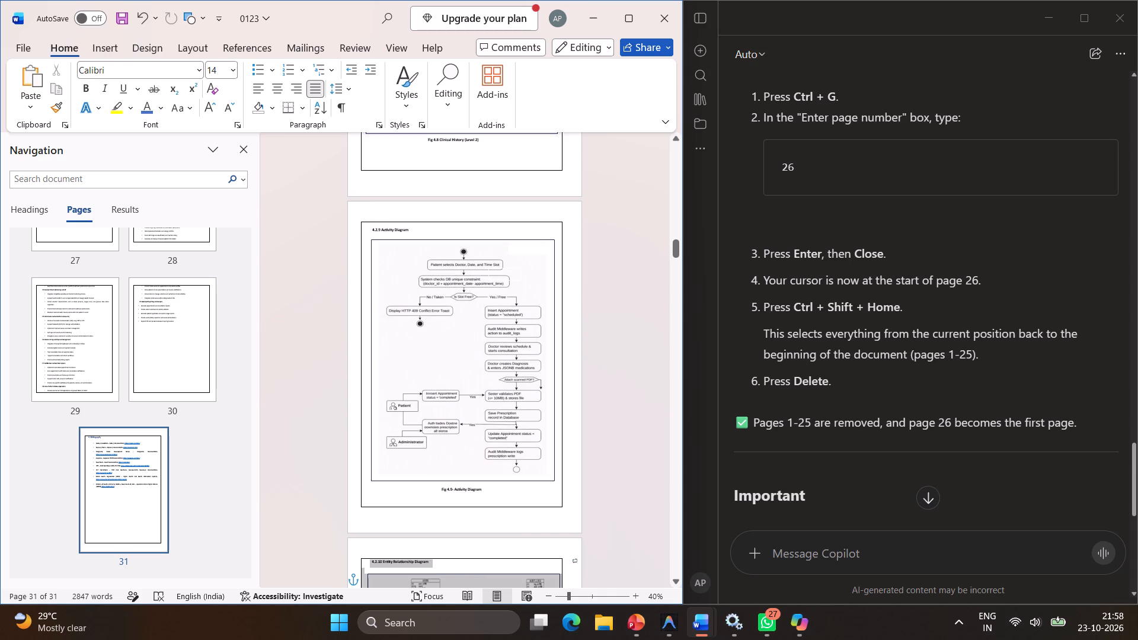
pyautogui.moveTo(375, 229); pyautogui.dragTo(310, 186)
pyautogui.scroll(1, 310, 186)
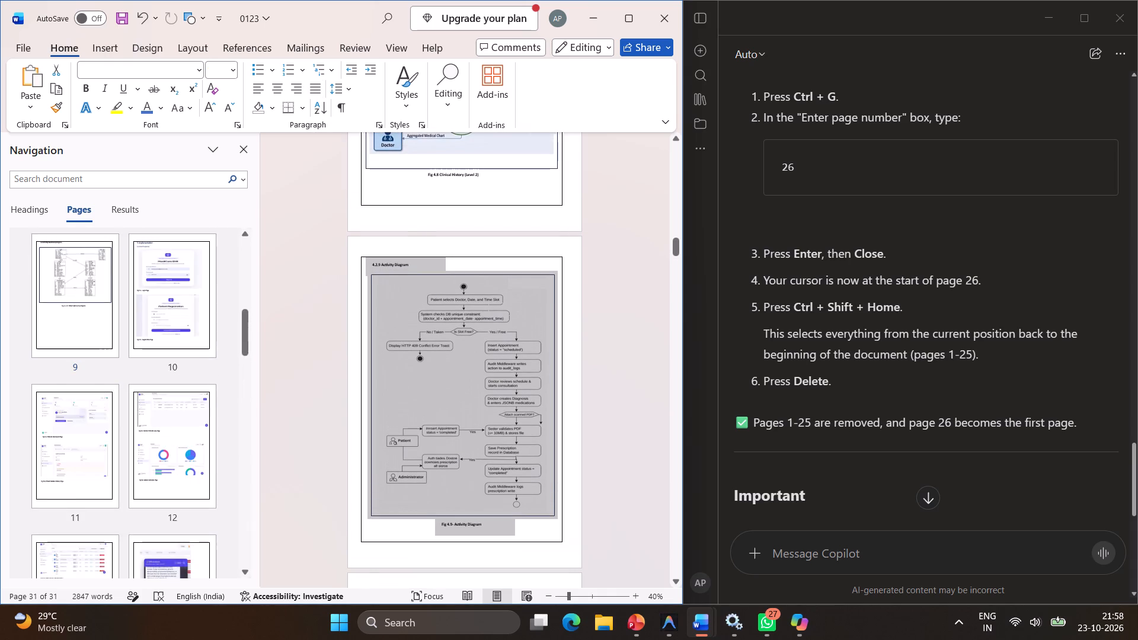
pyautogui.scroll(1, 310, 186)
pyautogui.press('Delete')
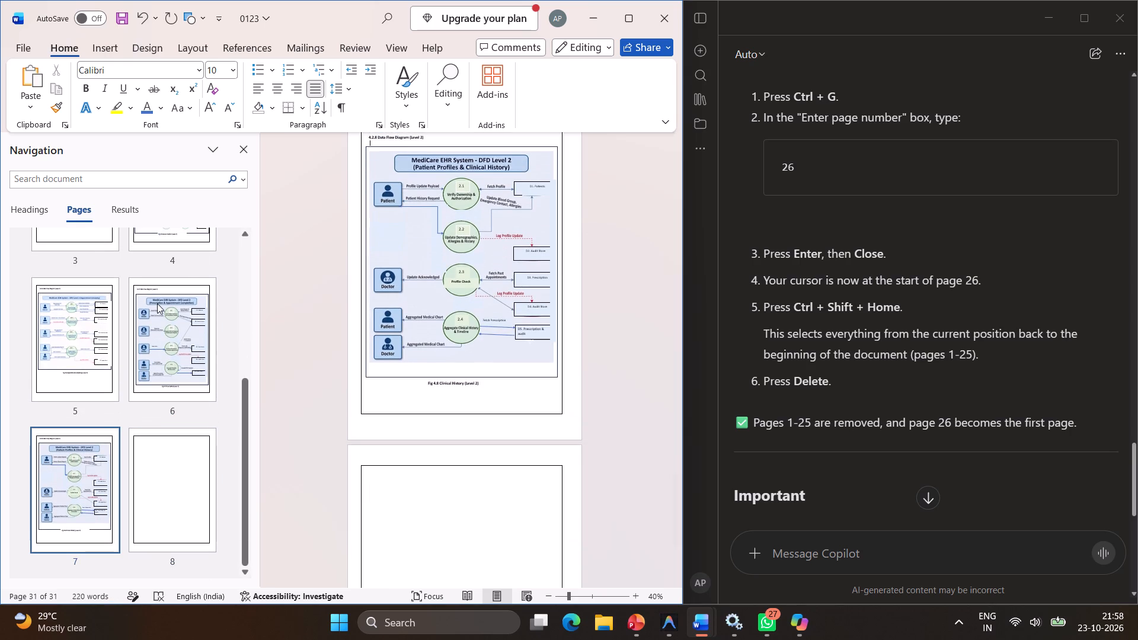
# Remove the blank page 8 left at the end of the document, after the Clinical History data flow diagram.
pyautogui.hscroll(2, 155, 304)
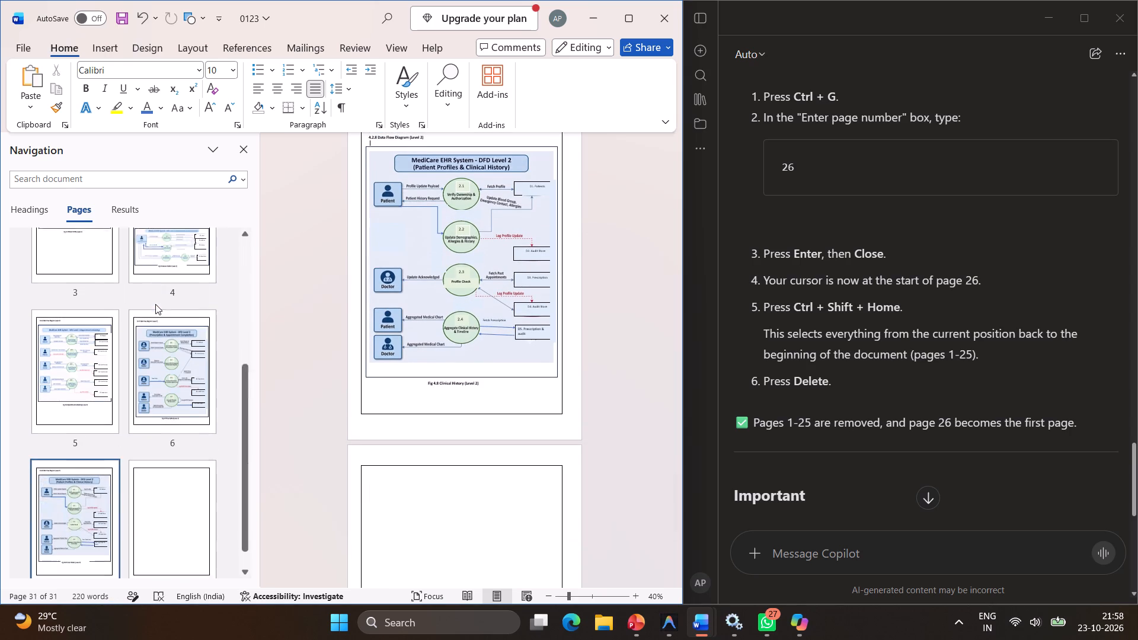
pyautogui.hscroll(1, 155, 304)
pyautogui.click(166, 496)
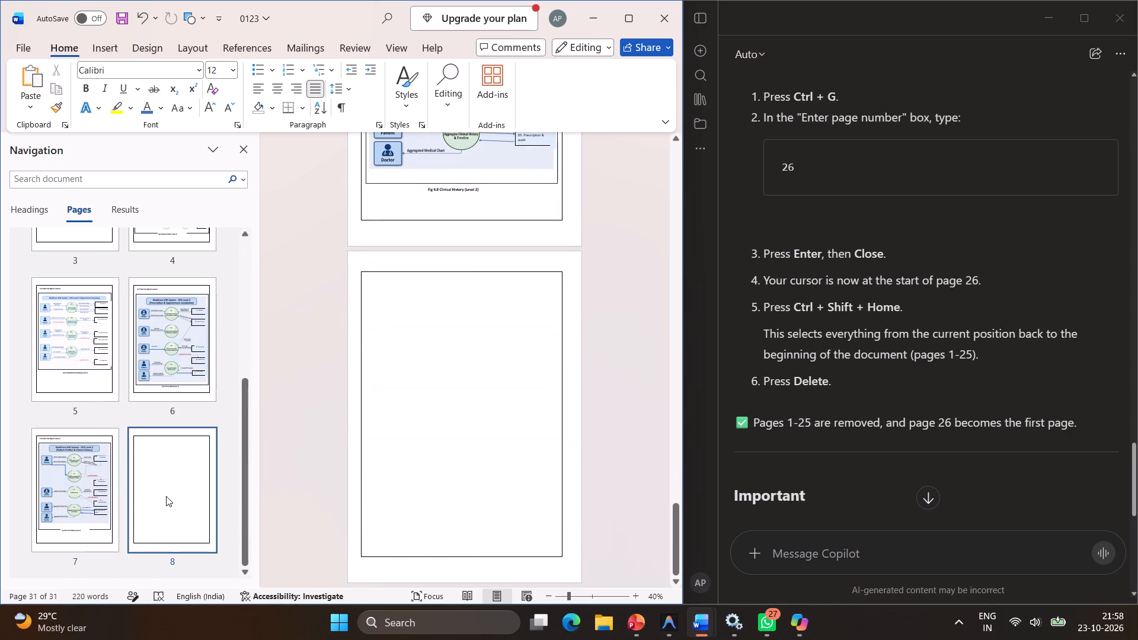
pyautogui.press('Delete')
pyautogui.press('Delete')
pyautogui.click(484, 469)
pyautogui.press('Delete')
pyautogui.press('Delete')
pyautogui.press('Delete')
pyautogui.press('Delete')
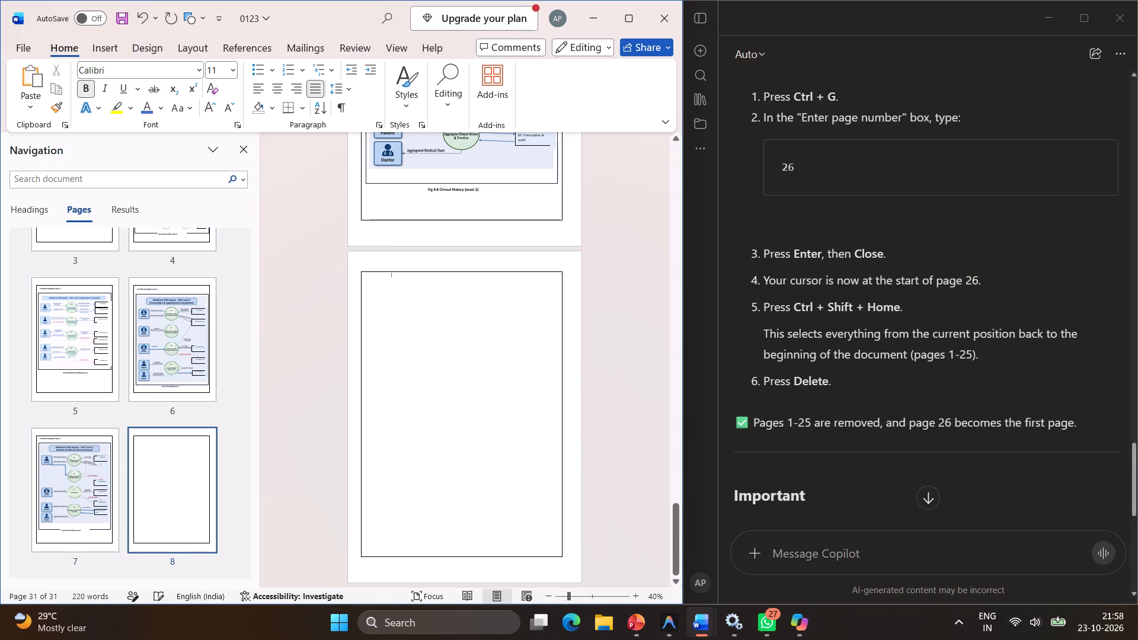
pyautogui.press('BackSpace')
pyautogui.press('BackSpace')
pyautogui.press('BackSpace')
pyautogui.press('Delete')
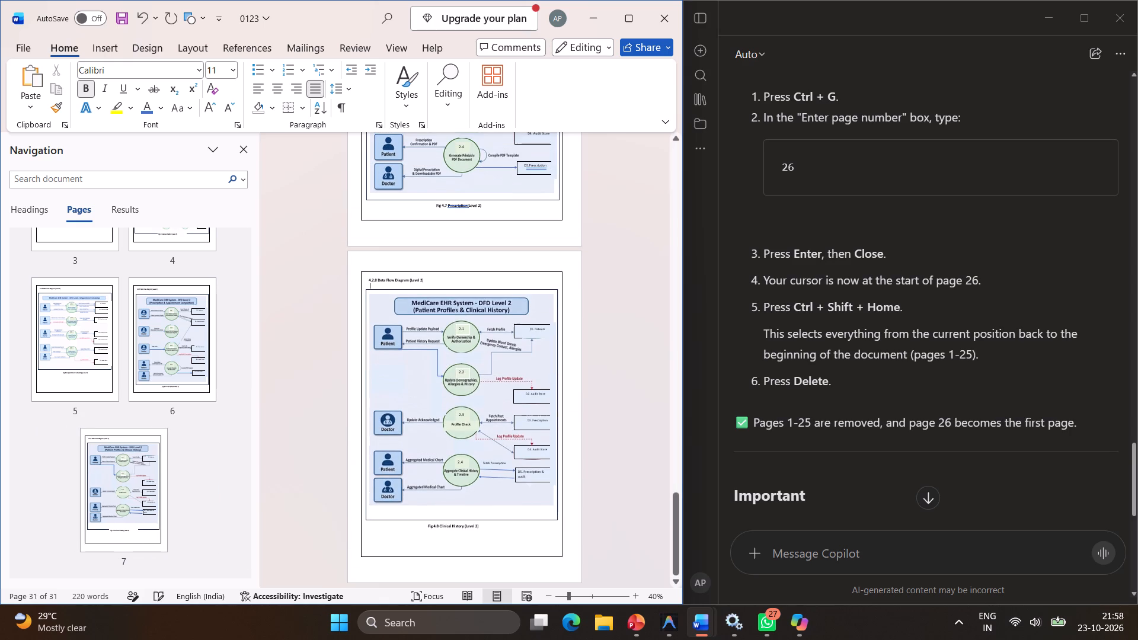
# Review the remaining diagram pages from the last page back to the first.
pyautogui.click(284, 494)
pyautogui.scroll(1, 314, 383)
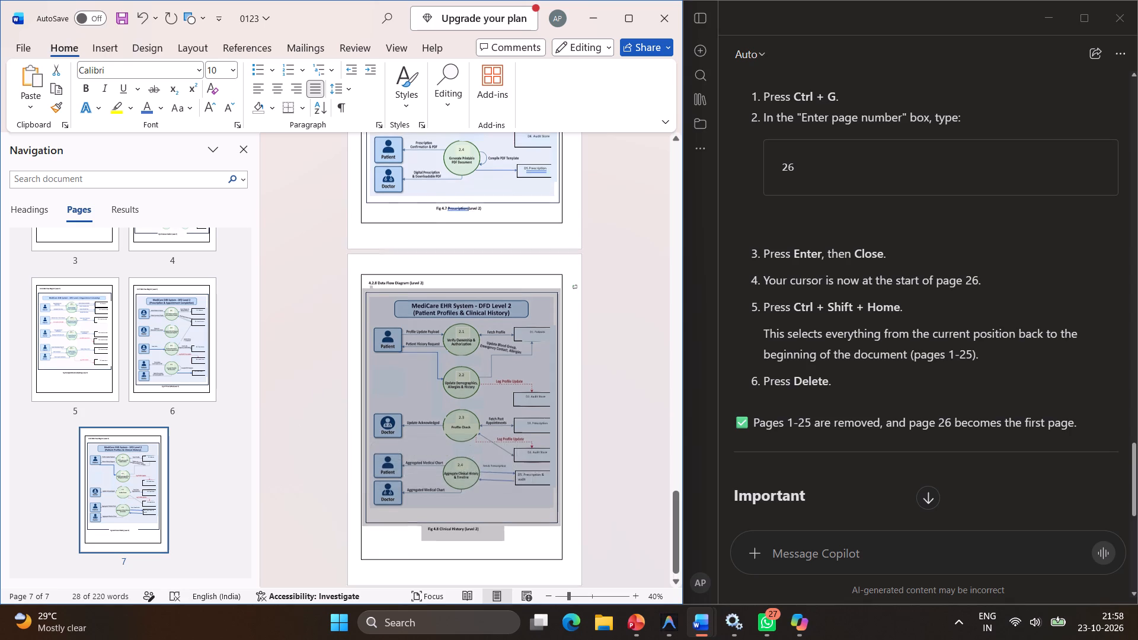
pyautogui.scroll(12, 314, 383)
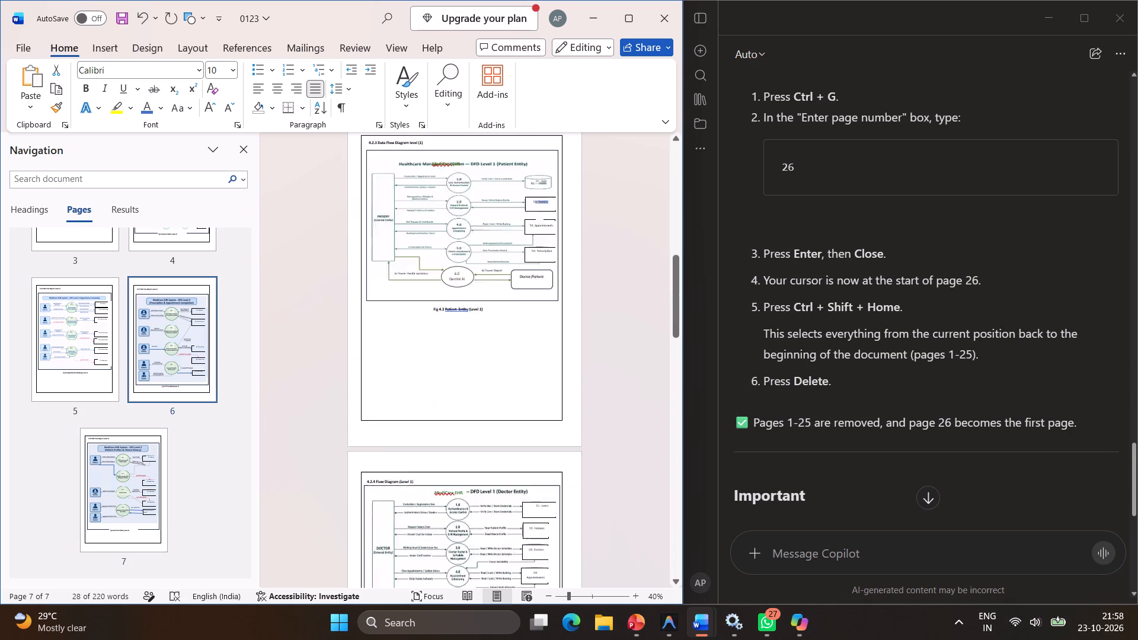
pyautogui.scroll(5, 314, 383)
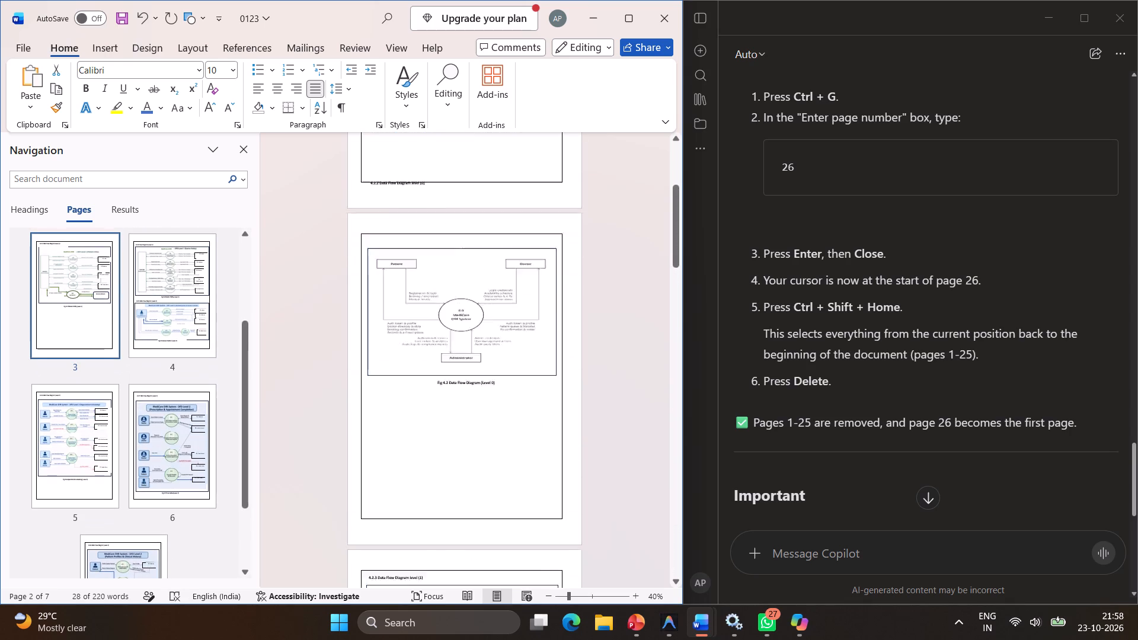
pyautogui.scroll(4, 314, 383)
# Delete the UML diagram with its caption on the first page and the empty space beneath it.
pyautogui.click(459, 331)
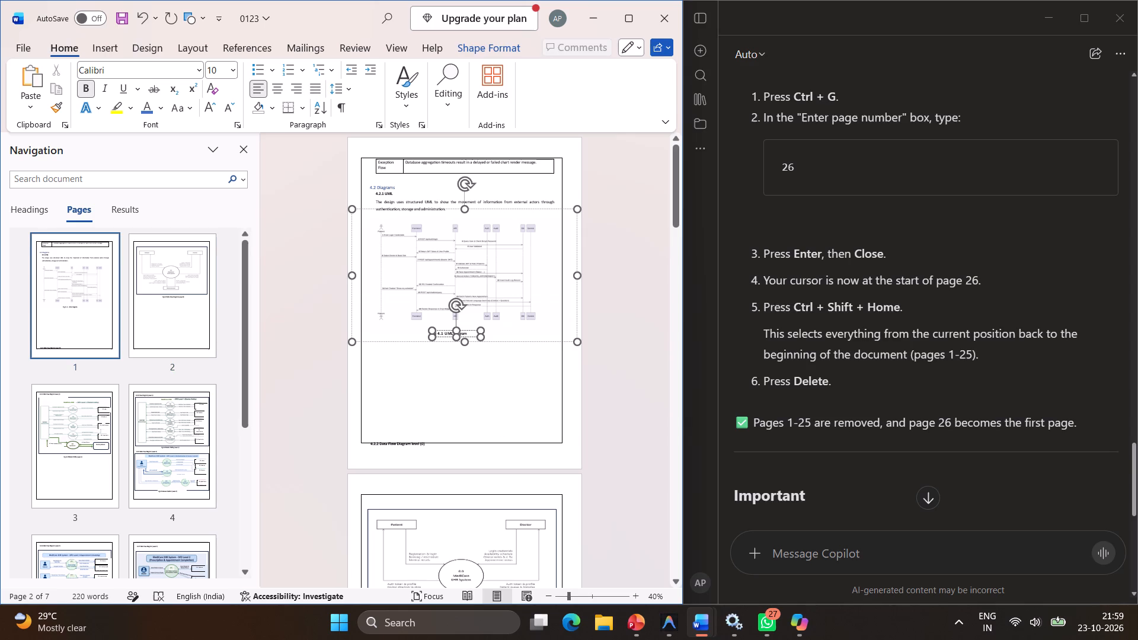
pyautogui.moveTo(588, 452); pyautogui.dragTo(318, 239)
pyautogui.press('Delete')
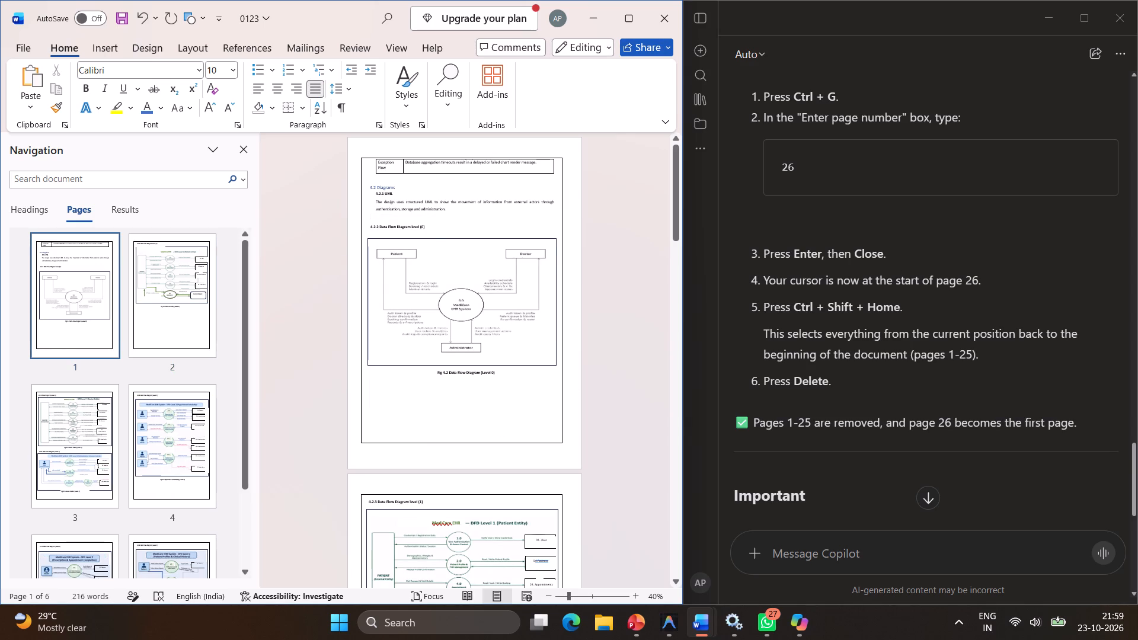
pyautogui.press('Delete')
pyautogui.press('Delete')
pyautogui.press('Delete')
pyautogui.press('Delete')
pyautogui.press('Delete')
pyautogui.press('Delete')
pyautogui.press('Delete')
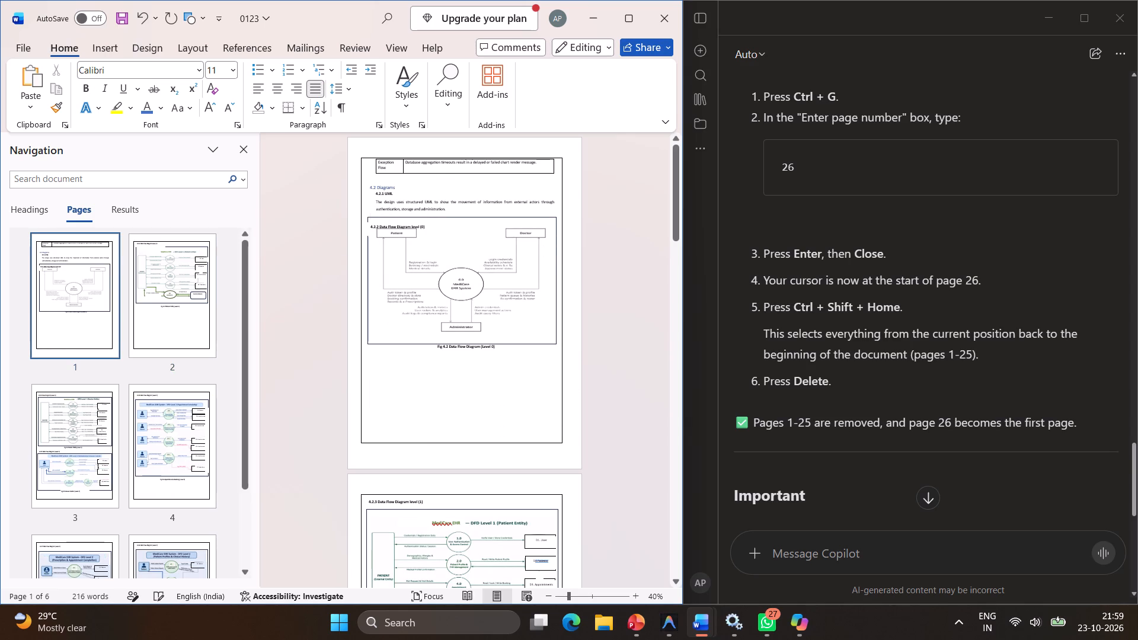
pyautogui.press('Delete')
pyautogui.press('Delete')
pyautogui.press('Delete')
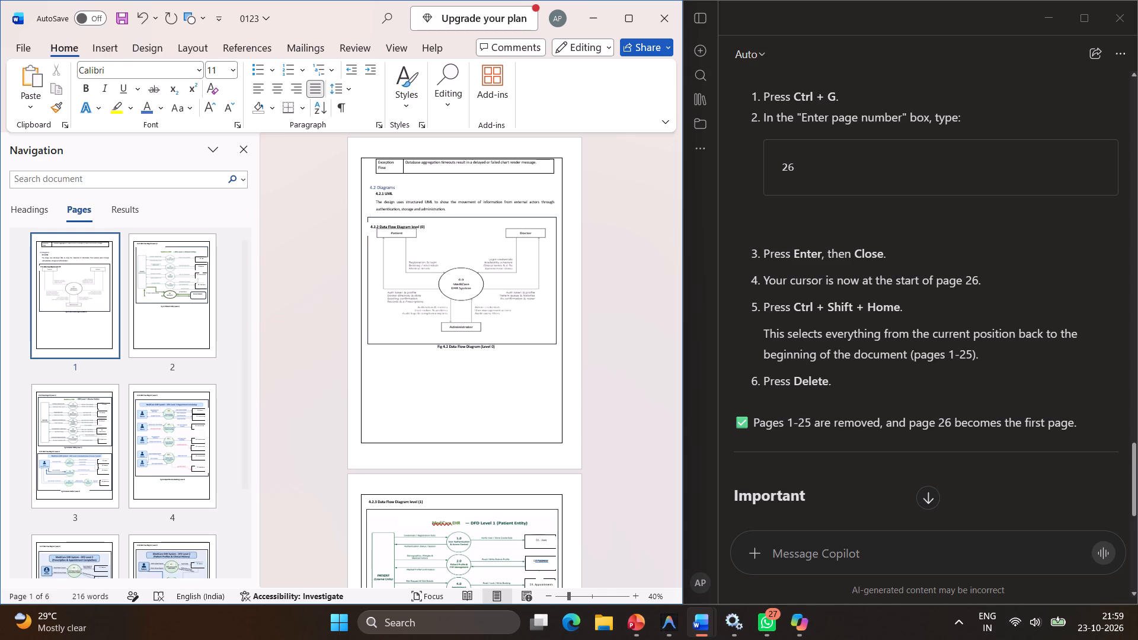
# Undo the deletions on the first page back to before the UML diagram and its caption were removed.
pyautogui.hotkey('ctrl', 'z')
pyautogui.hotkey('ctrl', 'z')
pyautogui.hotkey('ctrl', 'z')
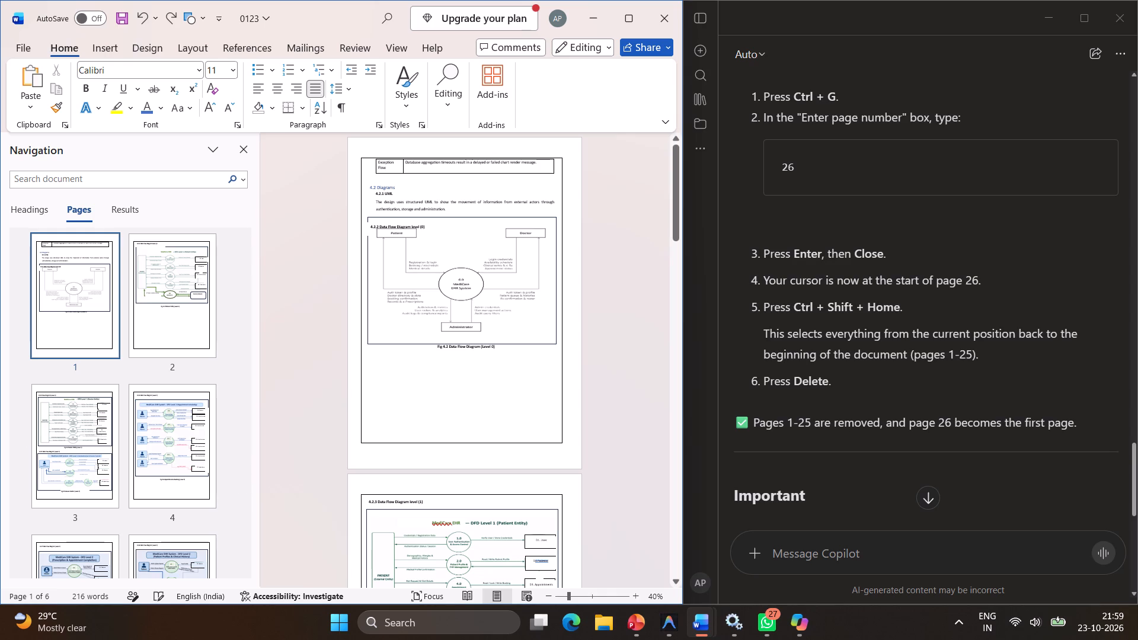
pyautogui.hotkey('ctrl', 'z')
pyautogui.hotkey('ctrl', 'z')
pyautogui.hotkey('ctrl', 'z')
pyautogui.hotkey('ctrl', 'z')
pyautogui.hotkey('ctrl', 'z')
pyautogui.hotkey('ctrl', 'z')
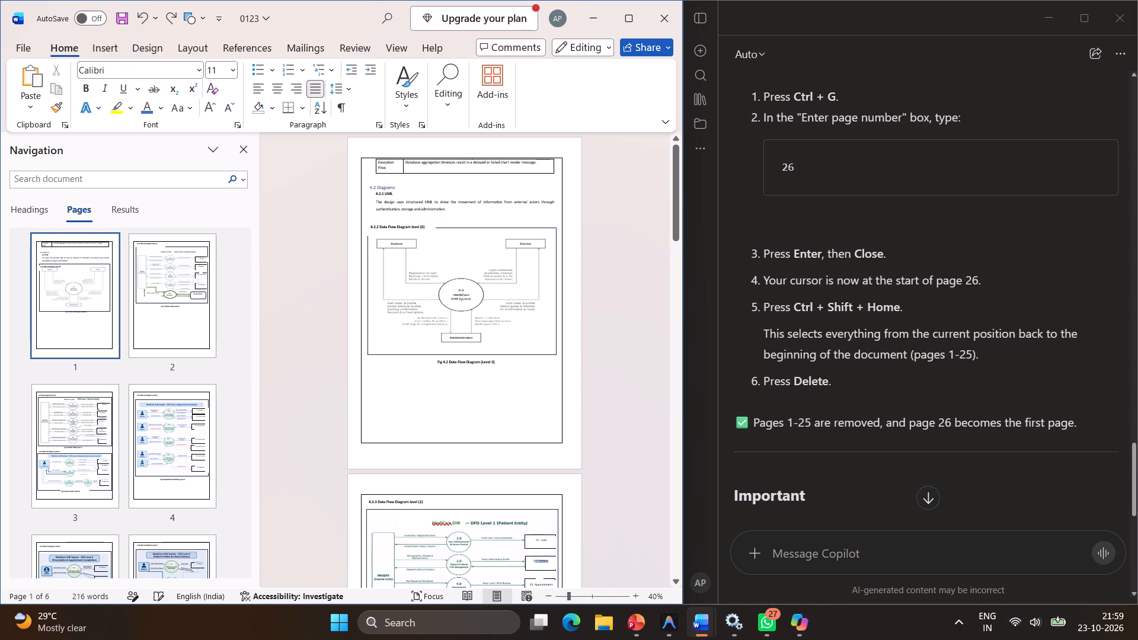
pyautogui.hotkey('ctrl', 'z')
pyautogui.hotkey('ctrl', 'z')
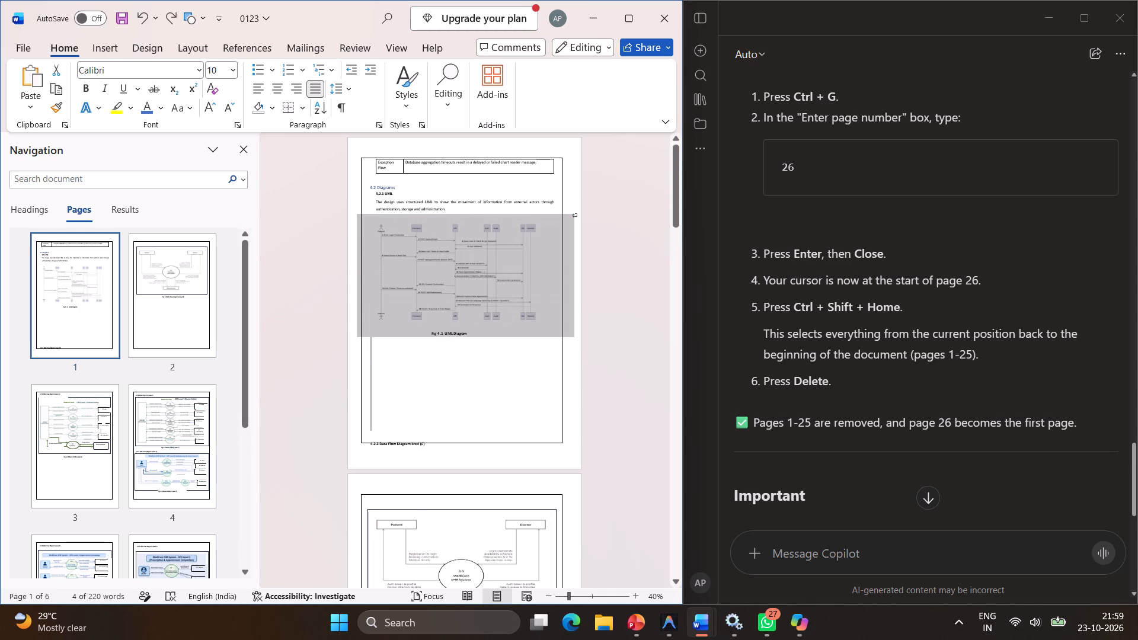
pyautogui.click(494, 345)
pyautogui.moveTo(448, 372); pyautogui.dragTo(343, 146)
pyautogui.press('Delete')
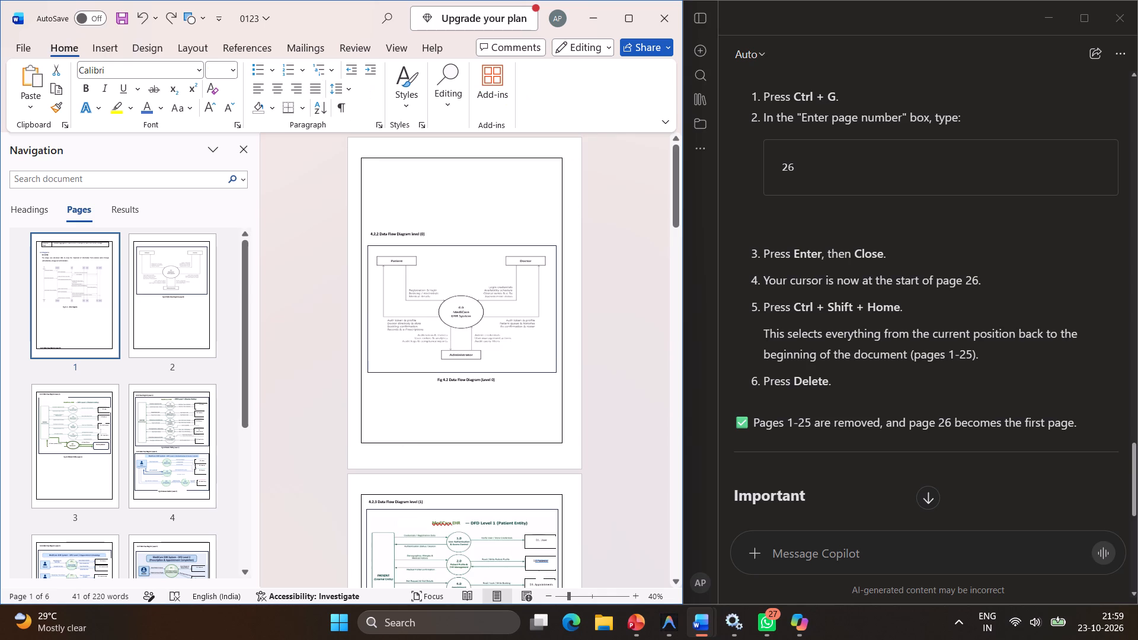
pyautogui.press('Delete')
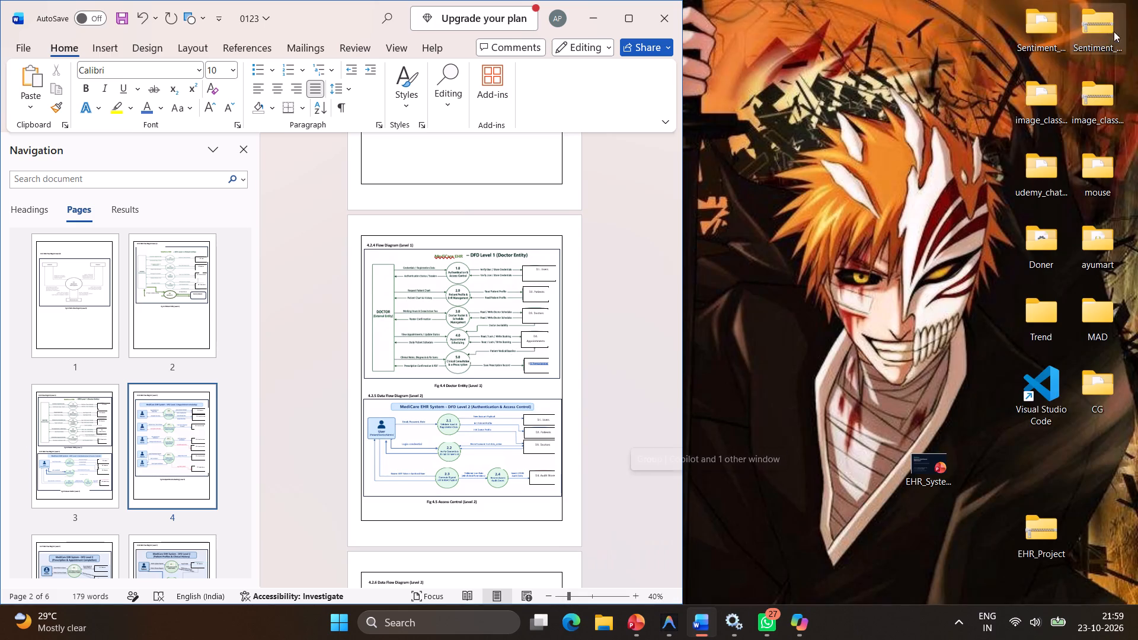
pyautogui.click(823, 257)
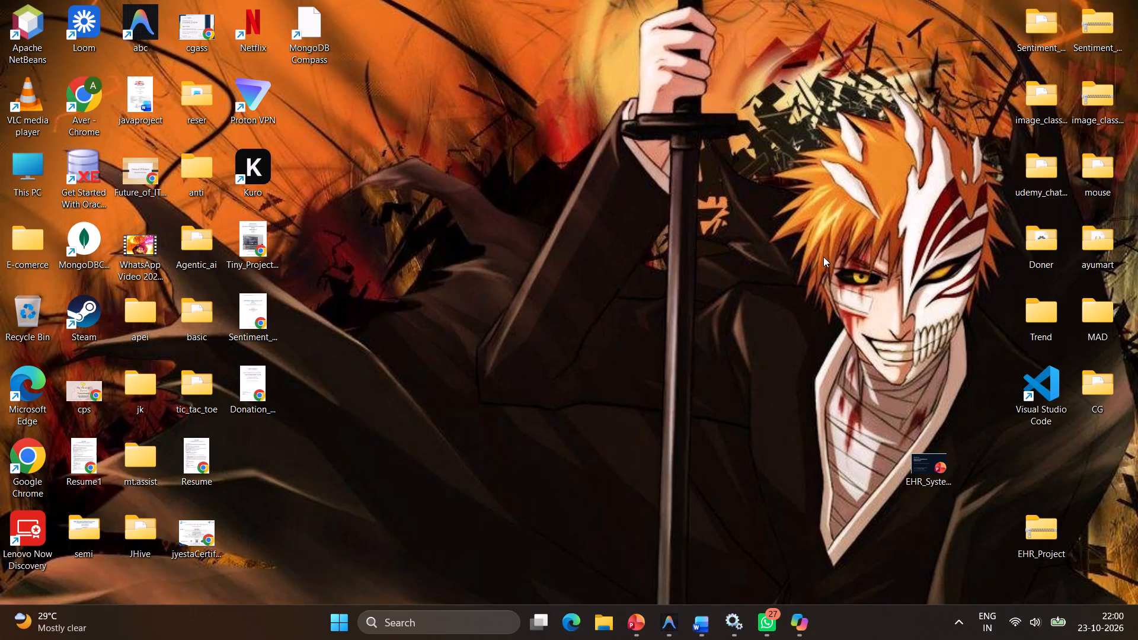
# Start Word again and open the recent document MinorEHRDoc_234.
pyautogui.doubleClick(547, 142)
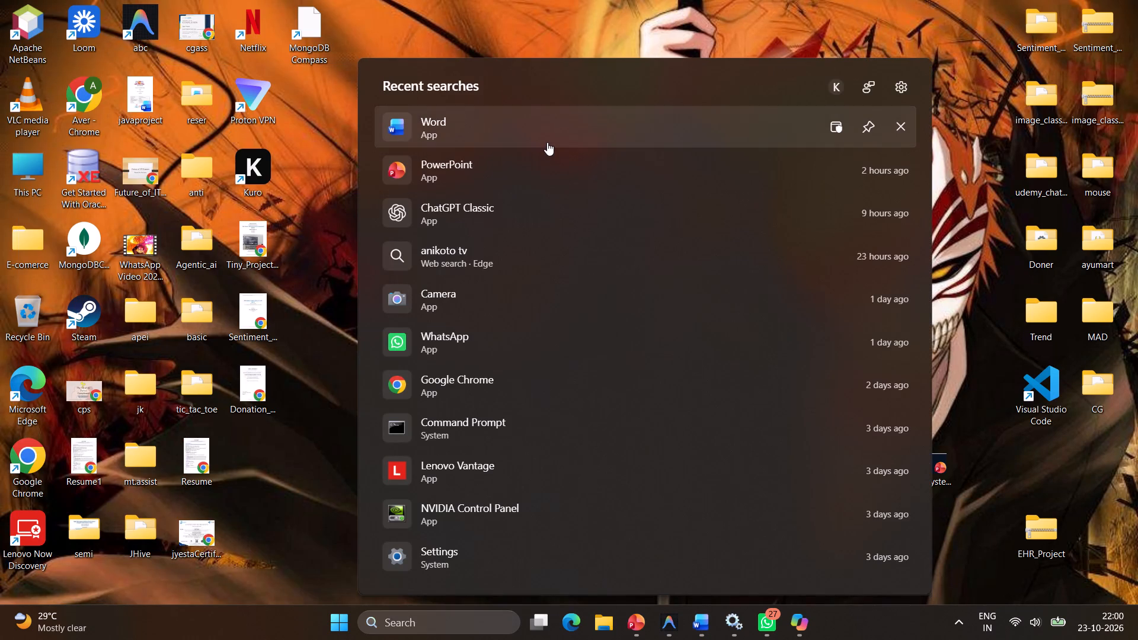
pyautogui.click(935, 47)
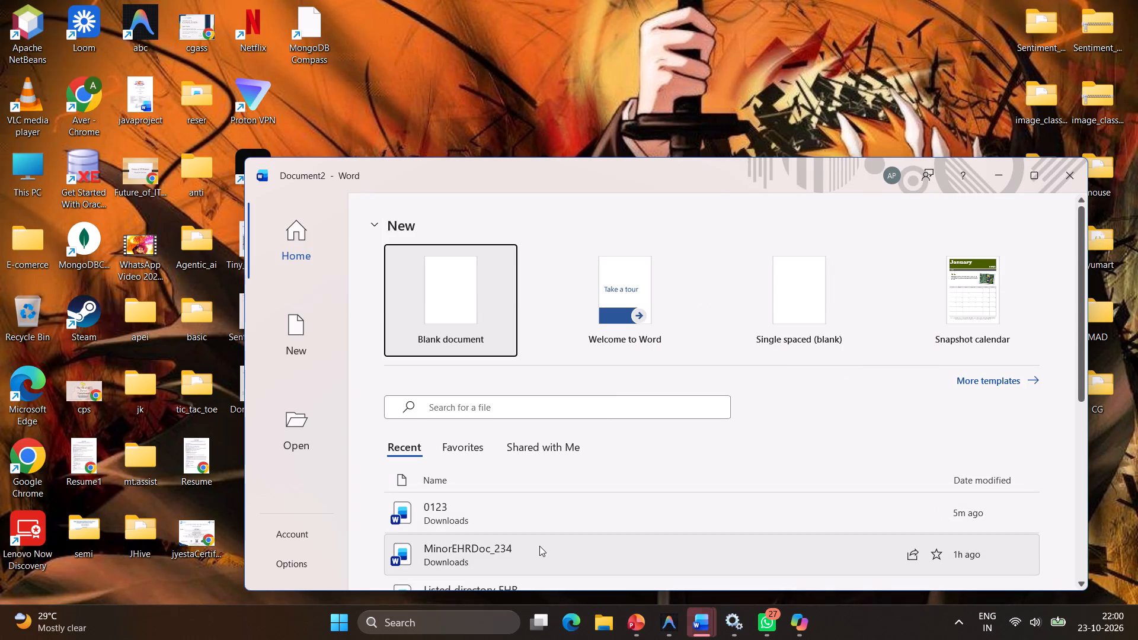
pyautogui.doubleClick(539, 546)
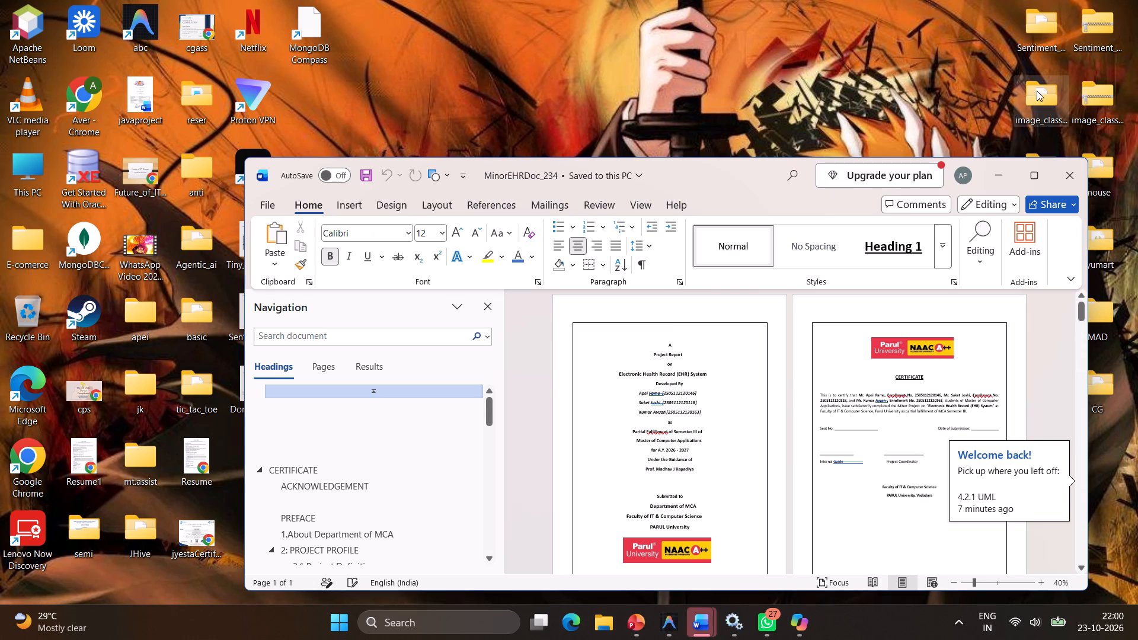
# Arrange MinorEHRDoc_234 and 0123 side by side, each filling half of the screen.
pyautogui.click(999, 255)
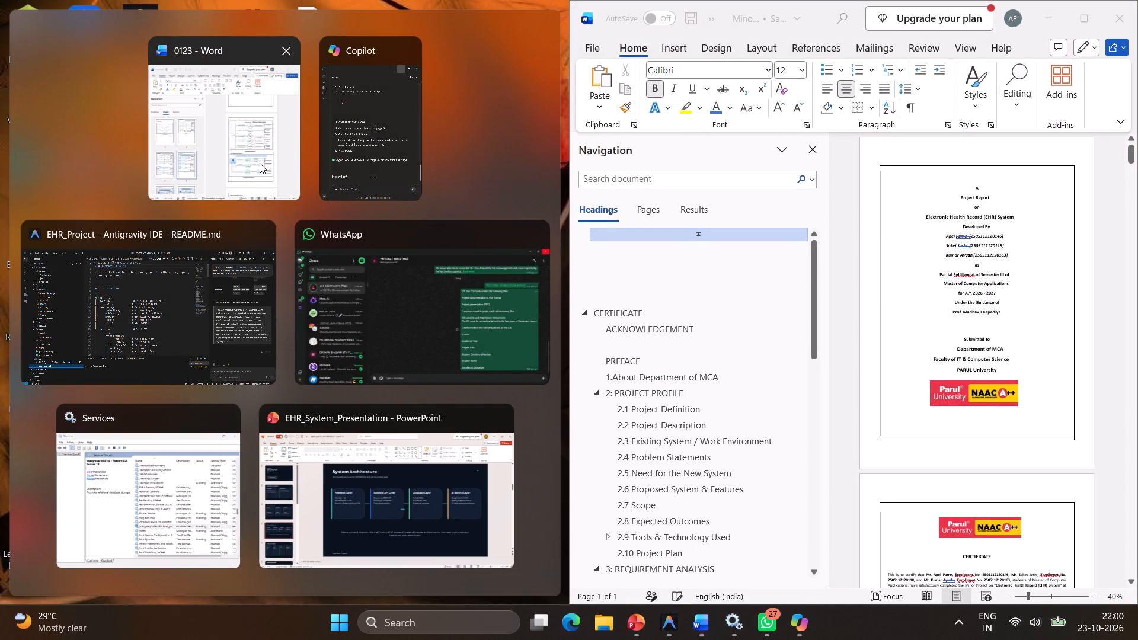
pyautogui.click(260, 163)
pyautogui.scroll(-3, 368, 394)
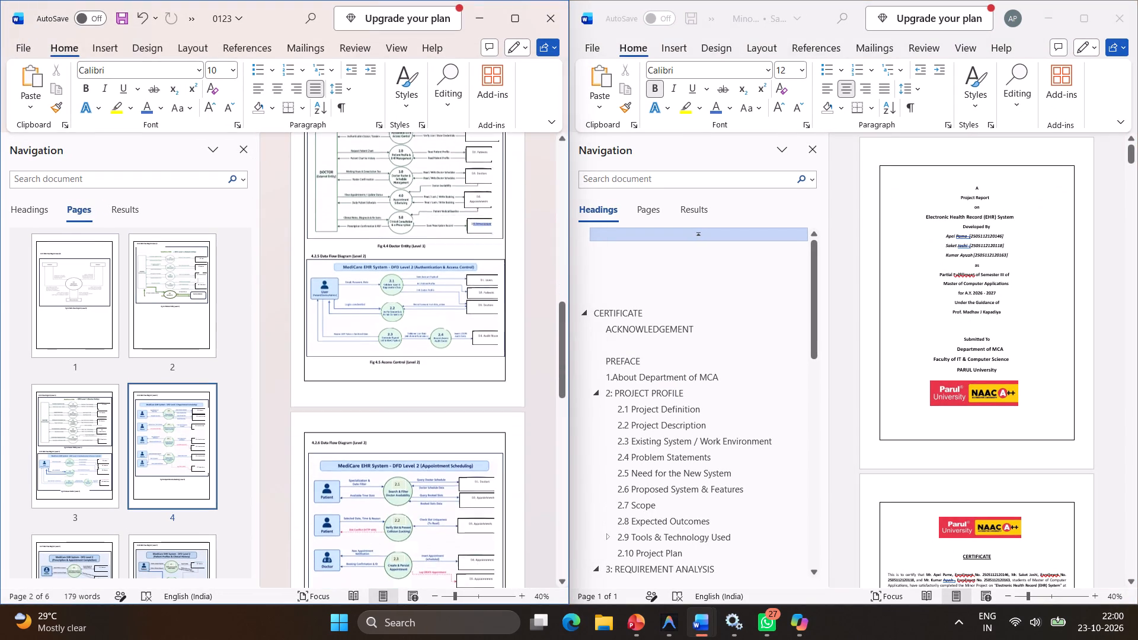
pyautogui.scroll(5, 368, 394)
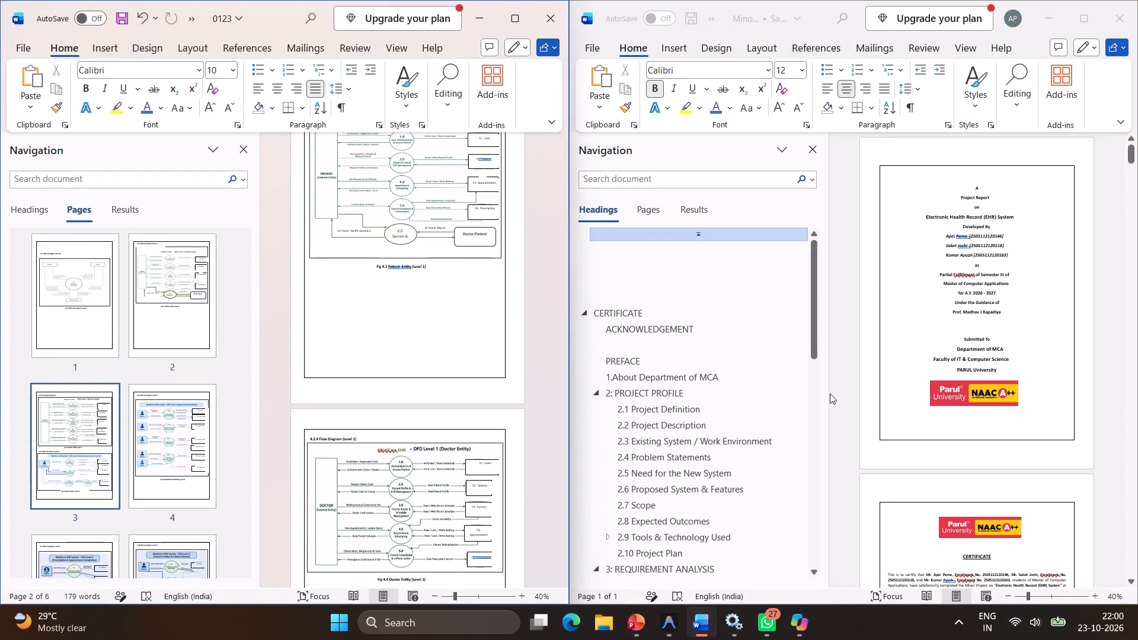
# Close the Navigation pane in MinorEHRDoc_234.
pyautogui.click(810, 150)
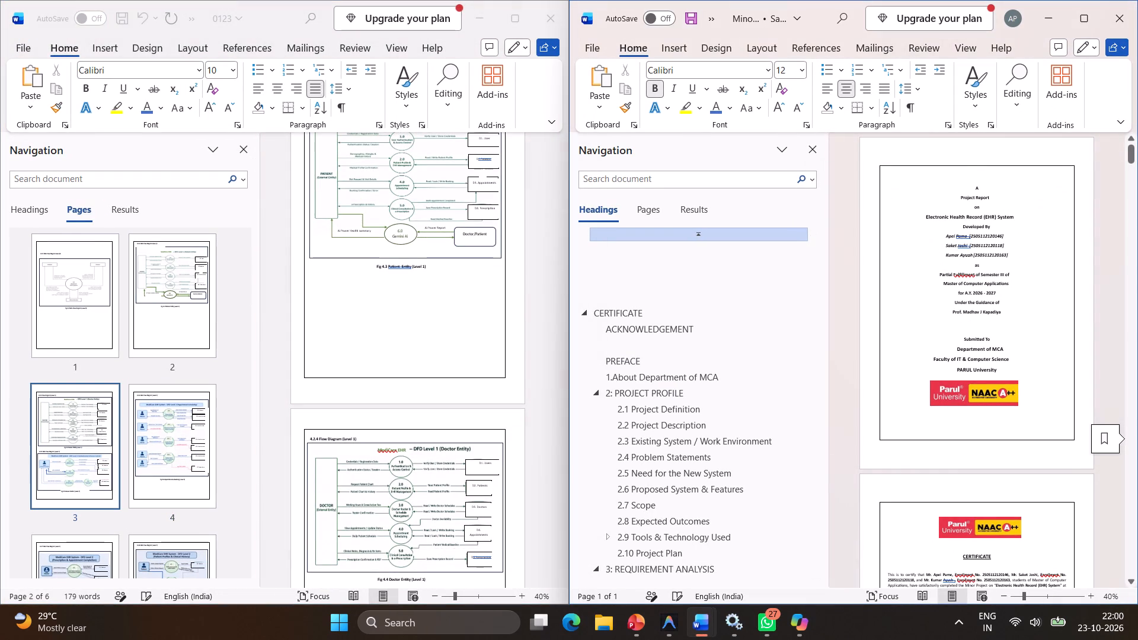
pyautogui.click(813, 146)
# Look through MinorEHRDoc_234 to find the data flow diagram pages in the Design chapter.
pyautogui.scroll(-14, 872, 411)
pyautogui.scroll(-20, 872, 411)
pyautogui.scroll(-20, 872, 411)
pyautogui.scroll(-20, 872, 411)
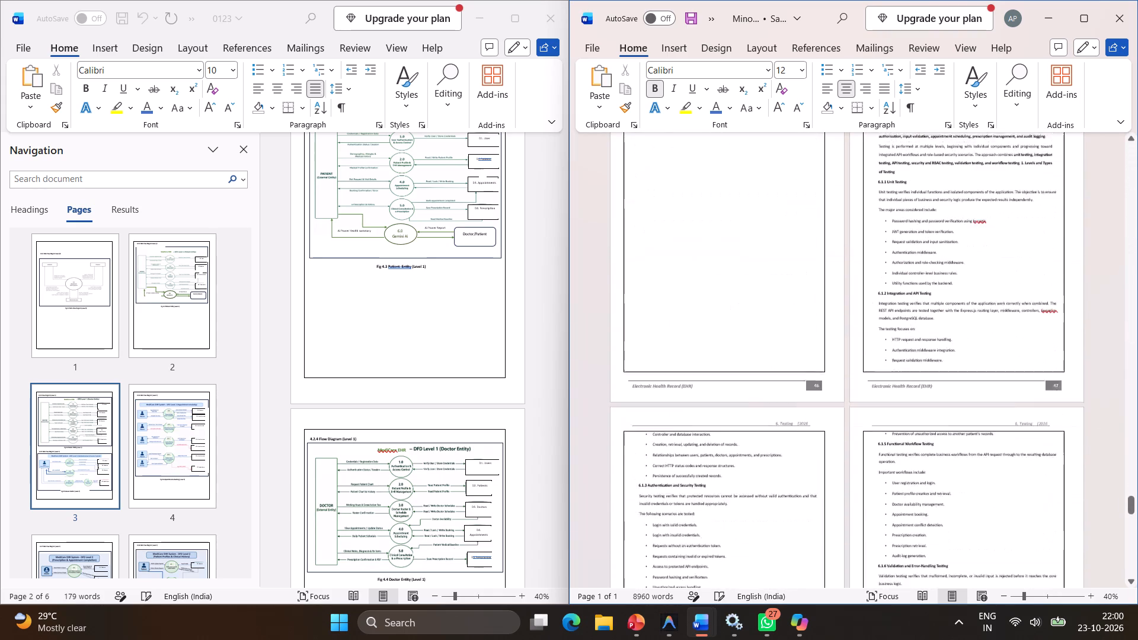
pyautogui.scroll(-17, 872, 411)
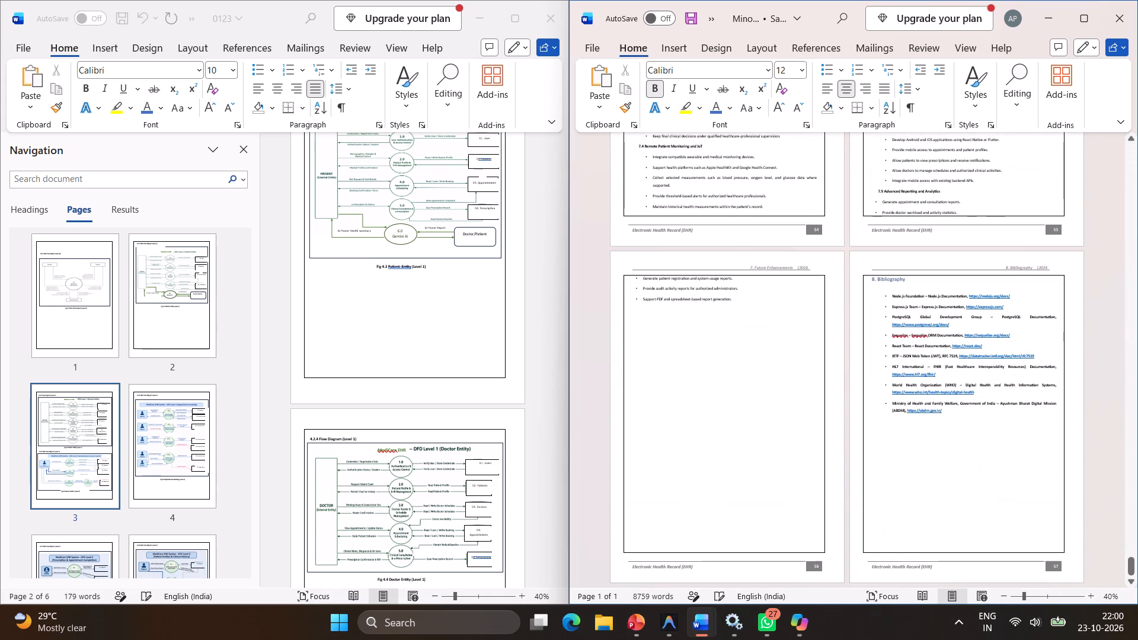
pyautogui.scroll(2, 870, 483)
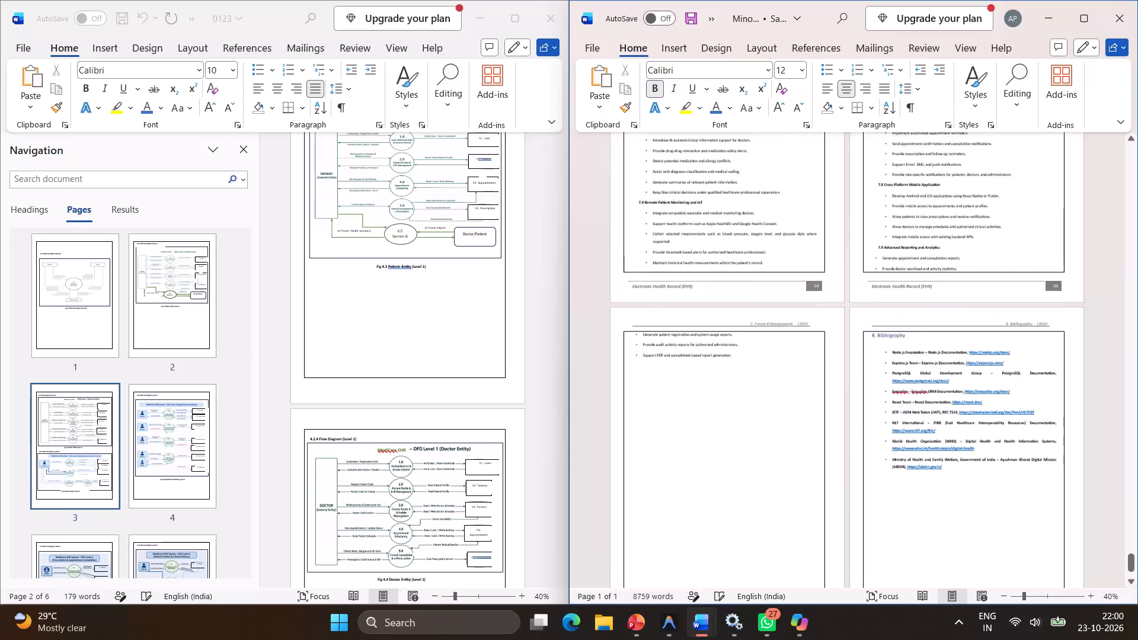
pyautogui.scroll(10, 870, 483)
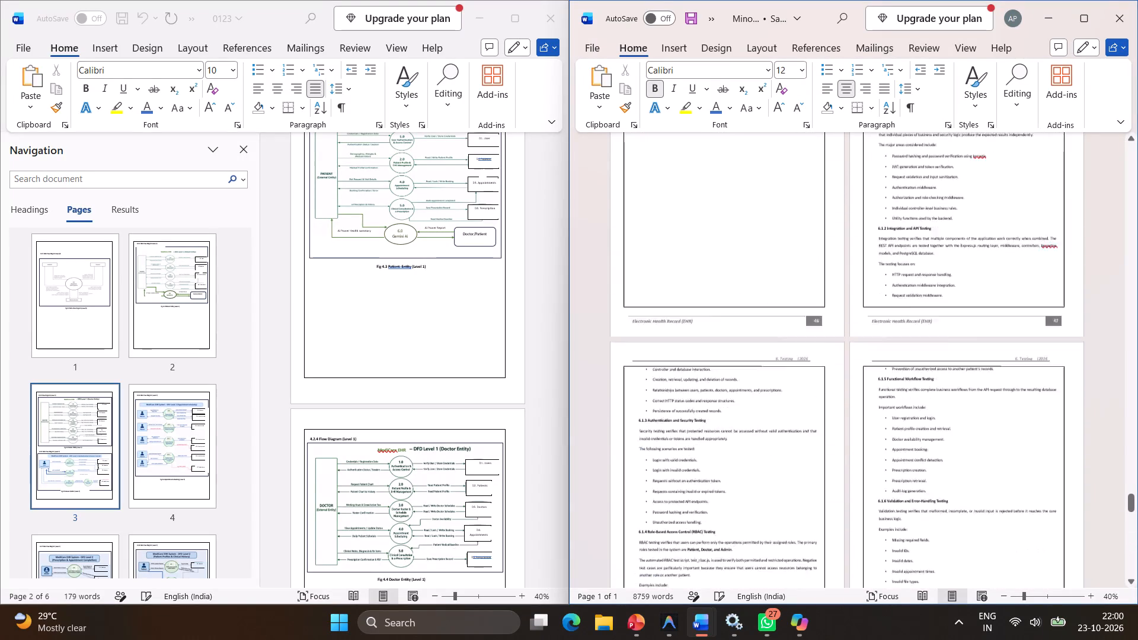
pyautogui.scroll(4, 870, 483)
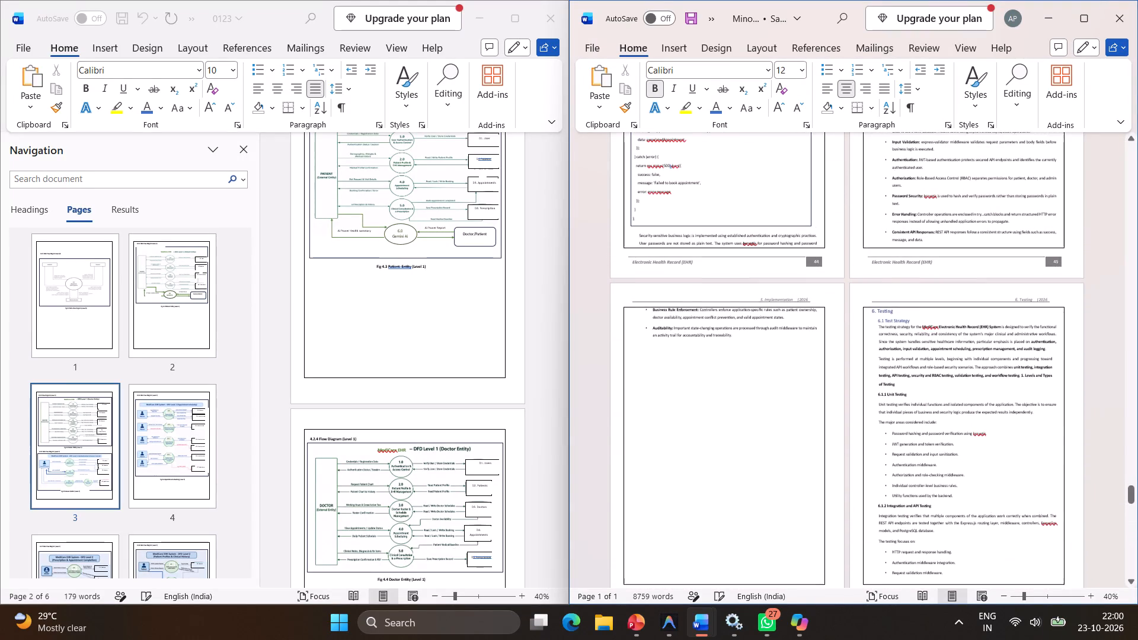
pyautogui.scroll(10, 870, 483)
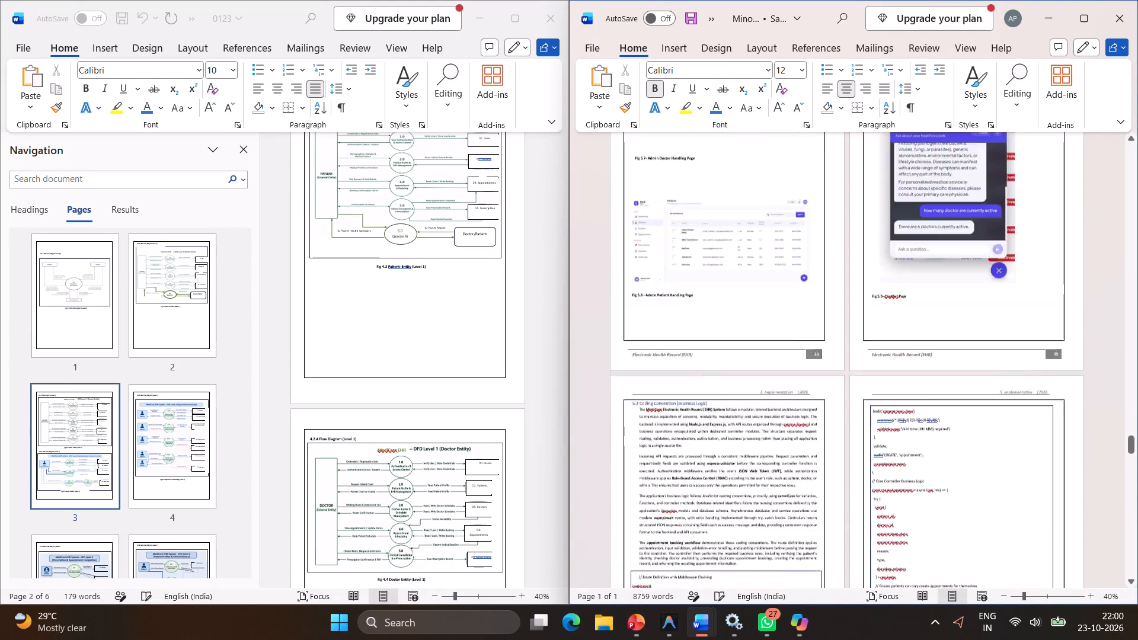
pyautogui.scroll(3, 870, 483)
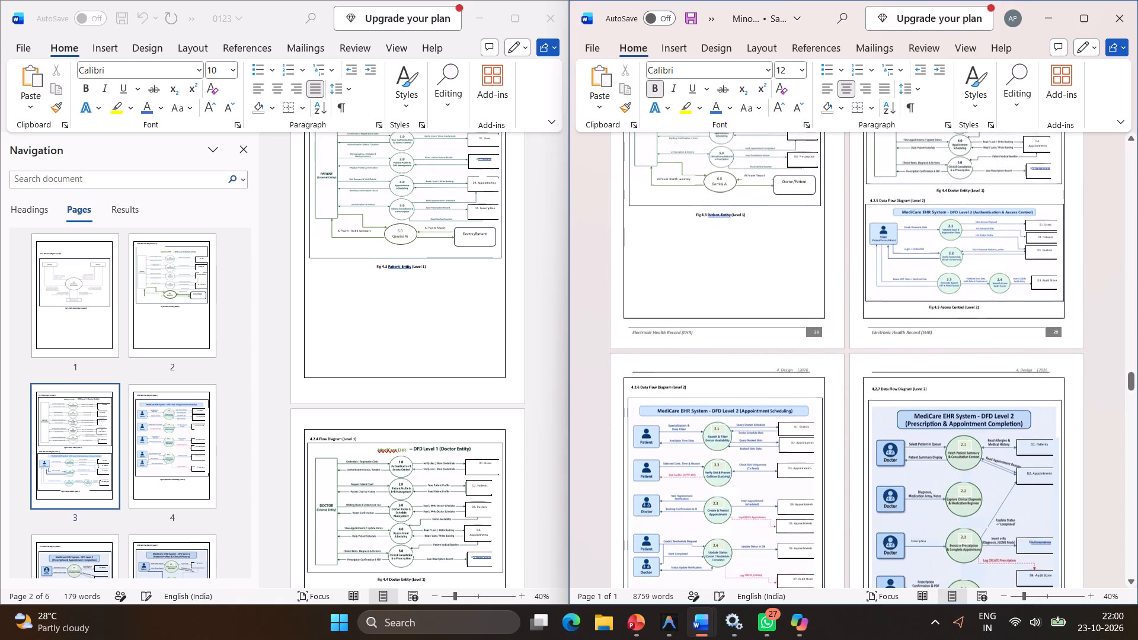
# Examine the headers and footers on the 4.2.4 to 4.2.6 diagram pages of MinorEHRDoc_234 at a larger zoom, with 0123 alongside.
pyautogui.keyDown('ctrl'); pyautogui.scroll(7, 870, 483); pyautogui.keyUp('ctrl')
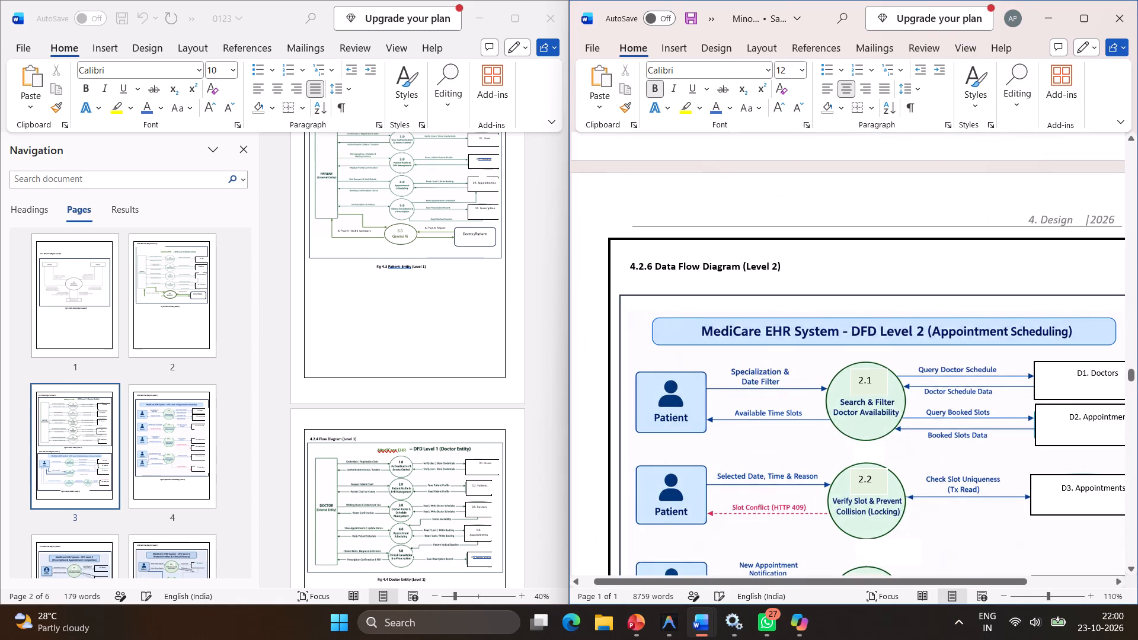
pyautogui.scroll(1, 870, 483)
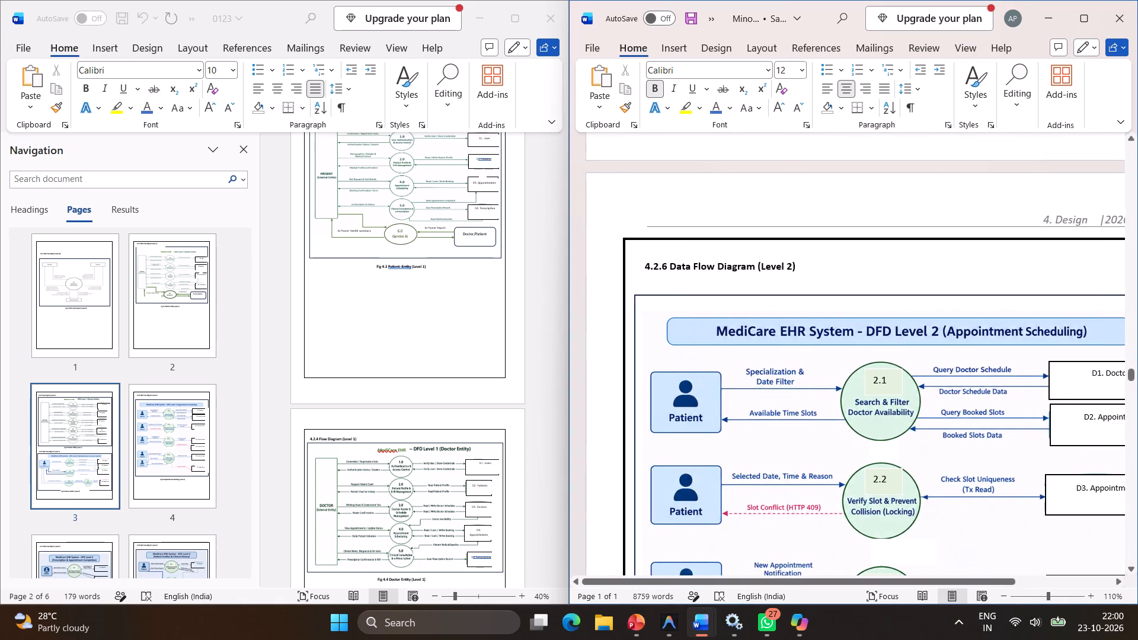
pyautogui.scroll(2, 870, 483)
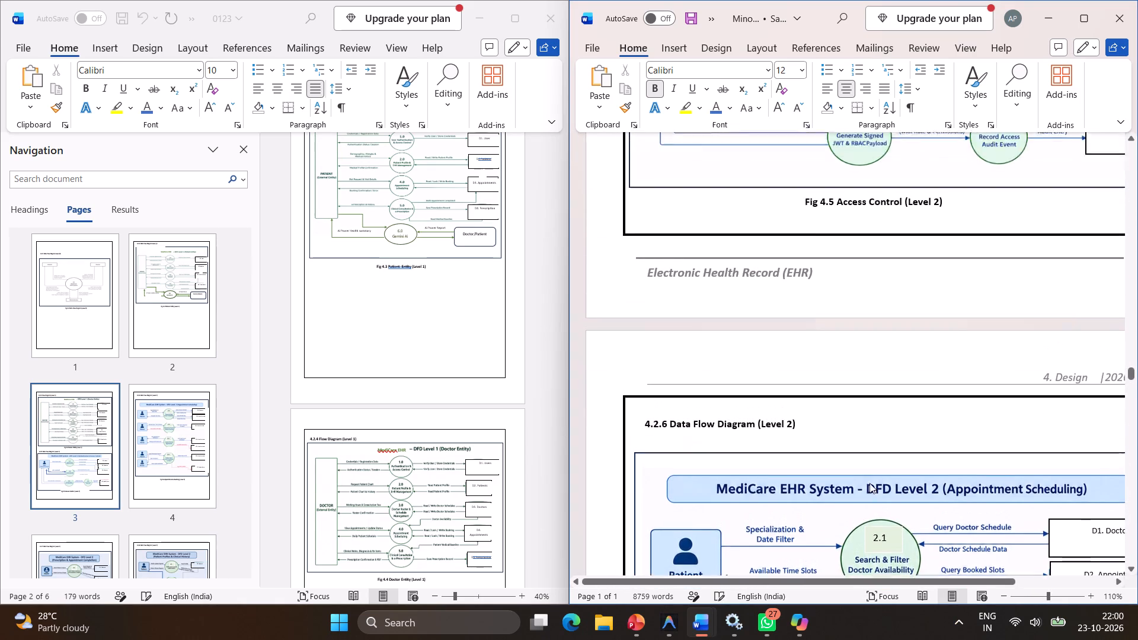
pyautogui.scroll(4, 870, 483)
pyautogui.scroll(1, 337, 435)
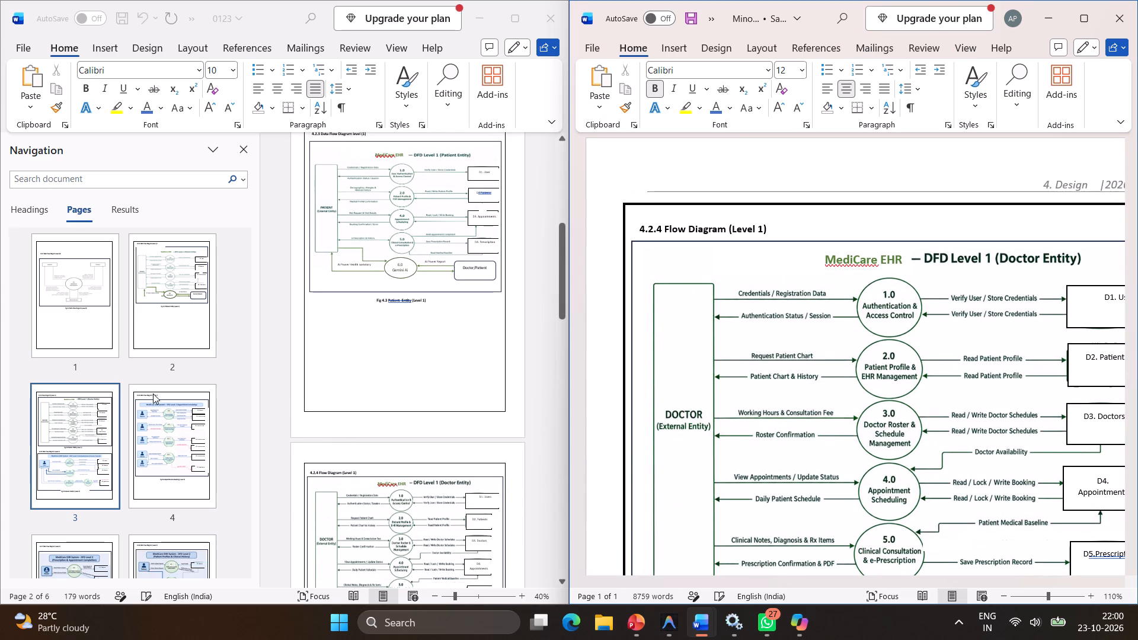
pyautogui.scroll(1, 142, 389)
# Close the Navigation pane in 0123.
pyautogui.click(247, 156)
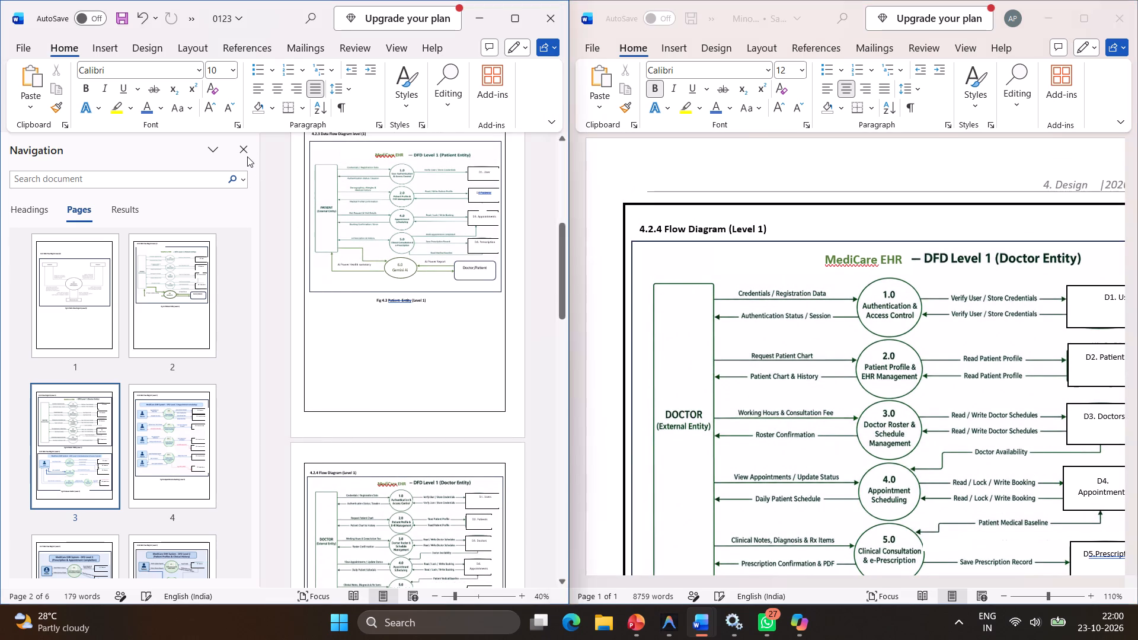
pyautogui.click(243, 152)
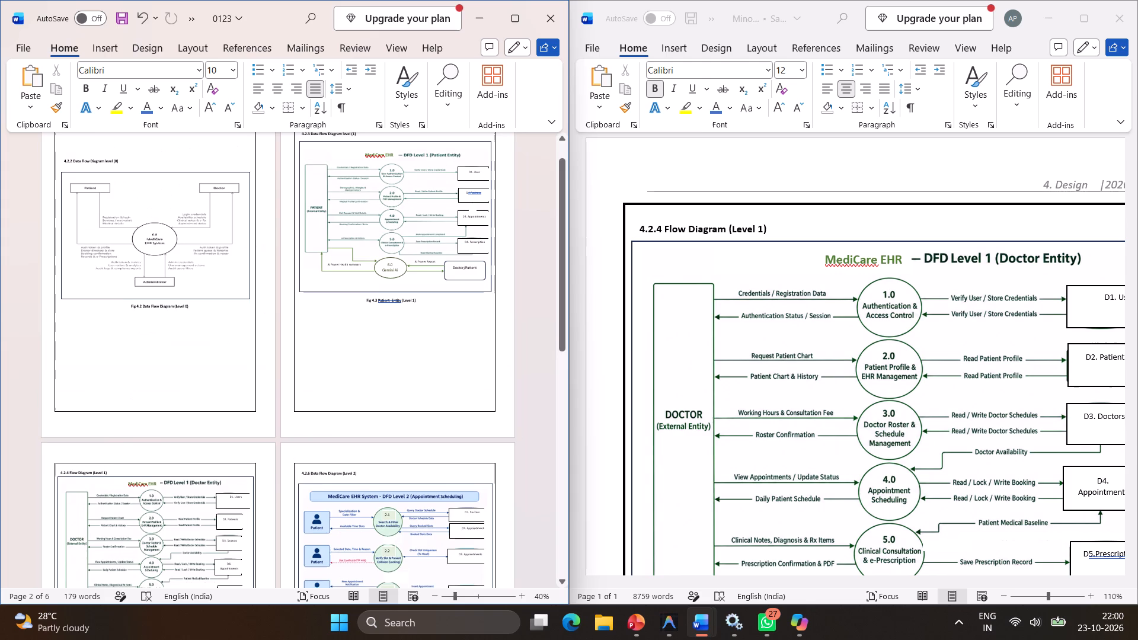
# Open the first page's header in 0123 and fill it with a line of underscores, leaving space at its end for the year.
pyautogui.scroll(4, 347, 339)
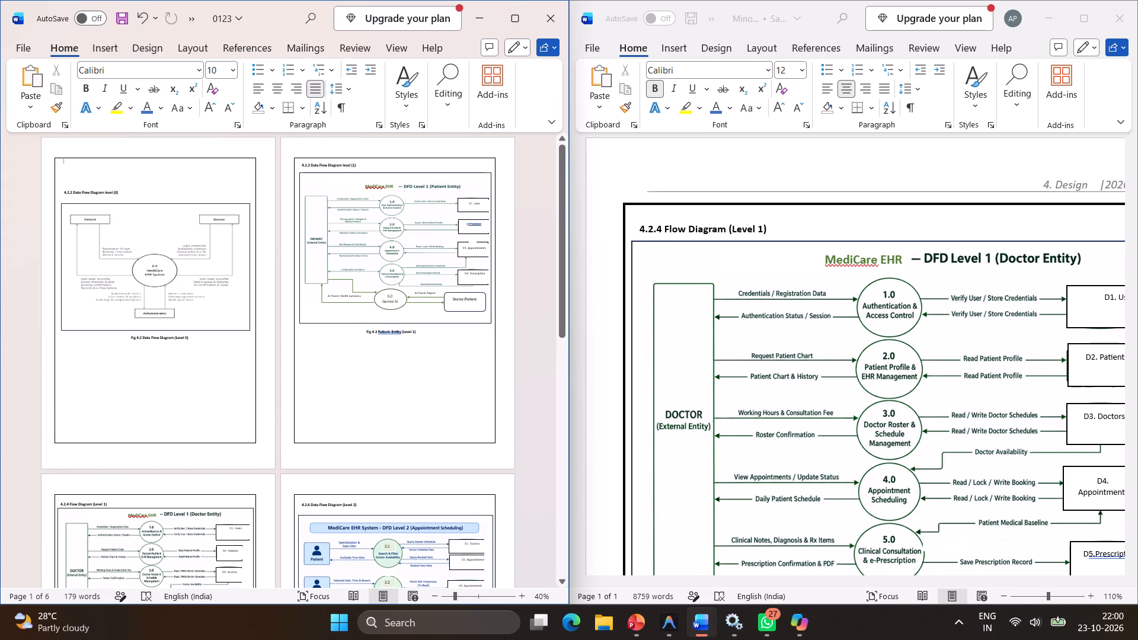
pyautogui.doubleClick(178, 149)
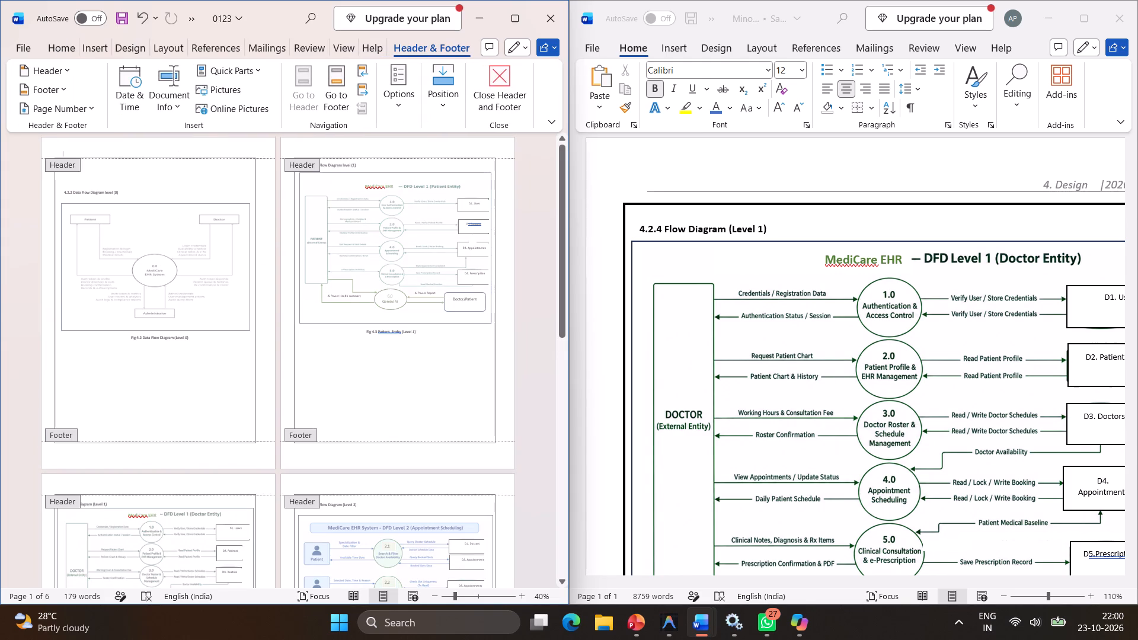
pyautogui.scroll(1, 867, 309)
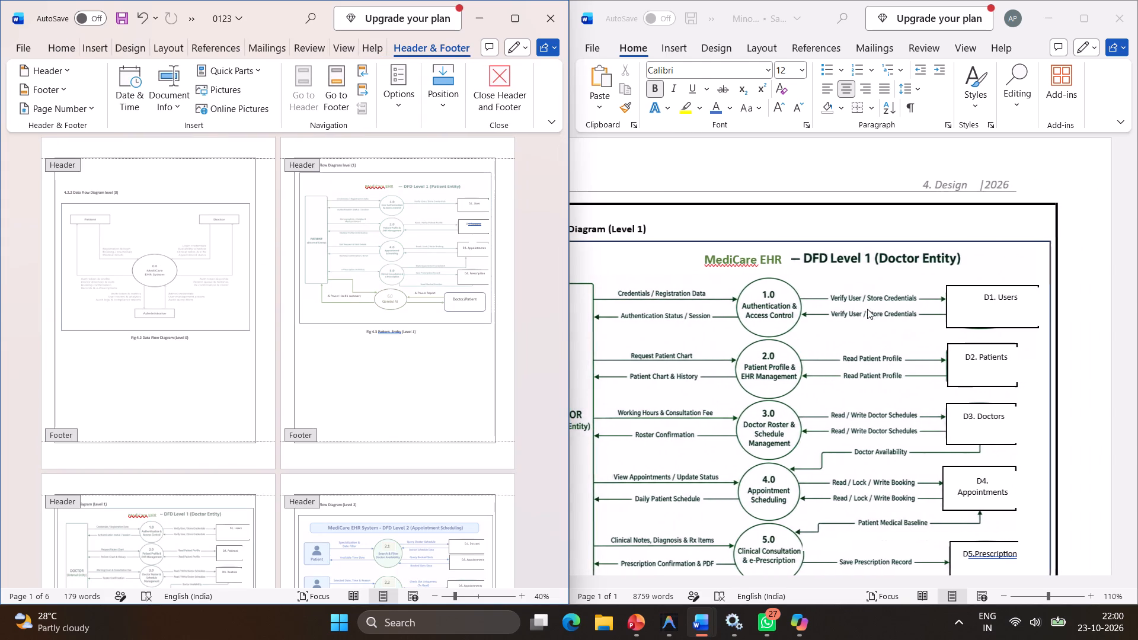
pyautogui.scroll(2, 867, 309)
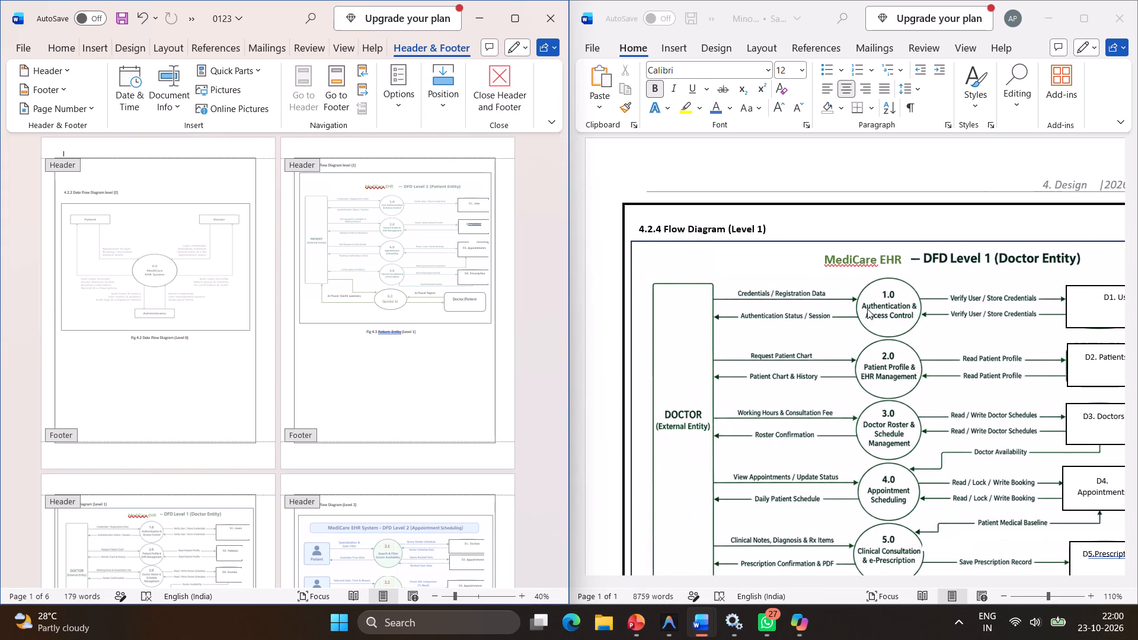
pyautogui.scroll(2, 867, 309)
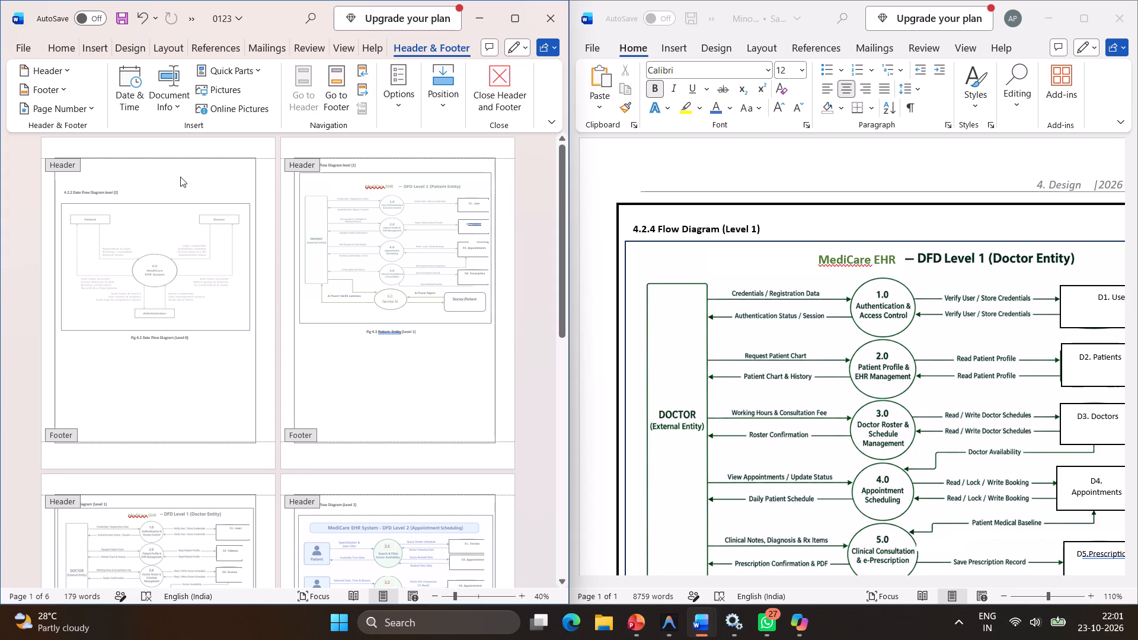
pyautogui.hotkey('shift', '_')
pyautogui.hotkey('shift', '_')
pyautogui.hotkey('shift', '_')
pyautogui.hotkey('shift', '_')
pyautogui.hotkey('shift', '_')
pyautogui.hotkey('shift', '_')
pyautogui.hotkey('shift', '_')
pyautogui.hotkey('shift', '_')
pyautogui.hotkey('shift', '_')
pyautogui.hotkey('shift', '_')
pyautogui.hotkey('shift', '_')
pyautogui.hotkey('shift', '_')
pyautogui.hotkey('shift', '_')
pyautogui.hotkey('shift', '_')
pyautogui.hotkey('shift', '_')
pyautogui.hotkey('shift', '_')
pyautogui.hotkey('shift', '_')
pyautogui.hotkey('shift', '_')
pyautogui.hotkey('shift', '_')
pyautogui.hotkey('shift', '_')
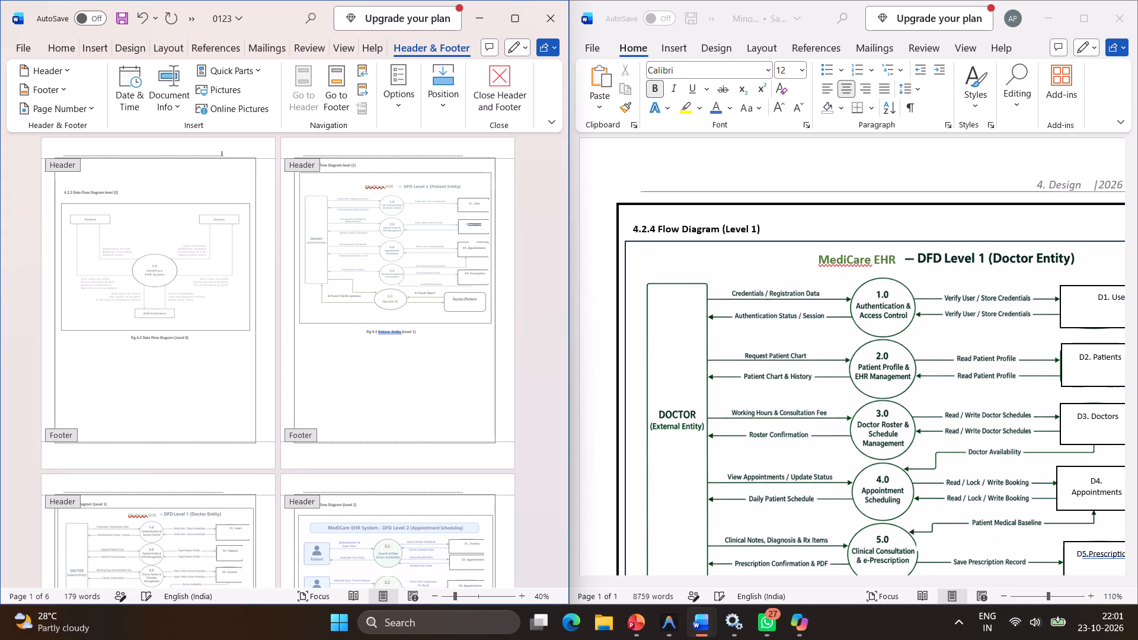
pyautogui.write('__')
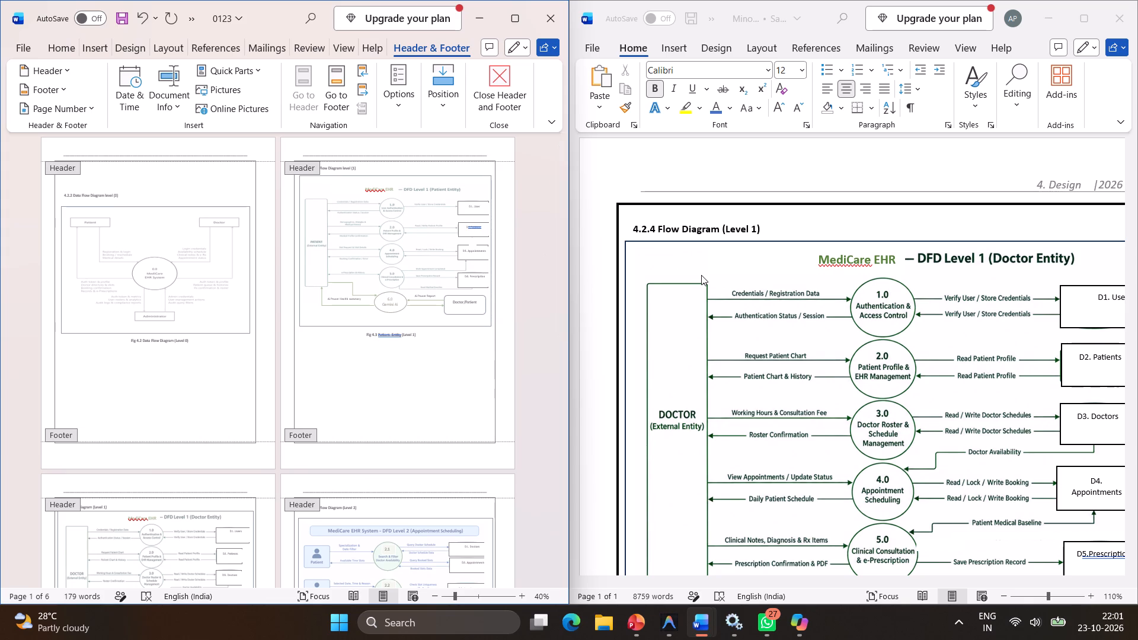
pyautogui.hscroll(-2, 701, 275)
pyautogui.press('BackSpace')
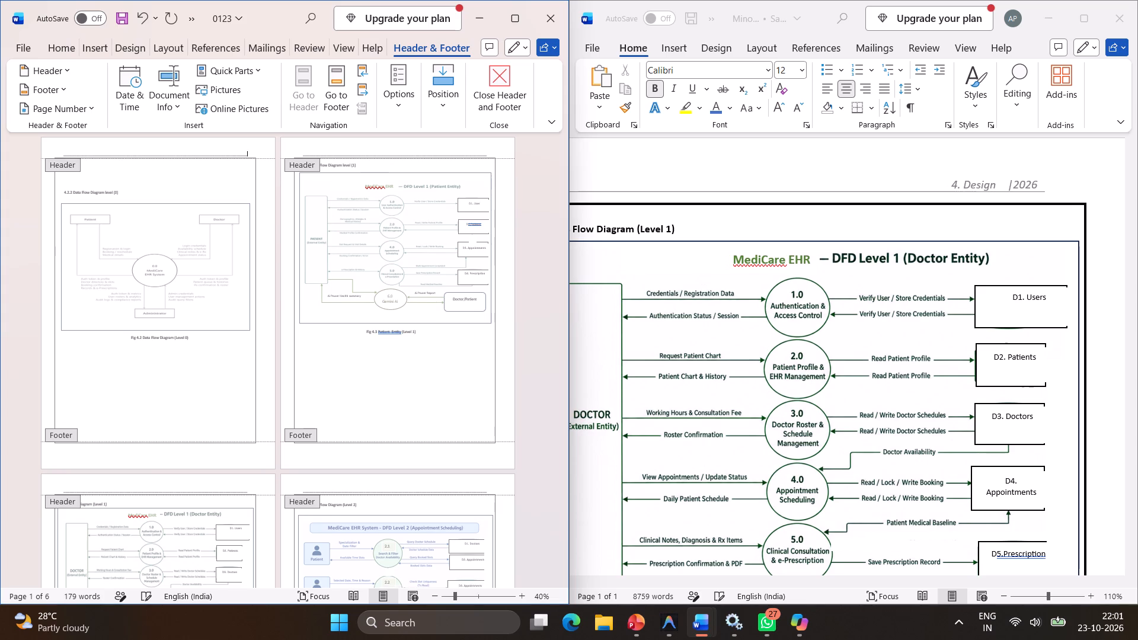
pyautogui.press('BackSpace')
pyautogui.press('BackSpace')
pyautogui.press('BackSpace')
pyautogui.press('BackSpace')
pyautogui.press('BackSpace')
pyautogui.press('BackSpace')
pyautogui.press('BackSpace')
pyautogui.press('BackSpace')
pyautogui.press('BackSpace')
pyautogui.press('BackSpace')
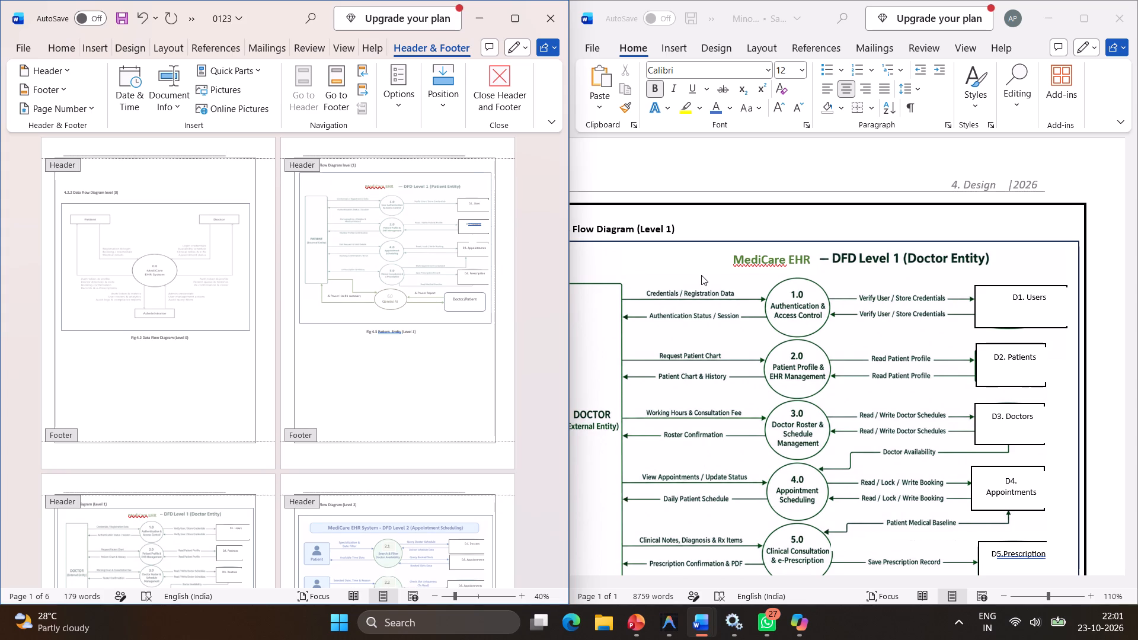
# Add |2026 at the end of the header line in 0123, matching the original's header.
pyautogui.hotkey('shift', '|')
pyautogui.scroll(7, 701, 275)
pyautogui.keyDown('ctrl'); pyautogui.scroll(2, 296, 321); pyautogui.keyUp('ctrl')
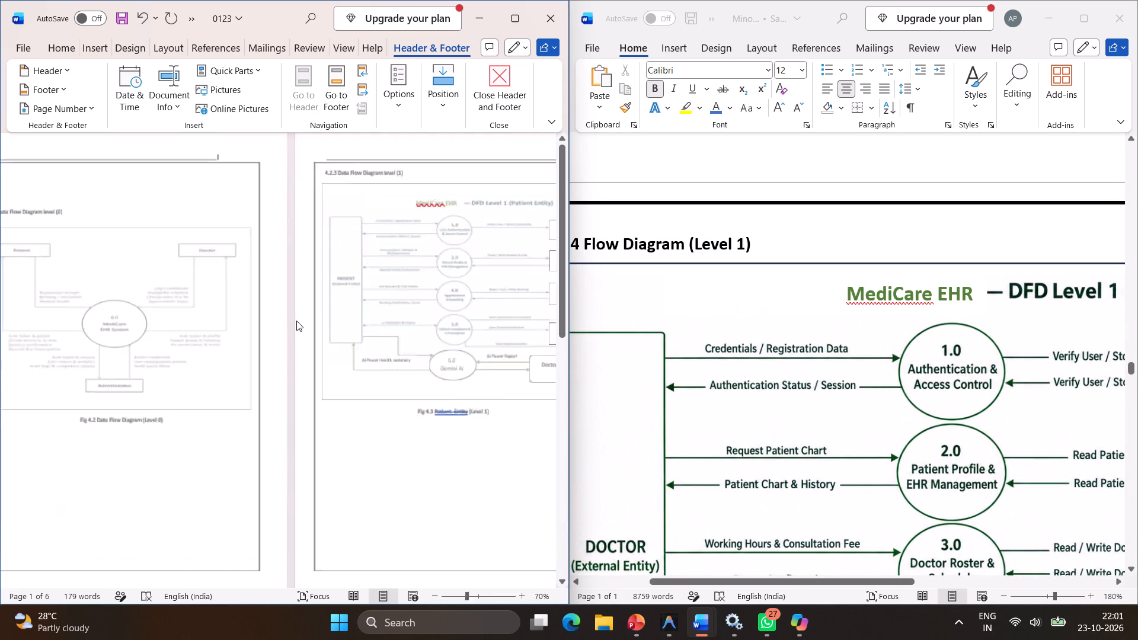
pyautogui.keyDown('ctrl'); pyautogui.scroll(7, 296, 321); pyautogui.keyUp('ctrl')
pyautogui.scroll(1, 296, 321)
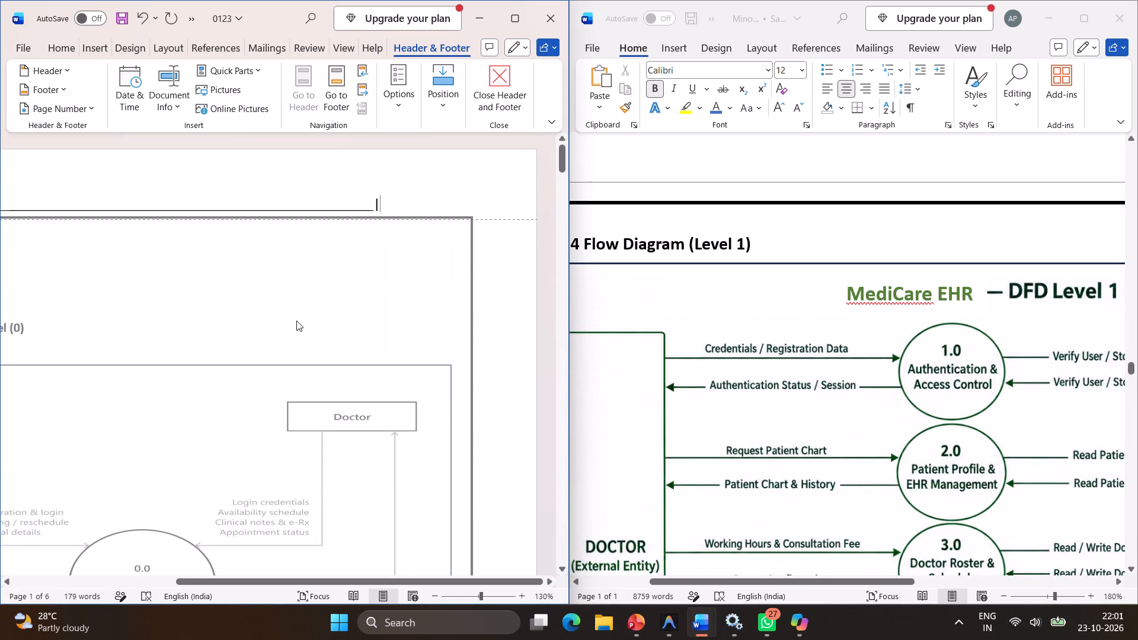
pyautogui.keyDown('ctrl'); pyautogui.scroll(-2, 733, 267); pyautogui.keyUp('ctrl')
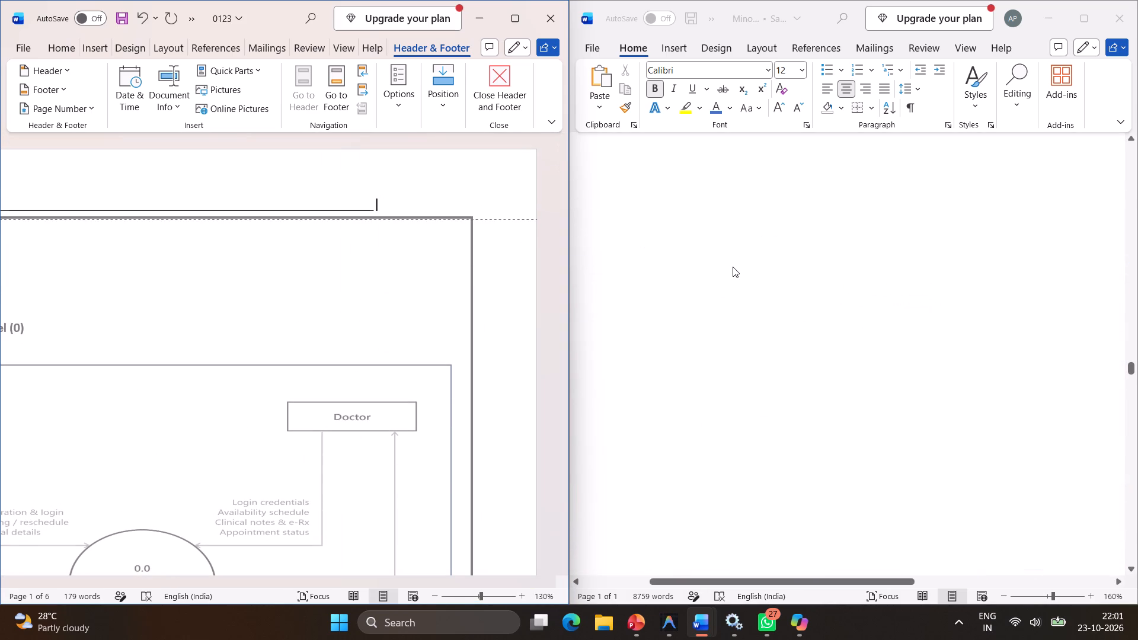
pyautogui.hscroll(-2, 733, 267)
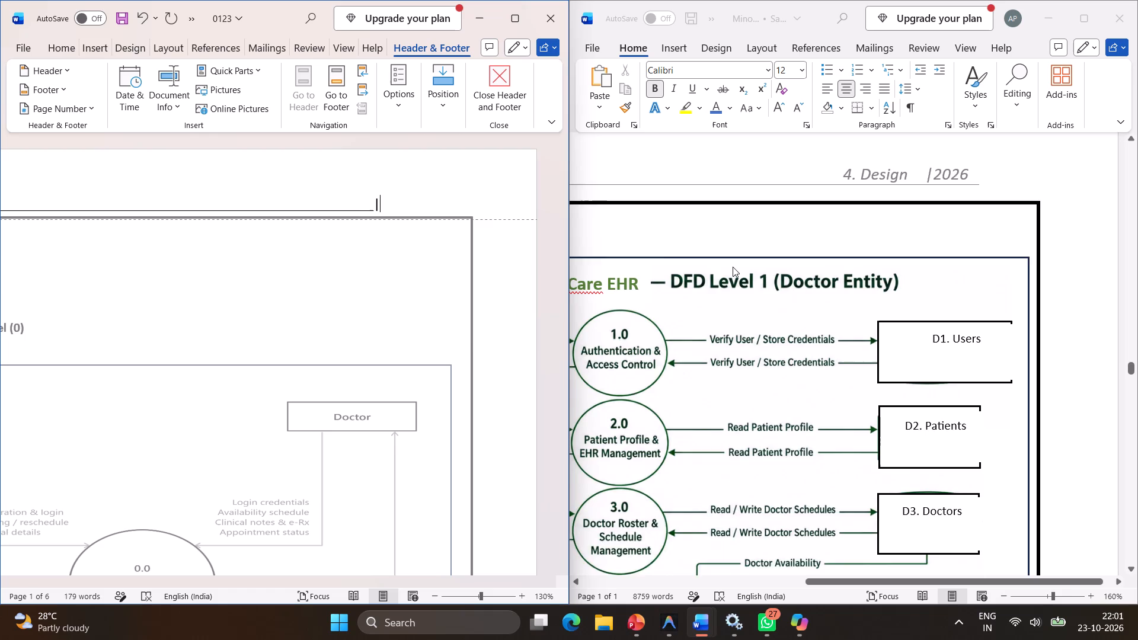
pyautogui.scroll(1, 733, 267)
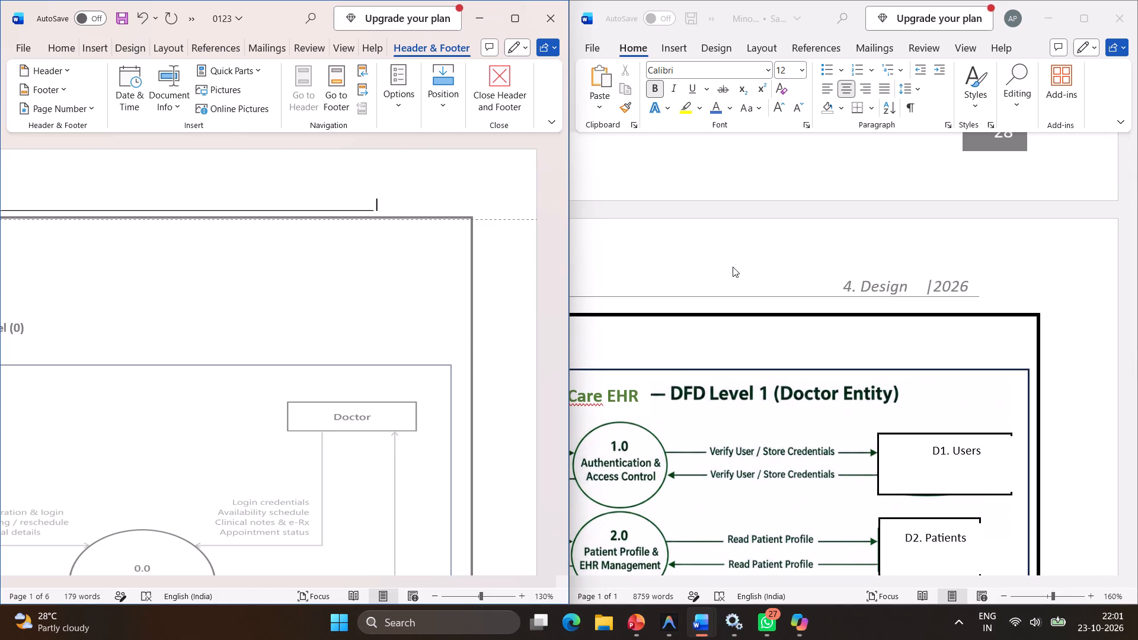
pyautogui.write('20')
pyautogui.press('2')
pyautogui.press('6')
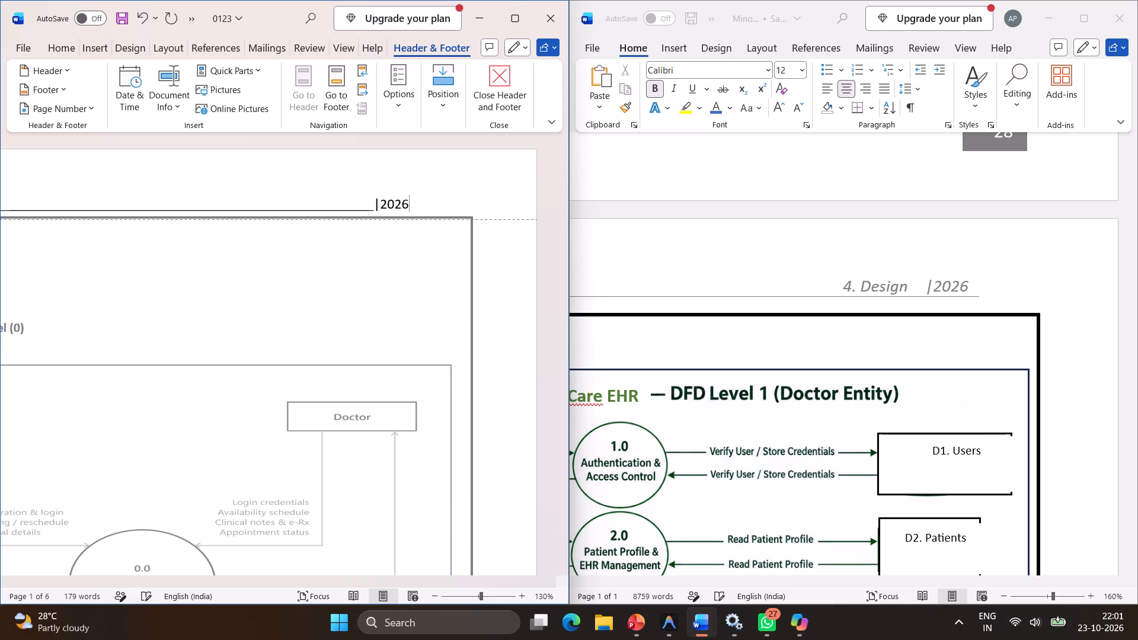
# Draw a small text box over the header line just before |2026 and enter 4.Design in it.
pyautogui.press('Left')
pyautogui.press('Left')
pyautogui.press('Left')
pyautogui.press('Left')
pyautogui.press('Left')
pyautogui.press('Left')
pyautogui.press('Left')
pyautogui.press('Left')
pyautogui.press('Left')
pyautogui.press('Left')
pyautogui.press('Left')
pyautogui.press('Left')
pyautogui.press('Left')
pyautogui.press('Left')
pyautogui.press('Left')
pyautogui.click(98, 46)
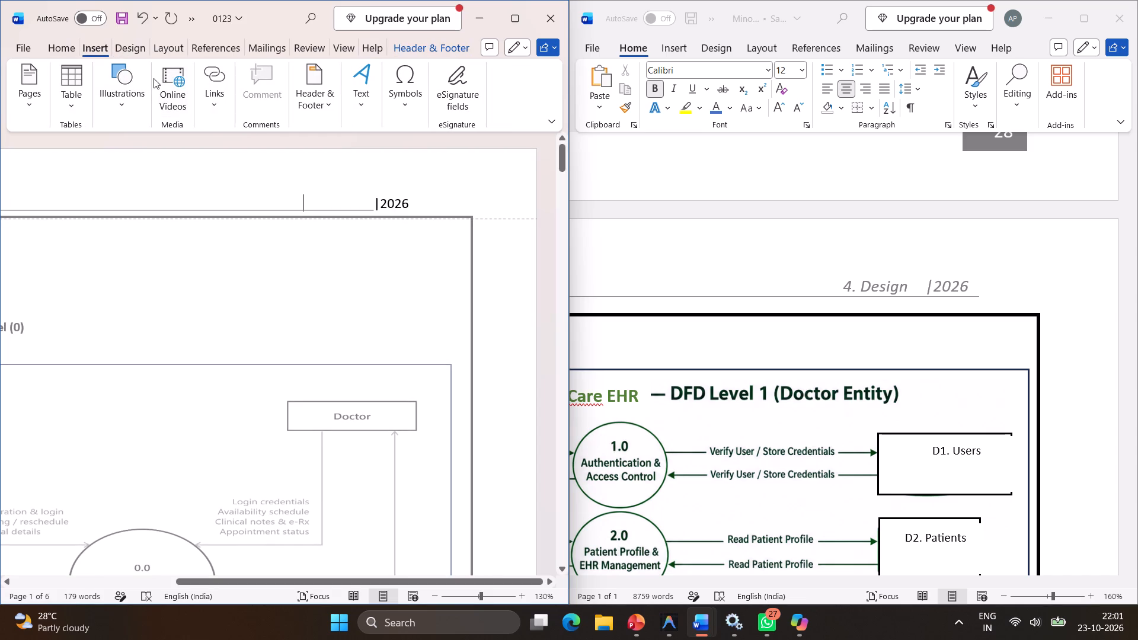
pyautogui.click(69, 50)
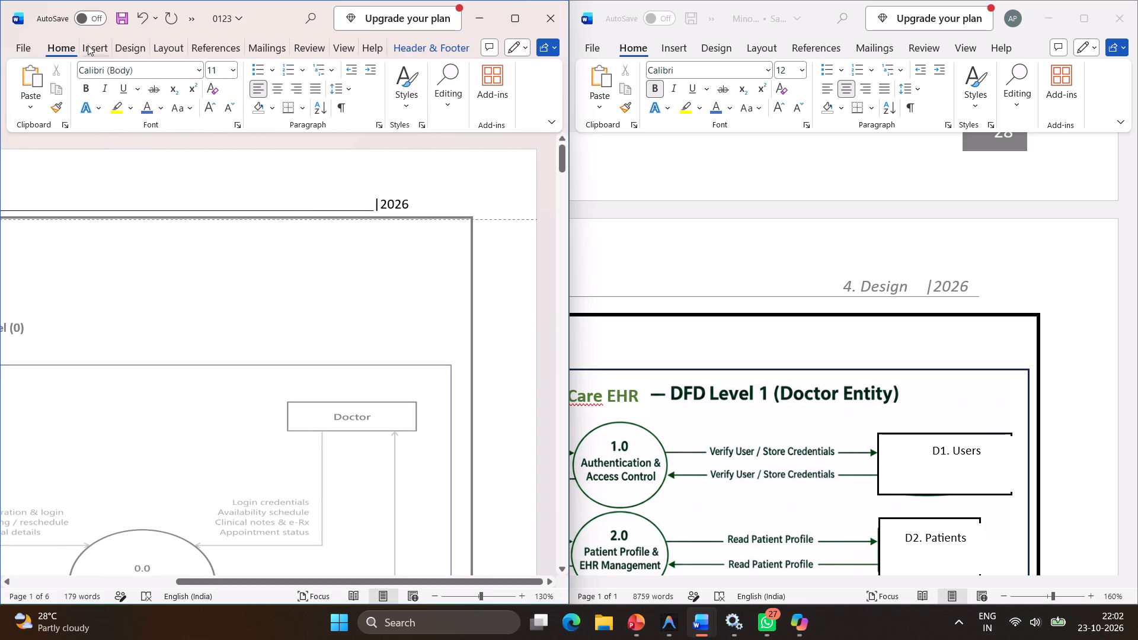
pyautogui.click(95, 43)
pyautogui.click(363, 85)
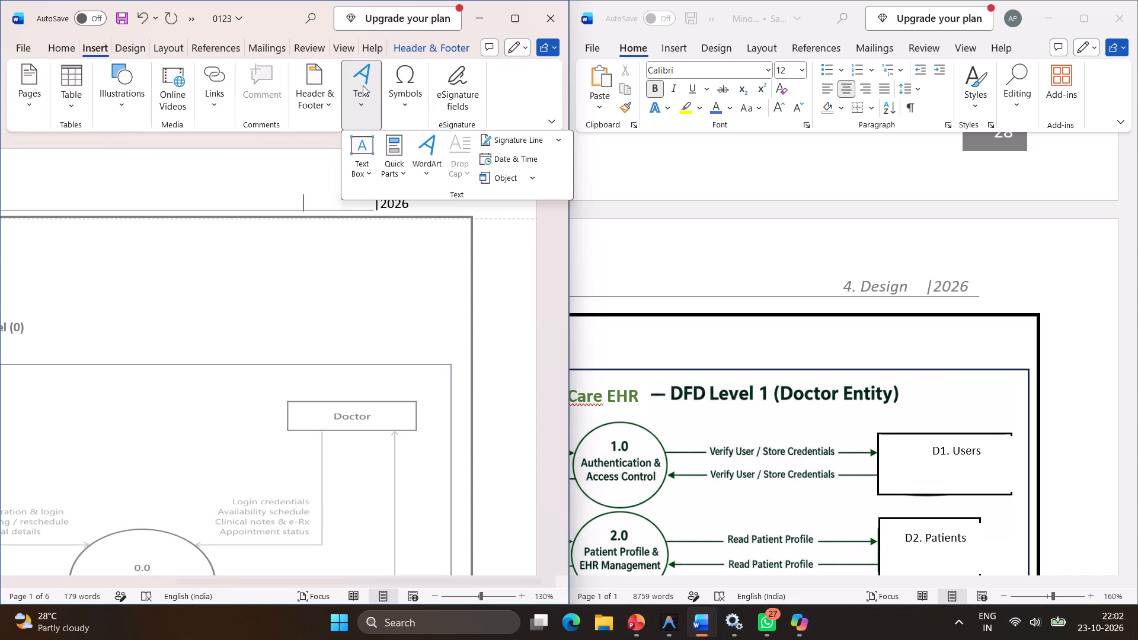
pyautogui.click(362, 165)
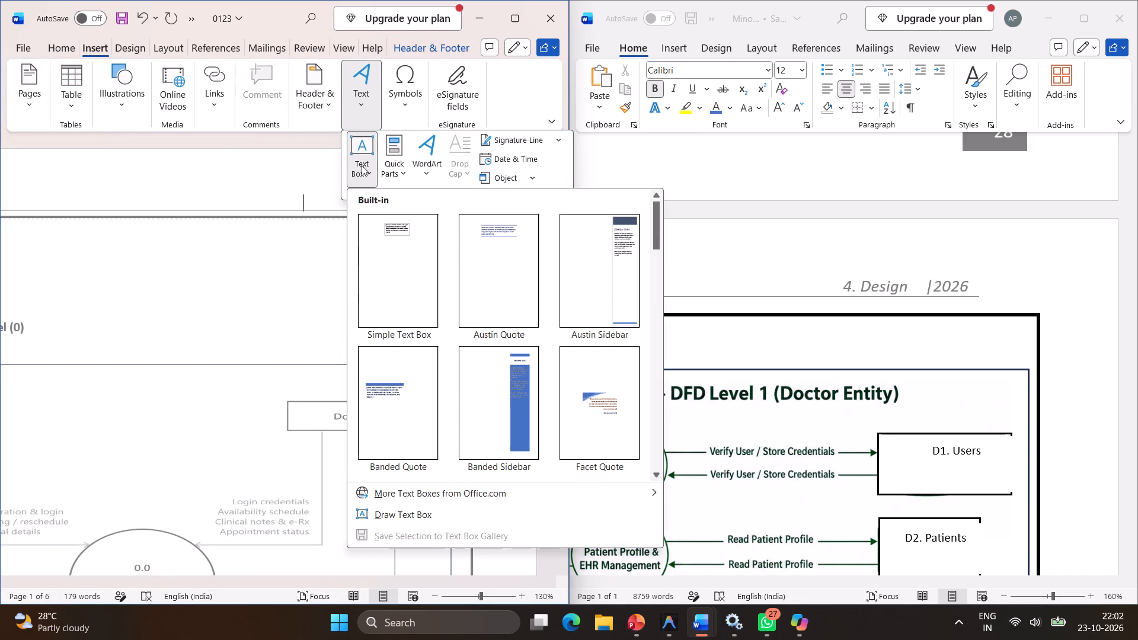
pyautogui.click(394, 514)
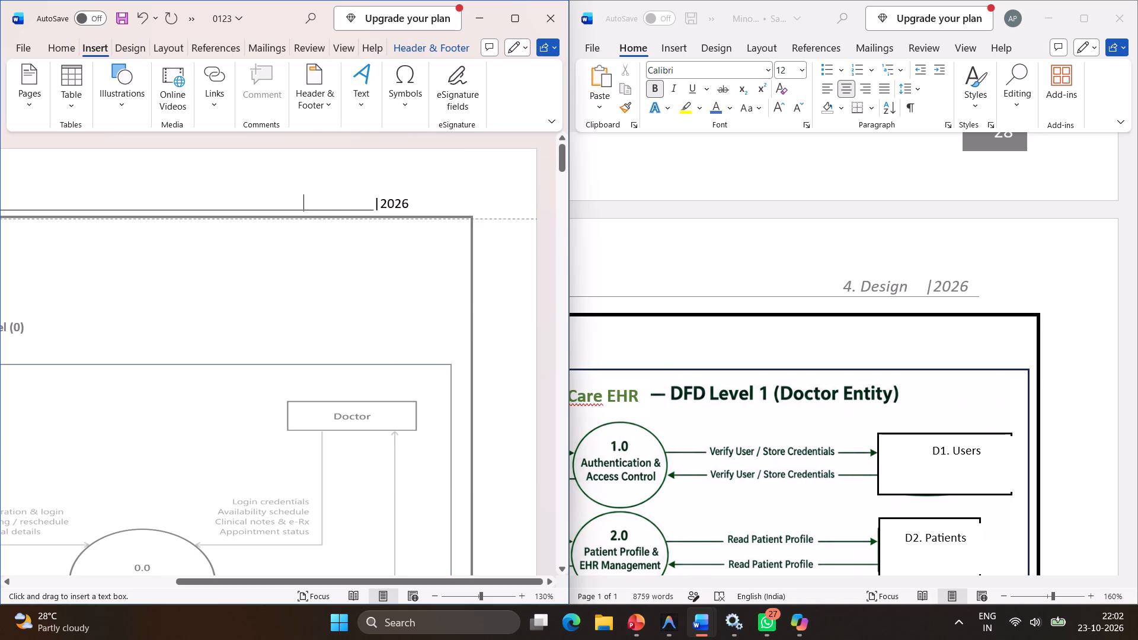
pyautogui.moveTo(282, 195); pyautogui.dragTo(360, 210)
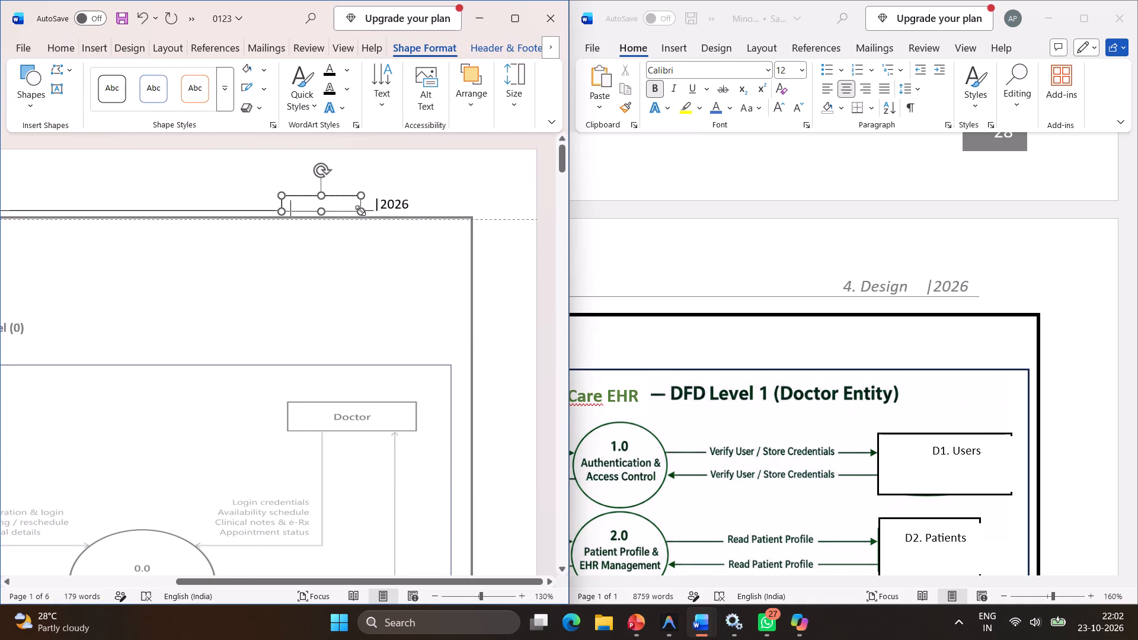
pyautogui.press('4')
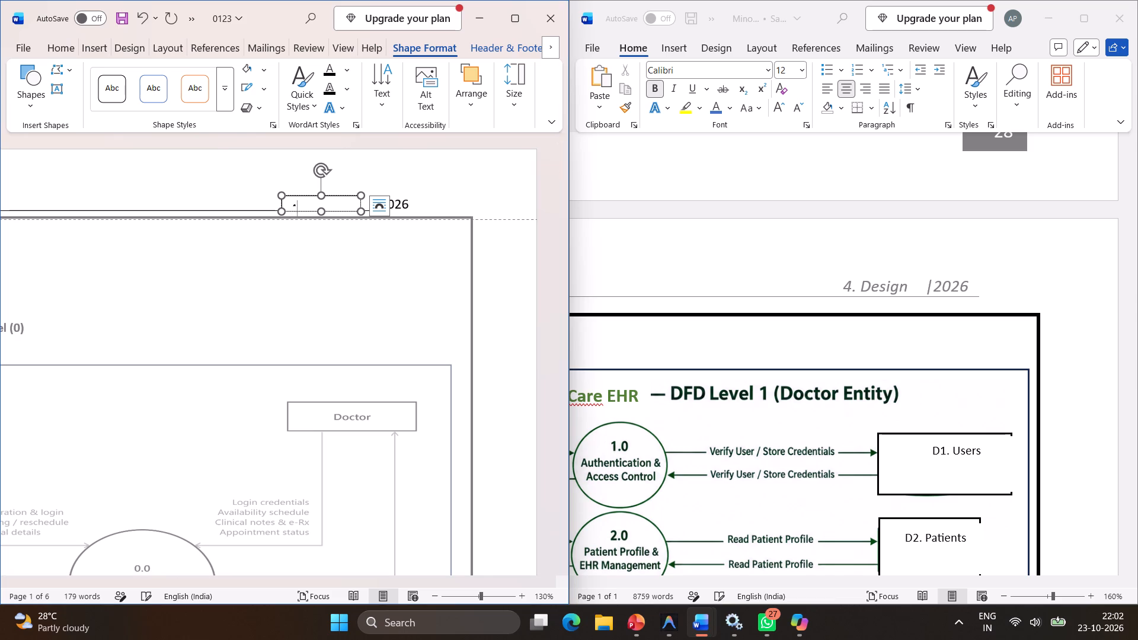
pyautogui.press('.')
pyautogui.write('Design')
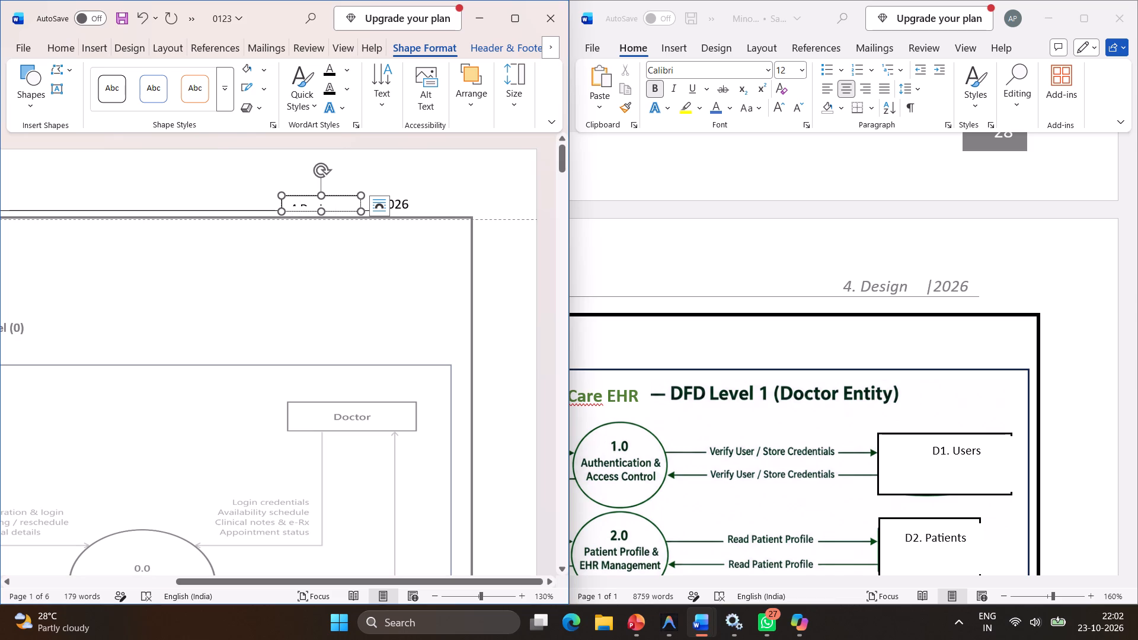
# Set the 4.Design text box's wrapping to In Front of Text.
pyautogui.click(383, 205)
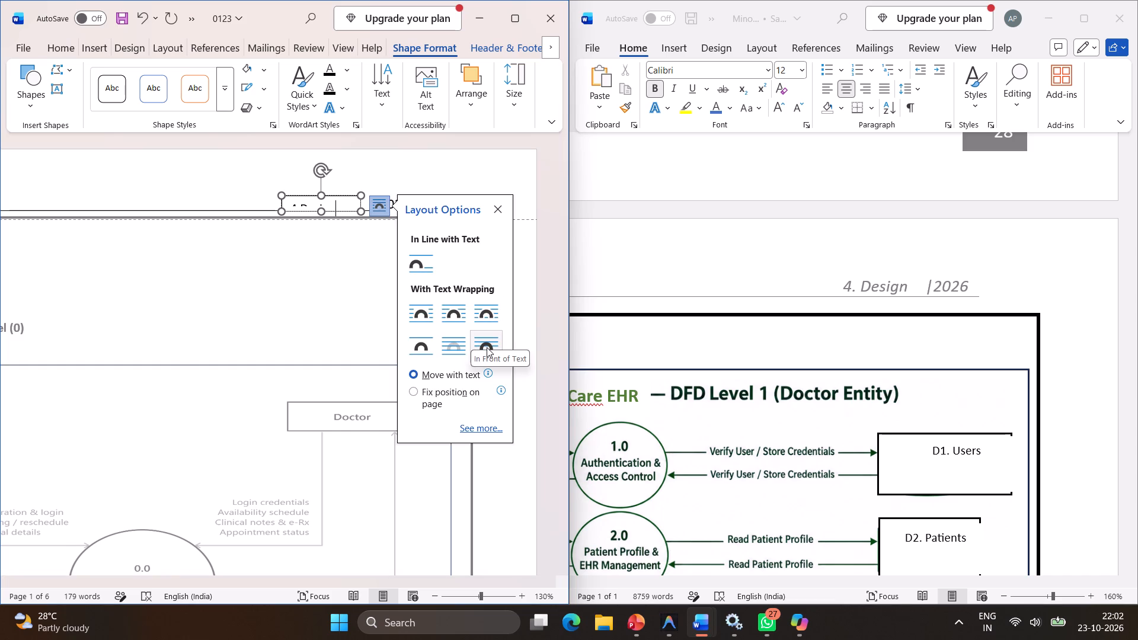
pyautogui.click(487, 347)
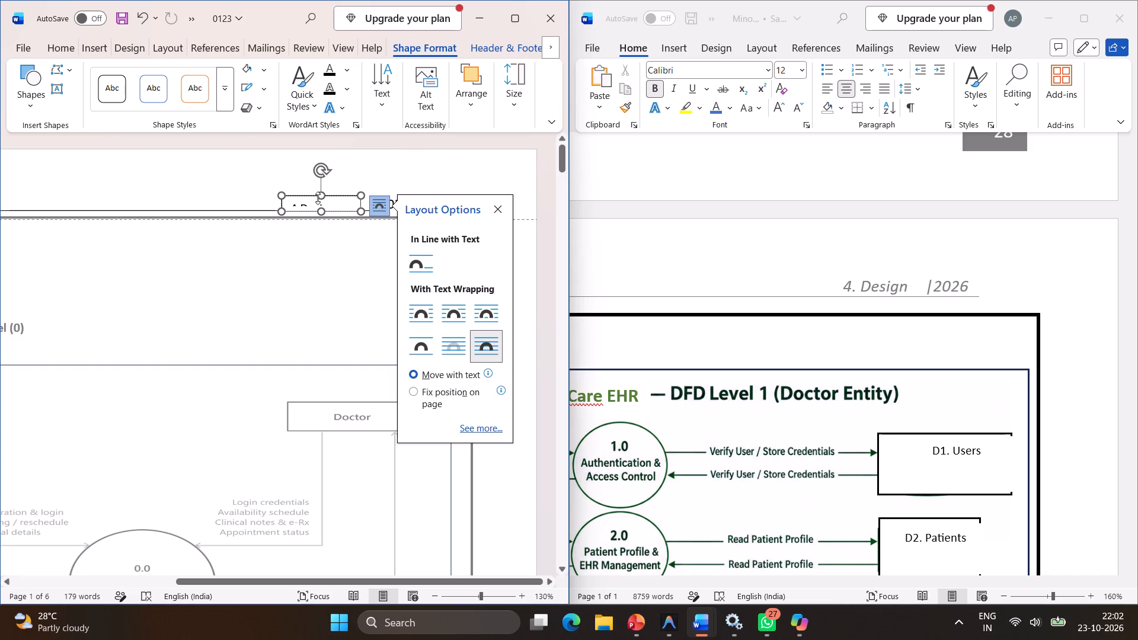
# Extend the 4.Design text box upward so that its whole text fits inside.
pyautogui.moveTo(322, 194); pyautogui.dragTo(322, 186)
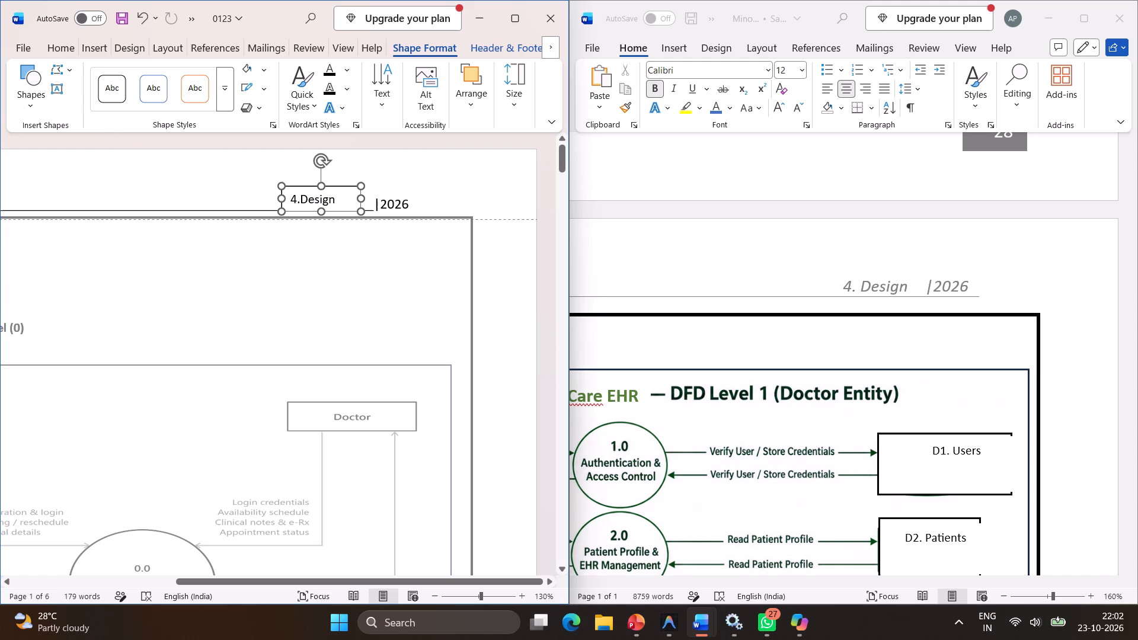
pyautogui.moveTo(322, 186); pyautogui.dragTo(322, 187)
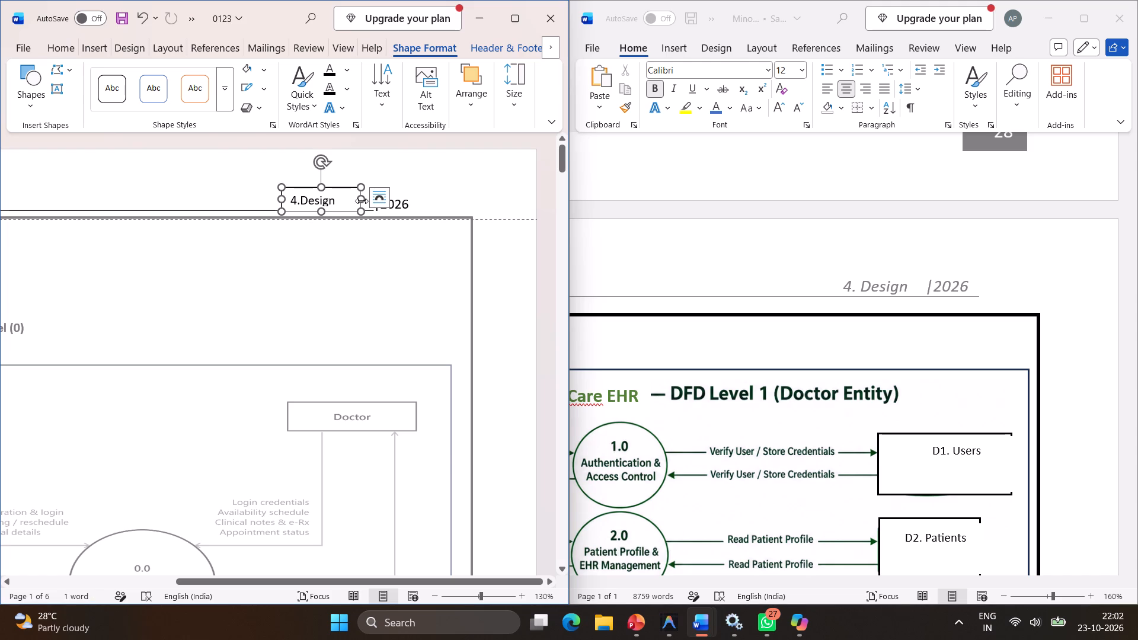
pyautogui.click(322, 186)
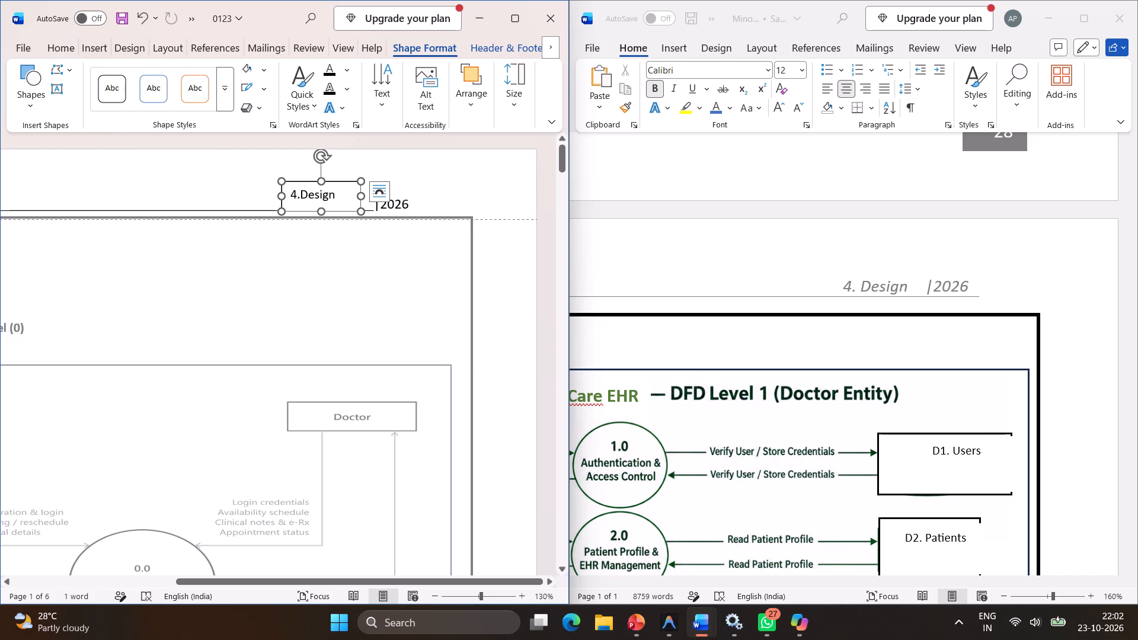
# Move the 4.Design text box closer to |2026 and trim its lower edge so it rests just above the header line.
pyautogui.moveTo(337, 181); pyautogui.dragTo(341, 187)
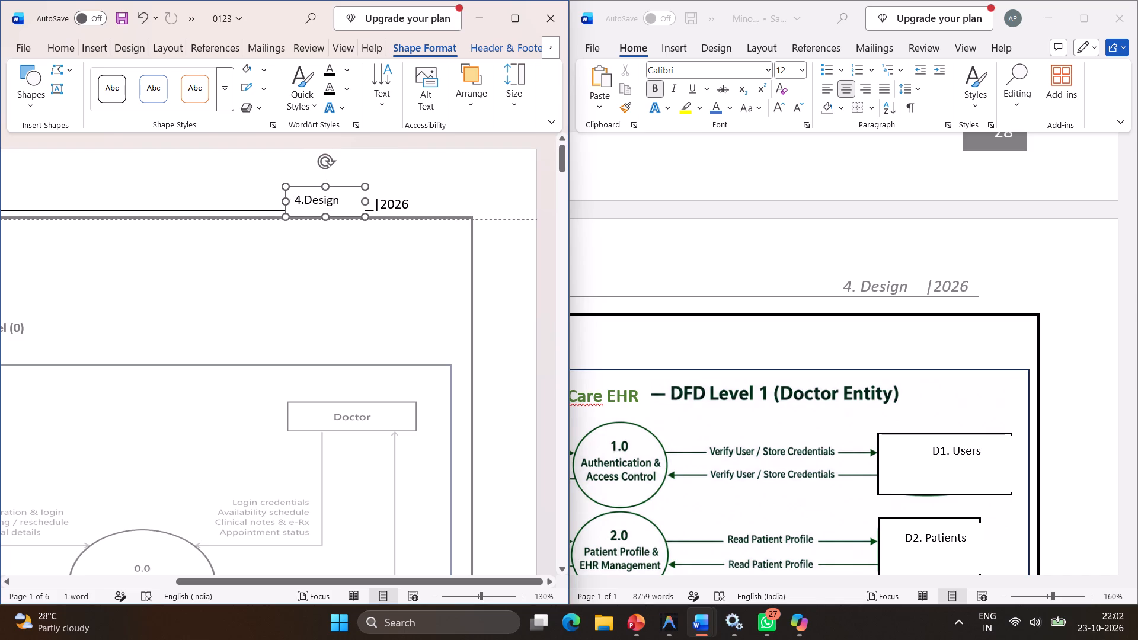
pyautogui.moveTo(341, 187); pyautogui.dragTo(344, 184)
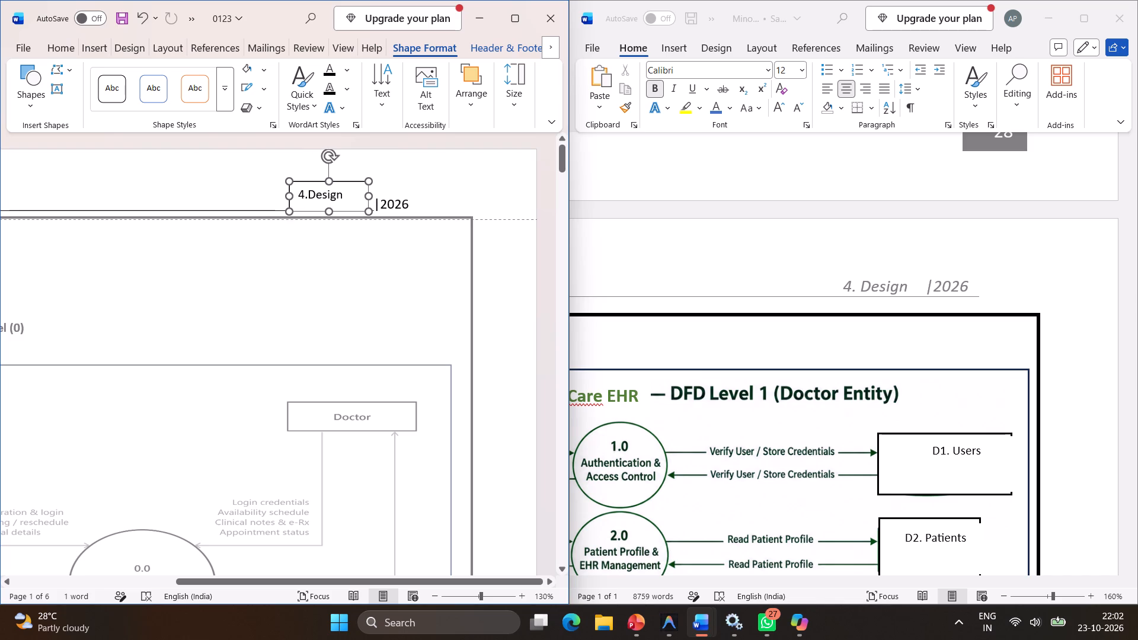
pyautogui.moveTo(344, 184); pyautogui.dragTo(345, 178)
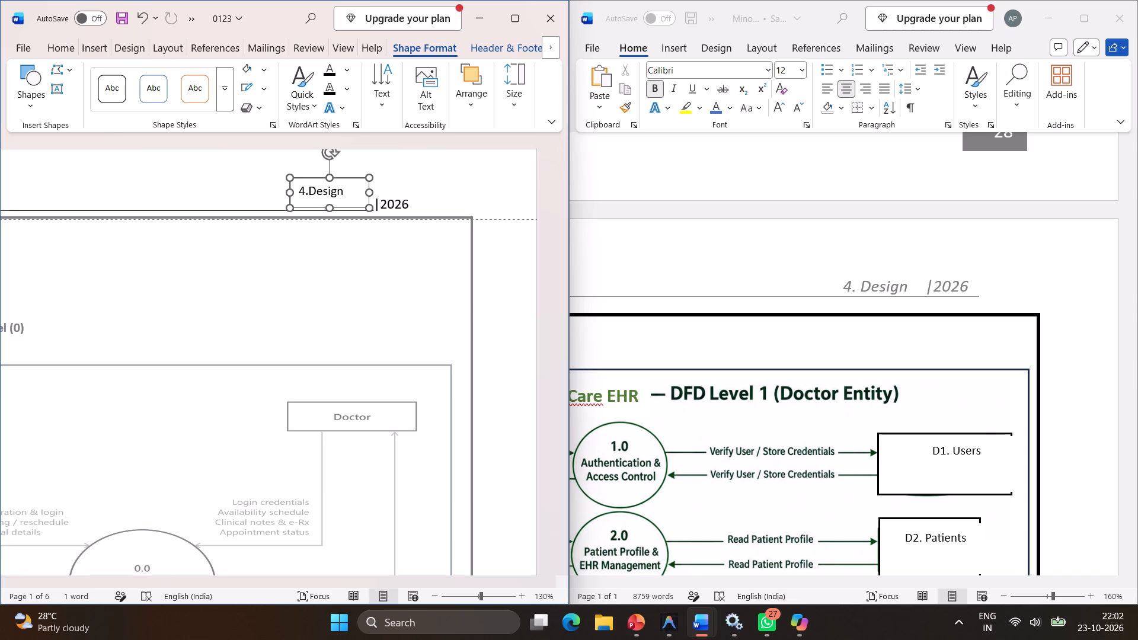
pyautogui.moveTo(345, 178); pyautogui.dragTo(345, 180)
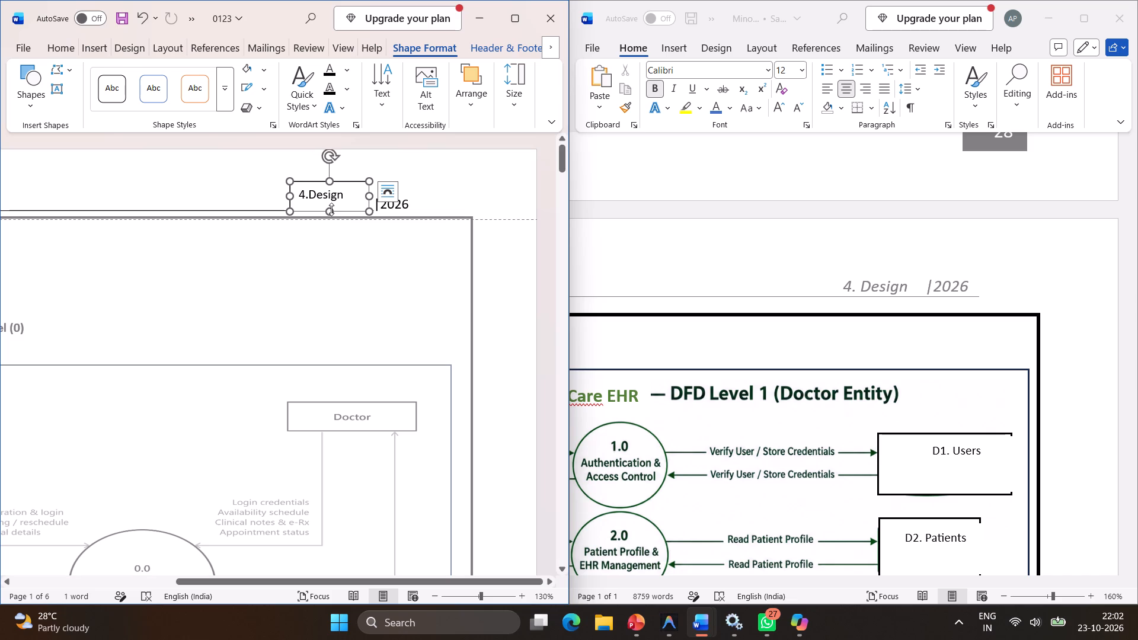
pyautogui.click(331, 209)
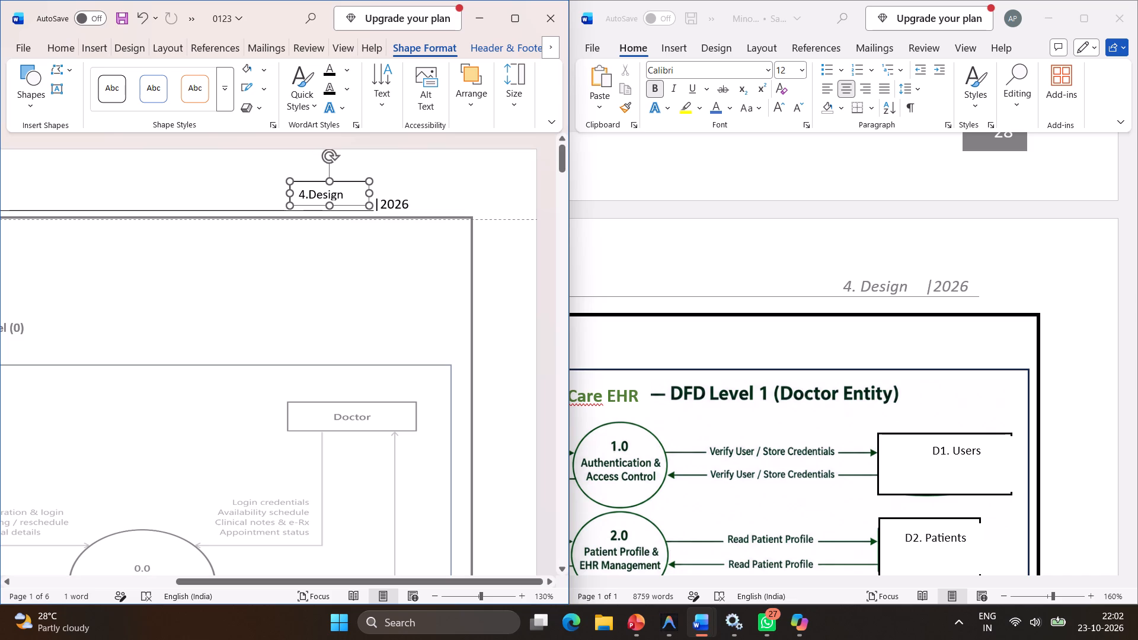
pyautogui.click(350, 181)
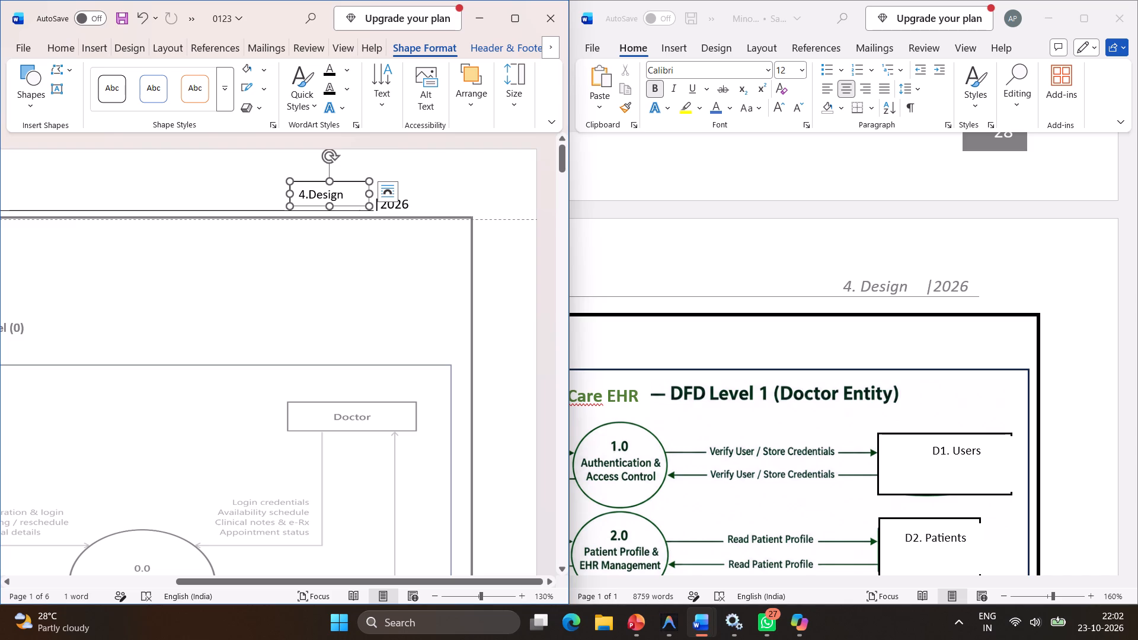
pyautogui.click(350, 184)
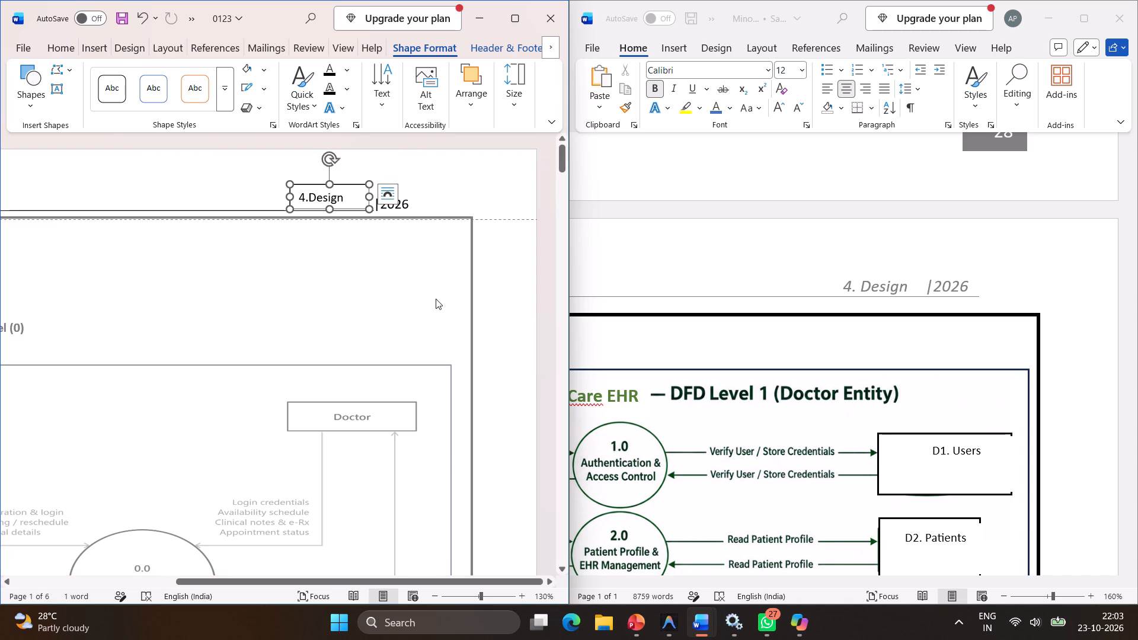
# Check the font size of 4. Design in the original's header and set the 4.Design text in 0123 to size 11.
pyautogui.keyDown('ctrl'); pyautogui.scroll(-3, 875, 290); pyautogui.keyUp('ctrl')
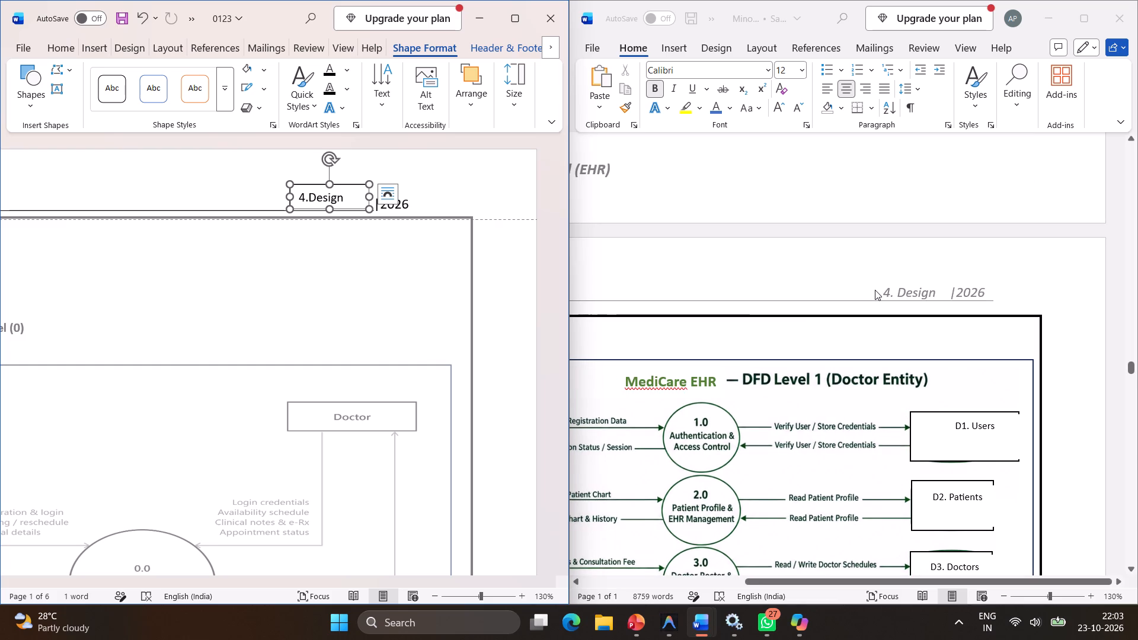
pyautogui.keyDown('ctrl'); pyautogui.scroll(-3, 418, 337); pyautogui.keyUp('ctrl')
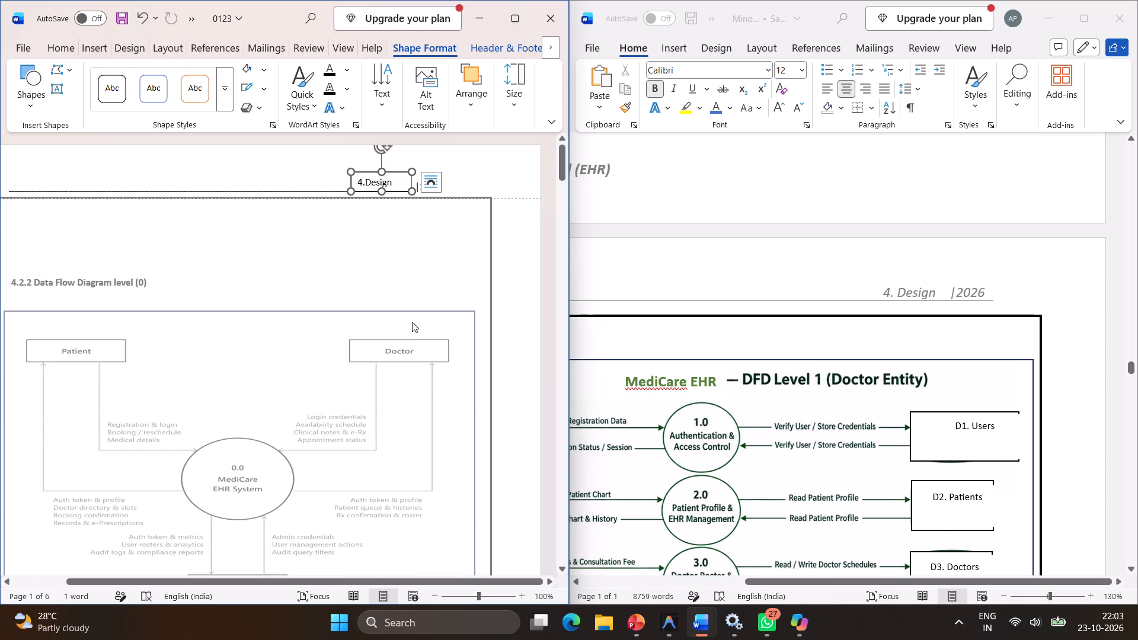
pyautogui.click(929, 286)
pyautogui.click(914, 298)
pyautogui.doubleClick(914, 298)
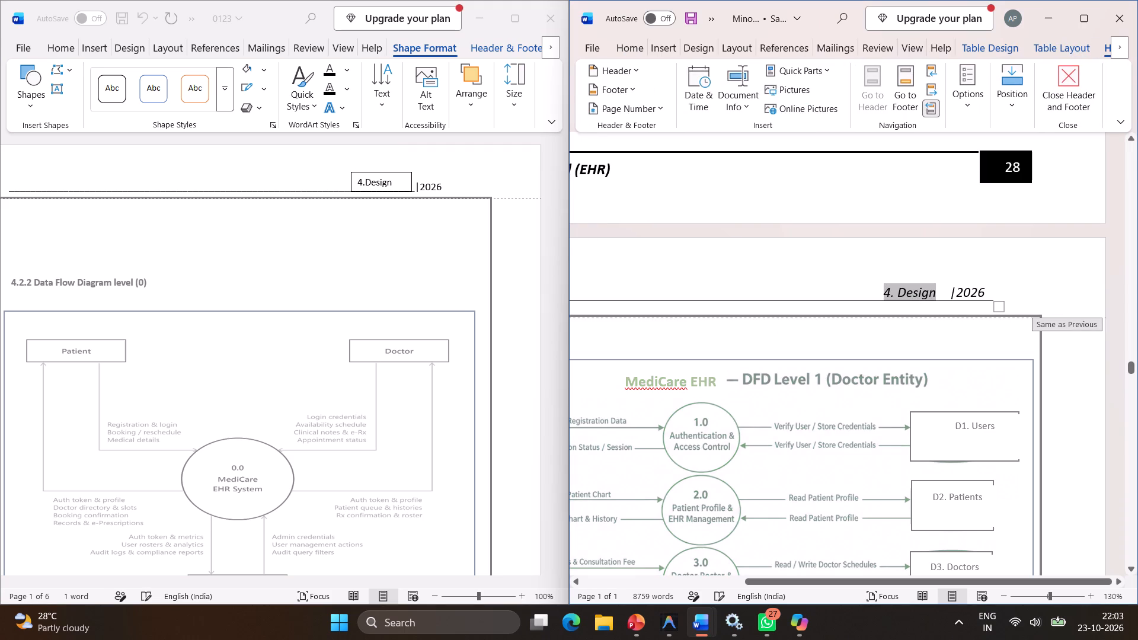
pyautogui.click(634, 46)
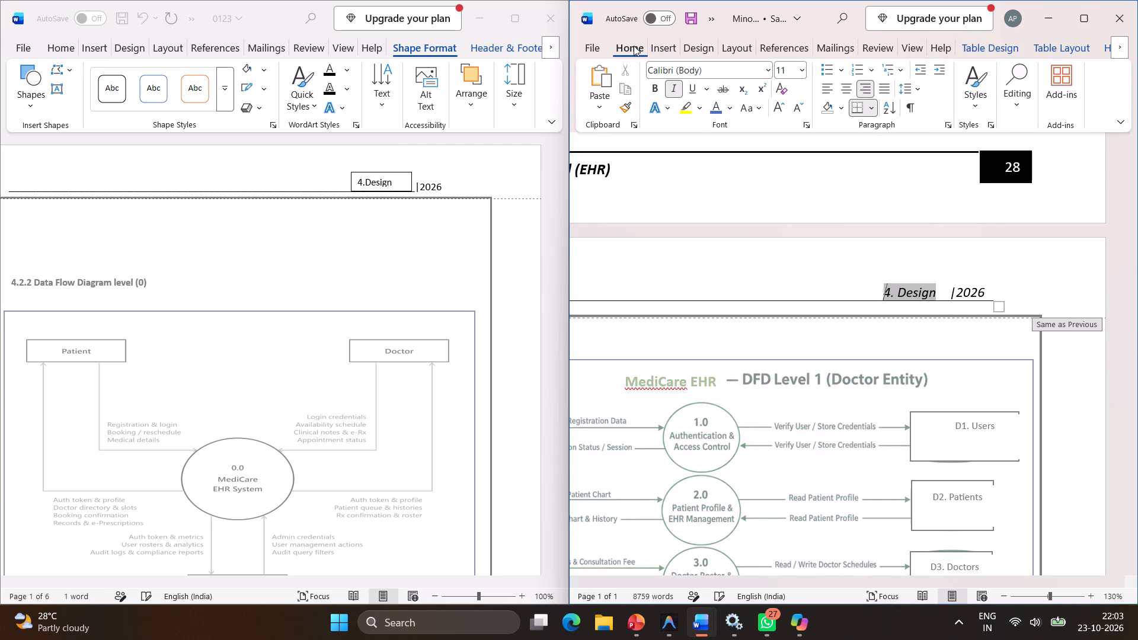
pyautogui.click(61, 46)
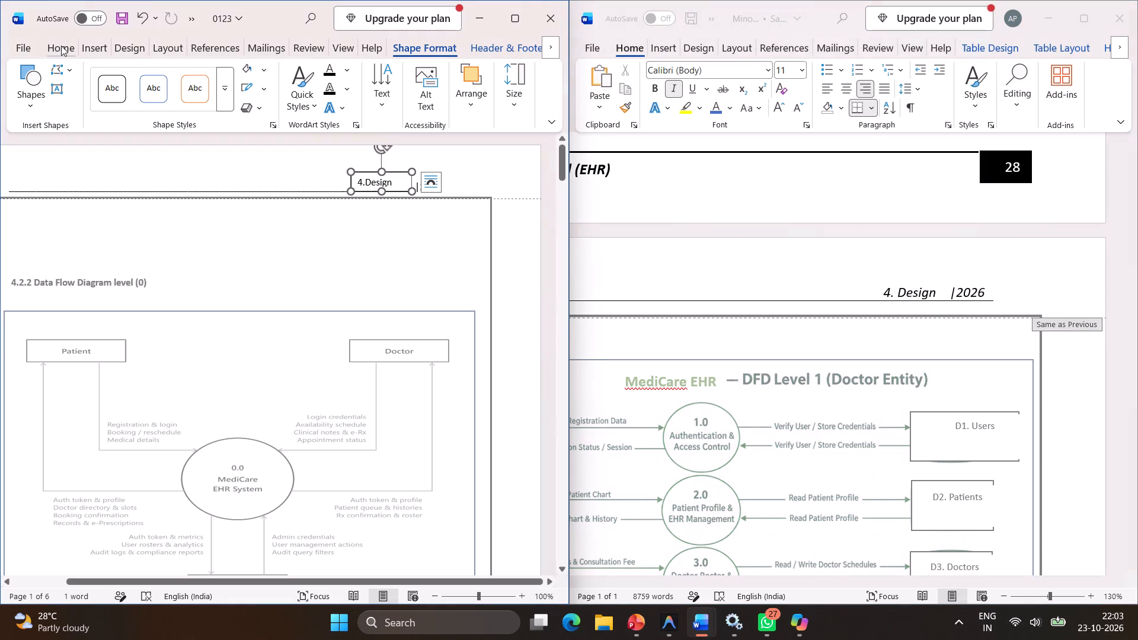
pyautogui.click(61, 46)
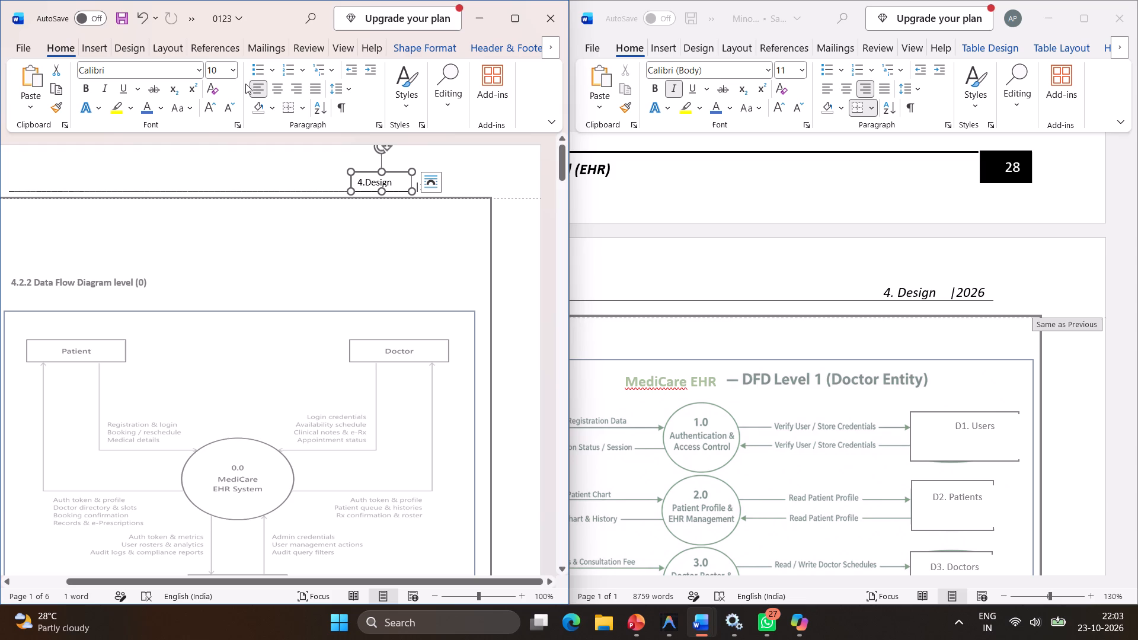
pyautogui.click(392, 180)
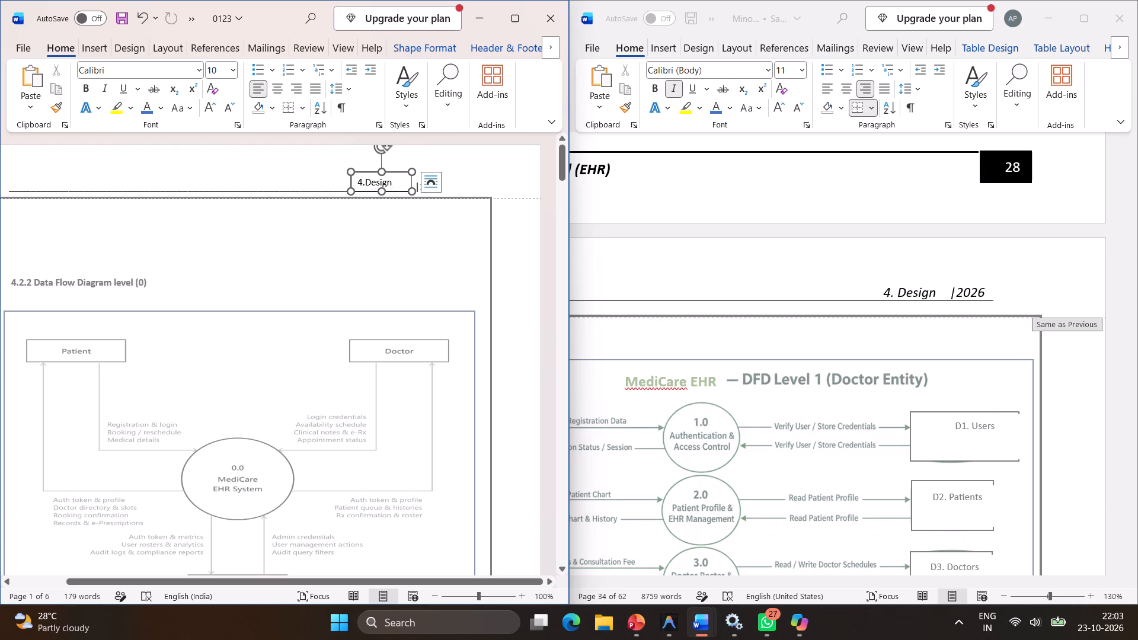
pyautogui.hotkey('ctrl', 'a')
pyautogui.click(235, 69)
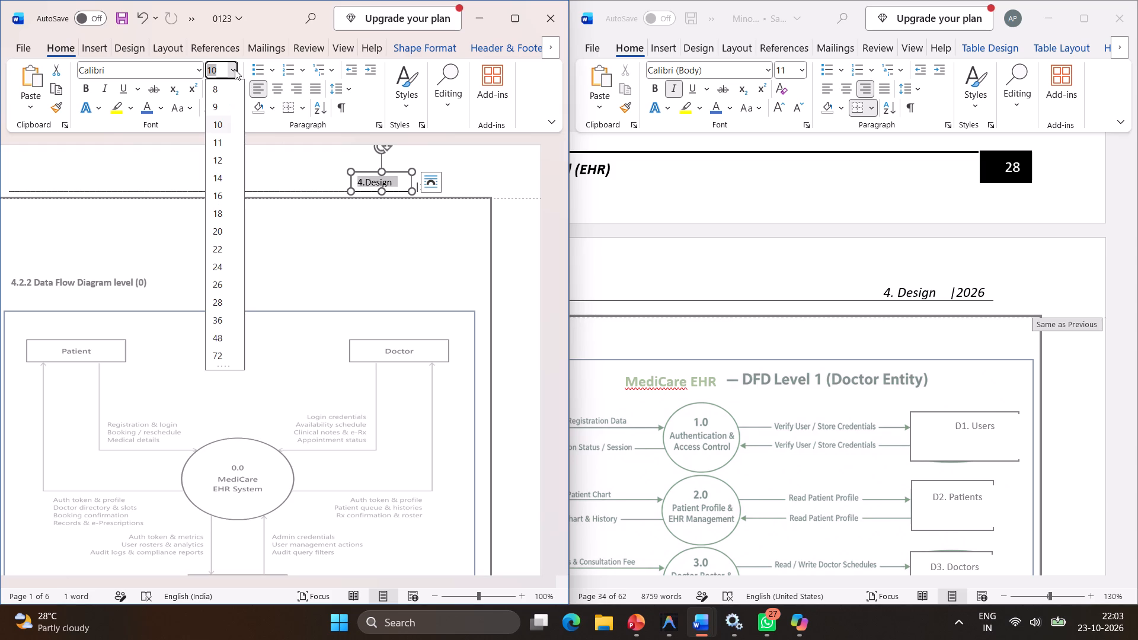
pyautogui.click(225, 139)
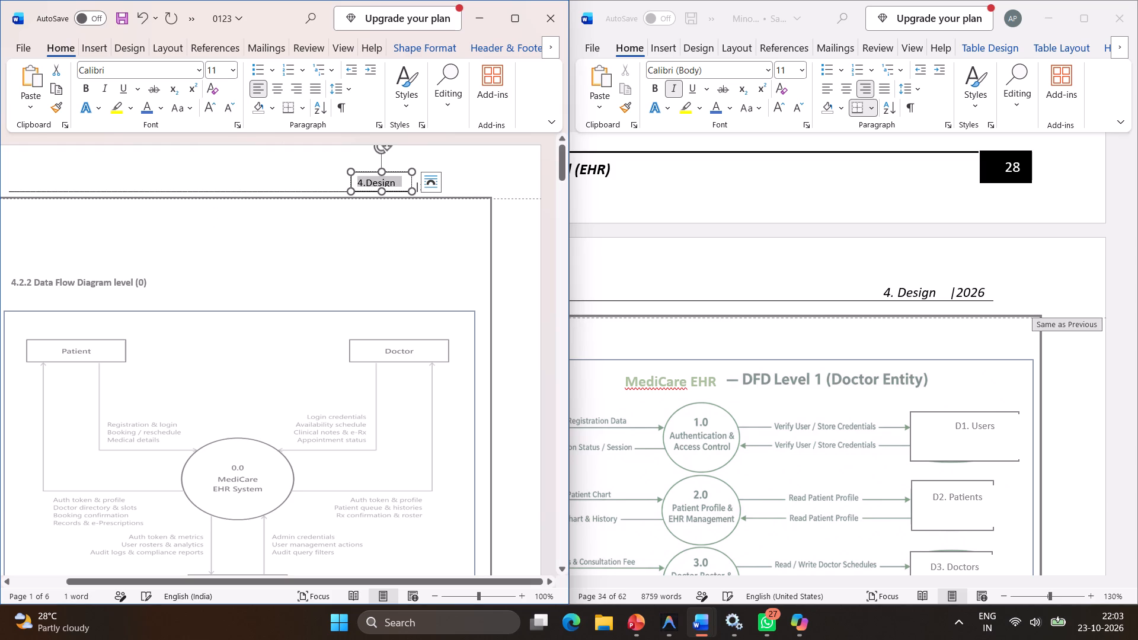
pyautogui.click(304, 158)
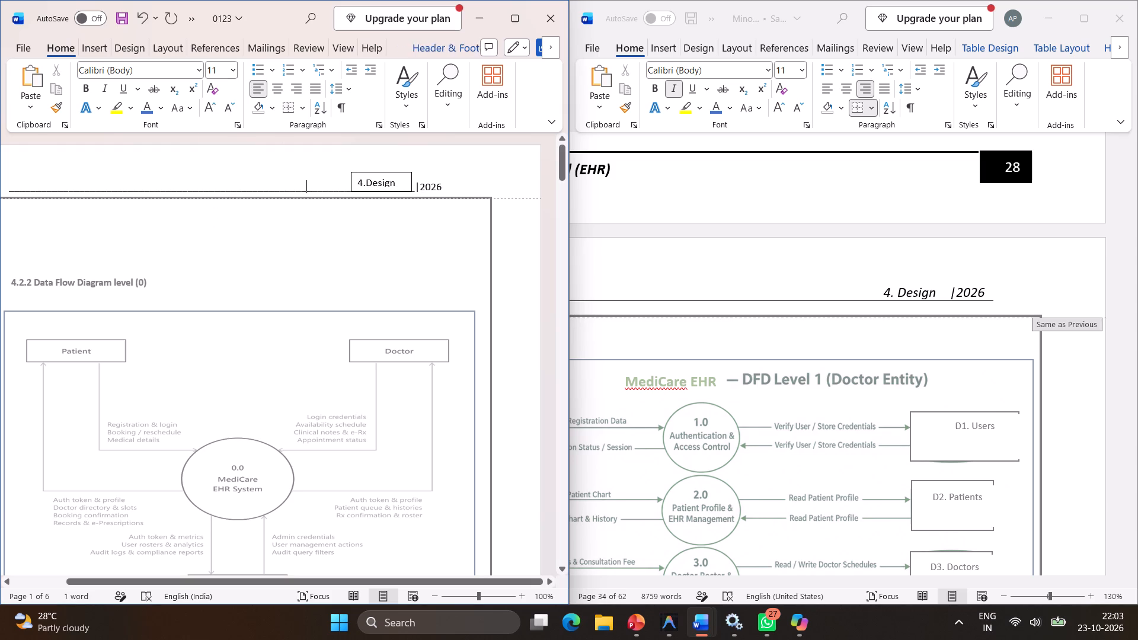
# Resize the 4.Design text box to fit its whole text and reposition it just above the header line, close to |2026.
pyautogui.click(390, 172)
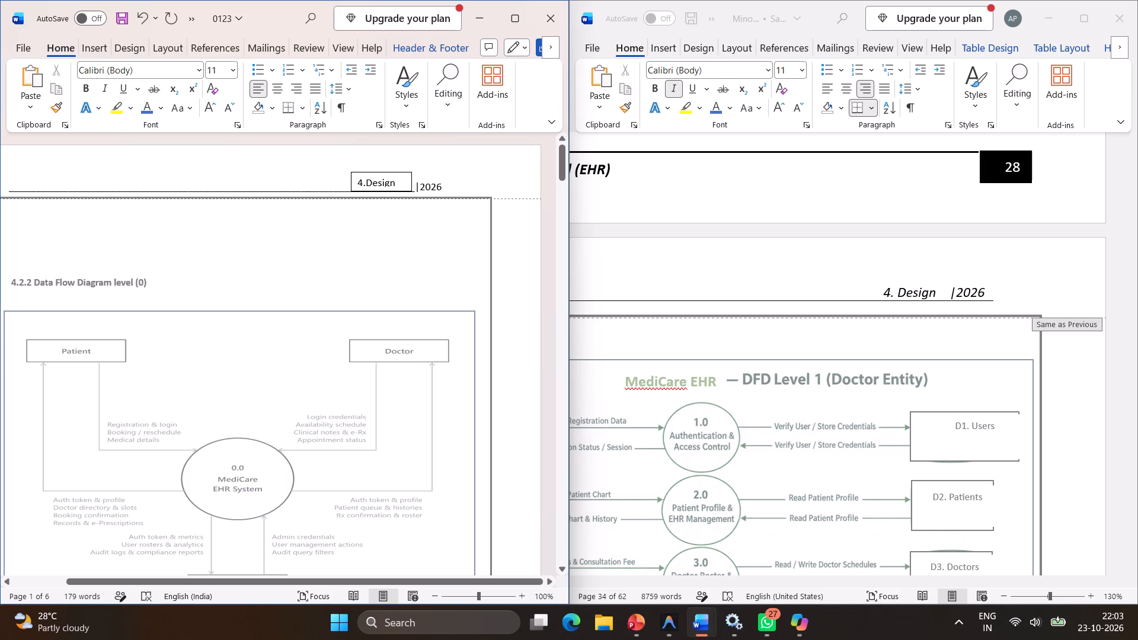
pyautogui.click(385, 171)
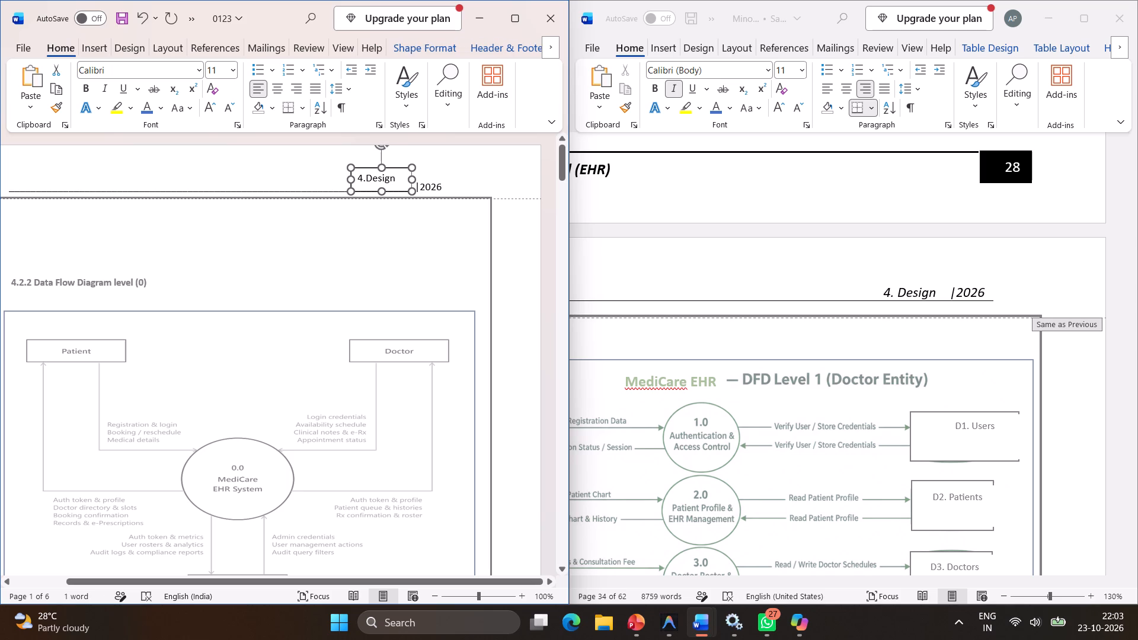
pyautogui.click(383, 189)
pyautogui.keyDown('ctrl'); pyautogui.scroll(7, 385, 189); pyautogui.keyUp('ctrl')
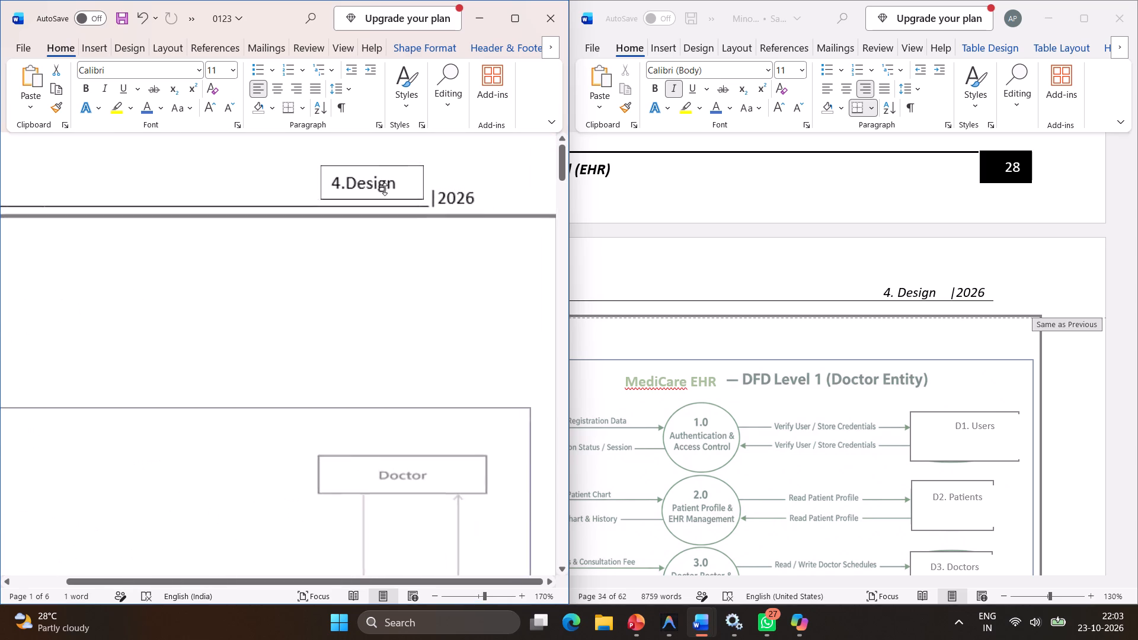
pyautogui.keyDown('ctrl'); pyautogui.scroll(1, 385, 189); pyautogui.keyUp('ctrl')
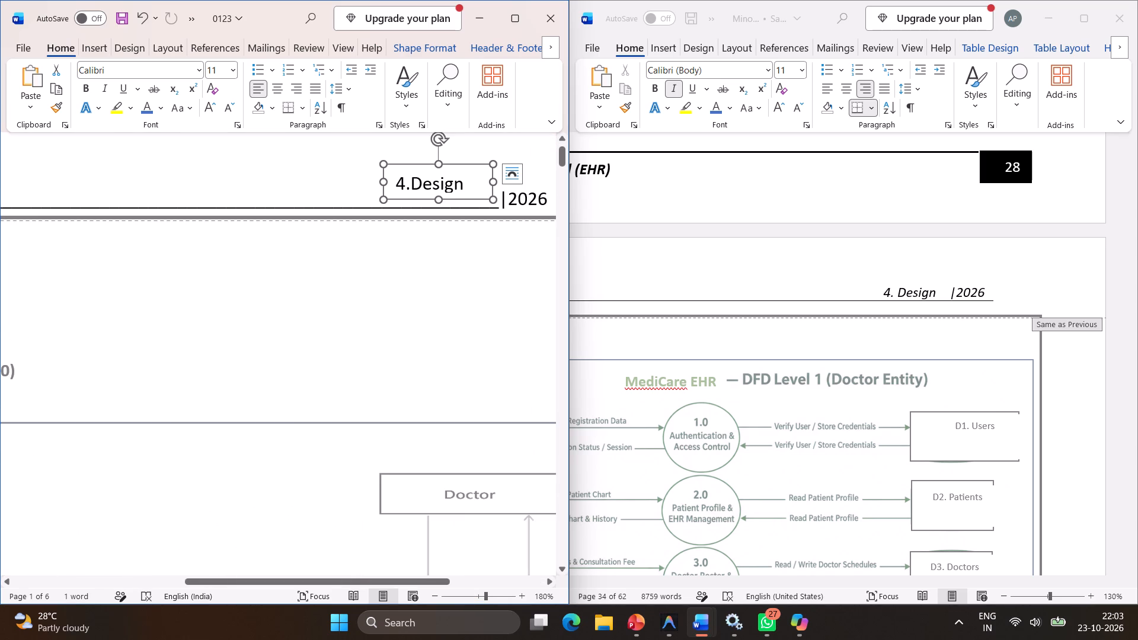
pyautogui.moveTo(409, 194); pyautogui.dragTo(413, 199)
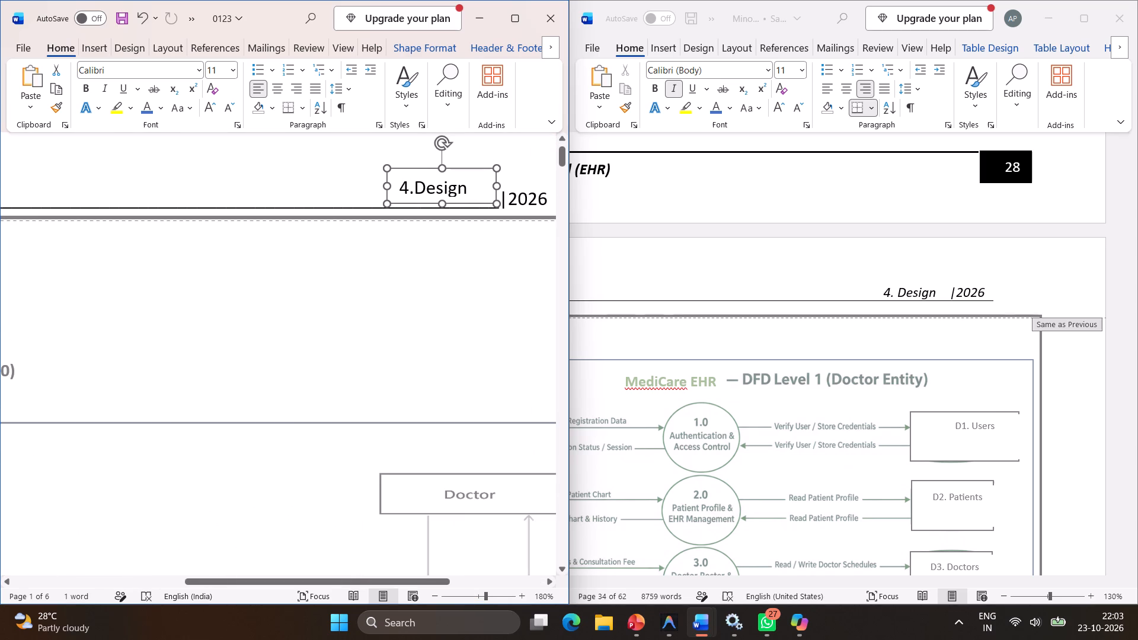
pyautogui.moveTo(413, 199); pyautogui.dragTo(414, 199)
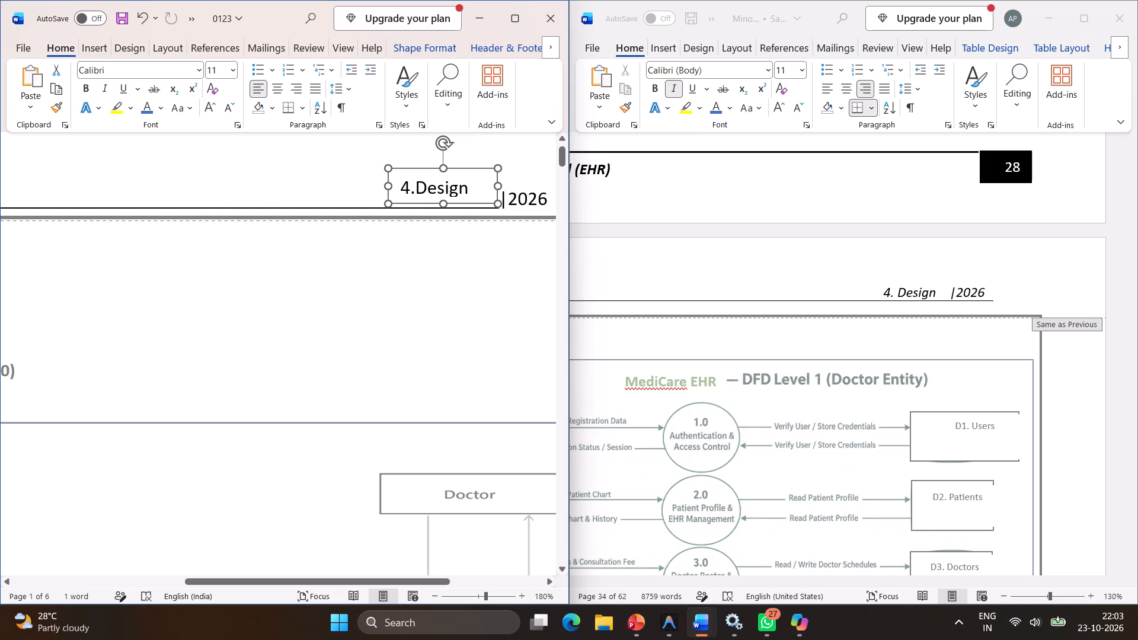
pyautogui.moveTo(414, 199); pyautogui.dragTo(410, 199)
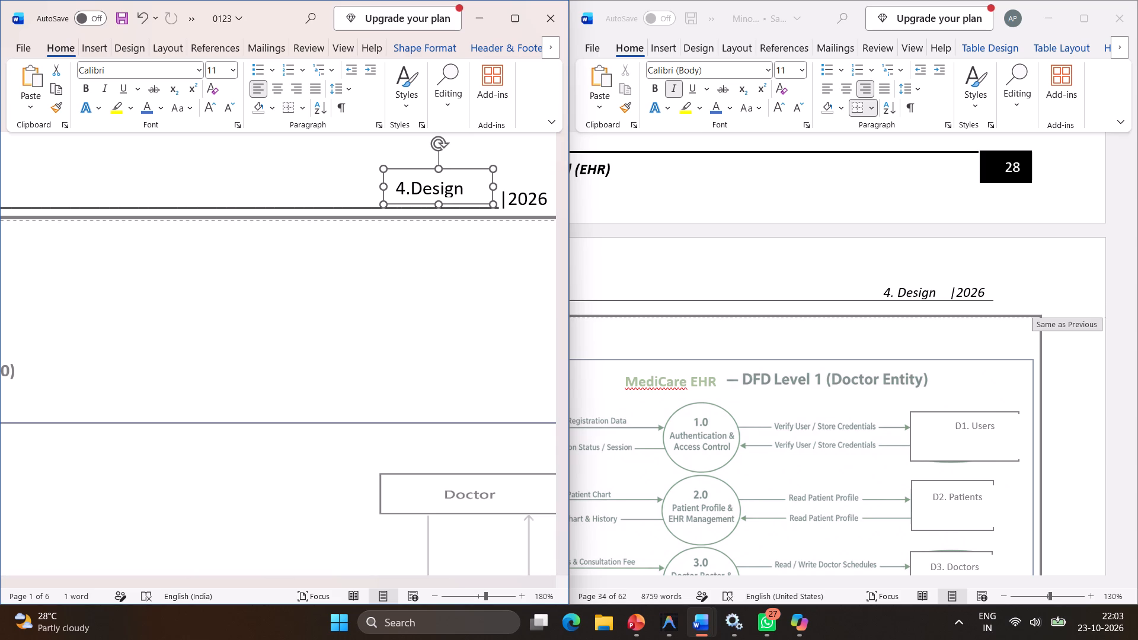
pyautogui.moveTo(410, 199); pyautogui.dragTo(410, 200)
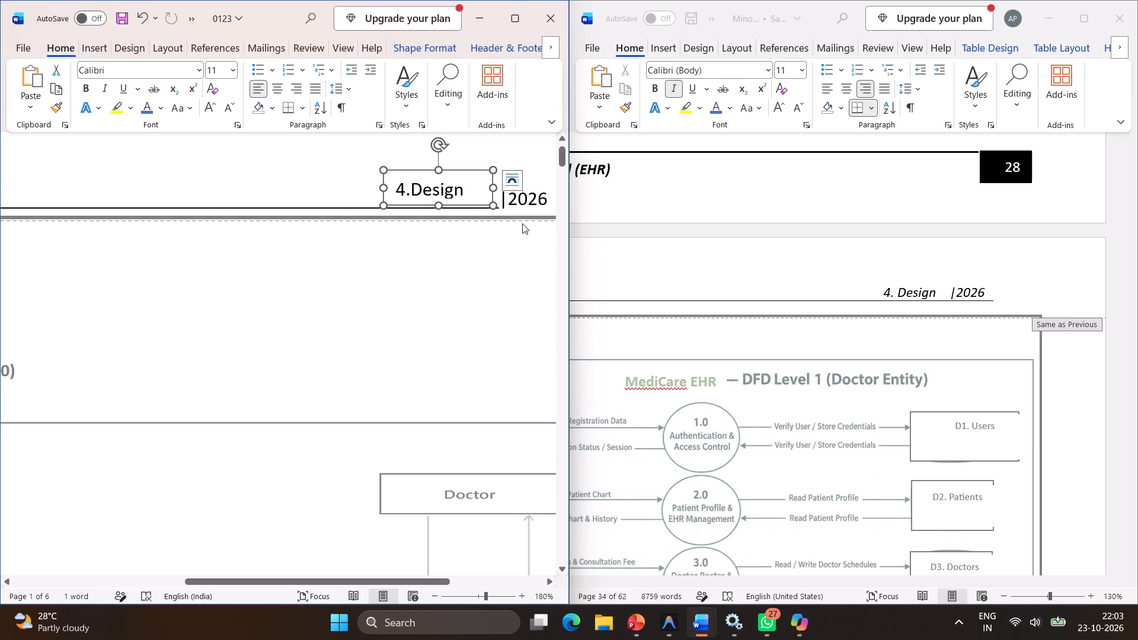
# Set the outline of the 4.Design text box to white so that no border shows around the text.
pyautogui.click(526, 207)
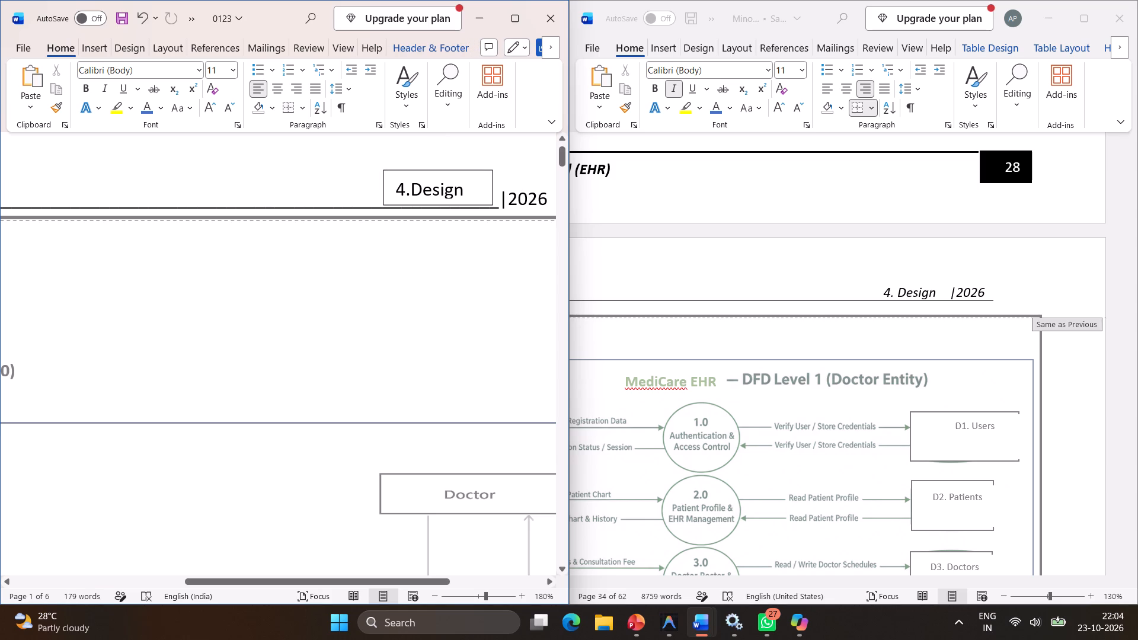
pyautogui.click(510, 201)
pyautogui.click(491, 189)
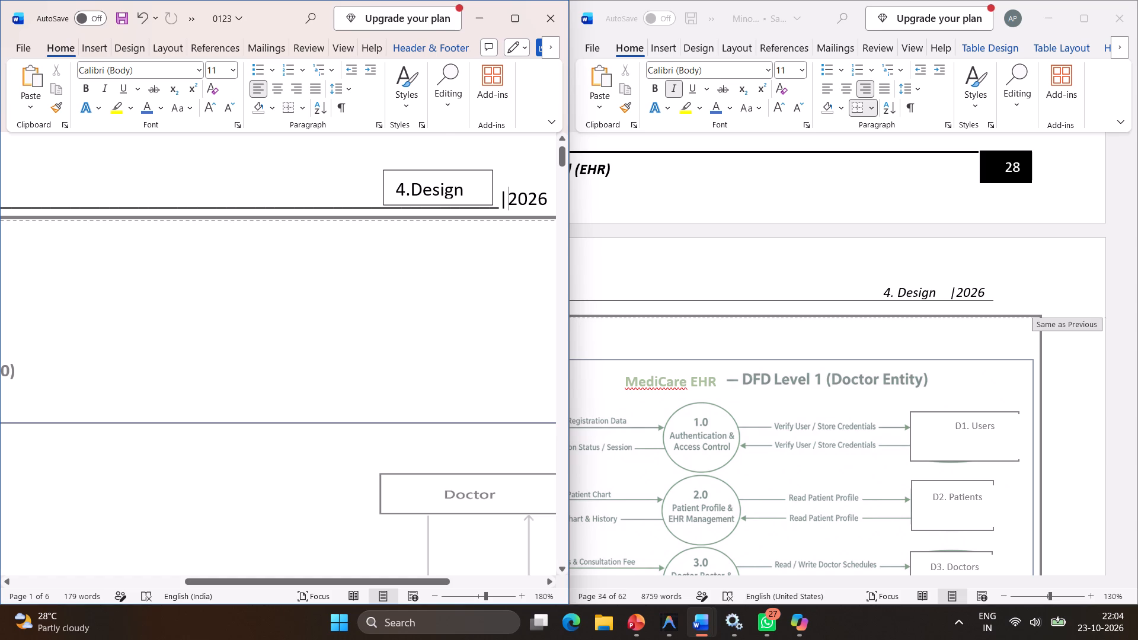
pyautogui.rightClick(494, 196)
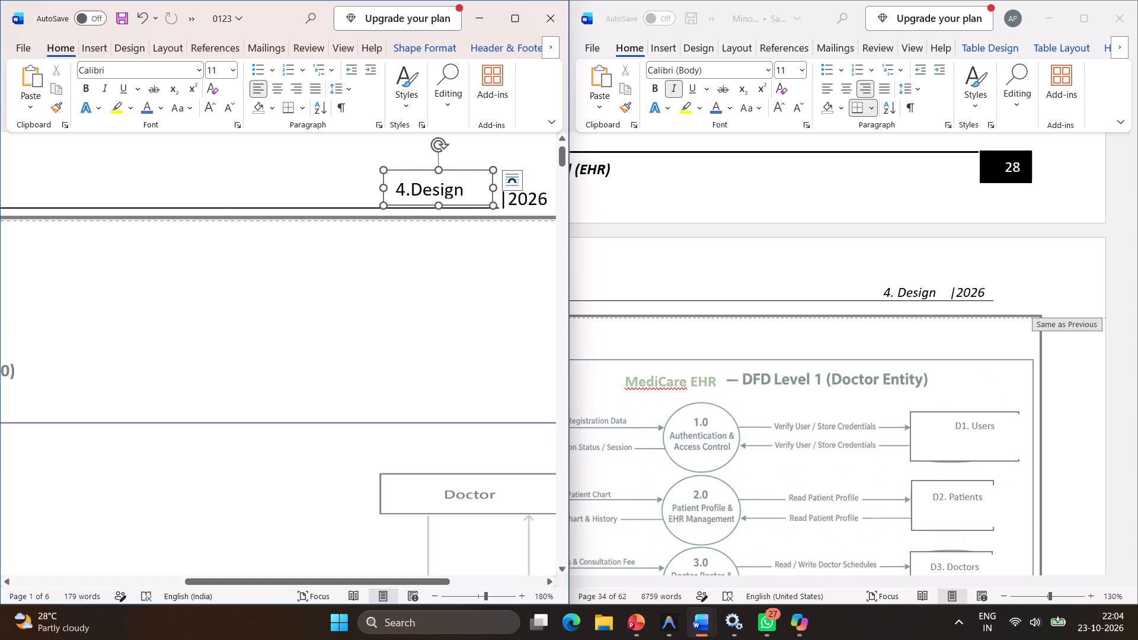
pyautogui.click(566, 164)
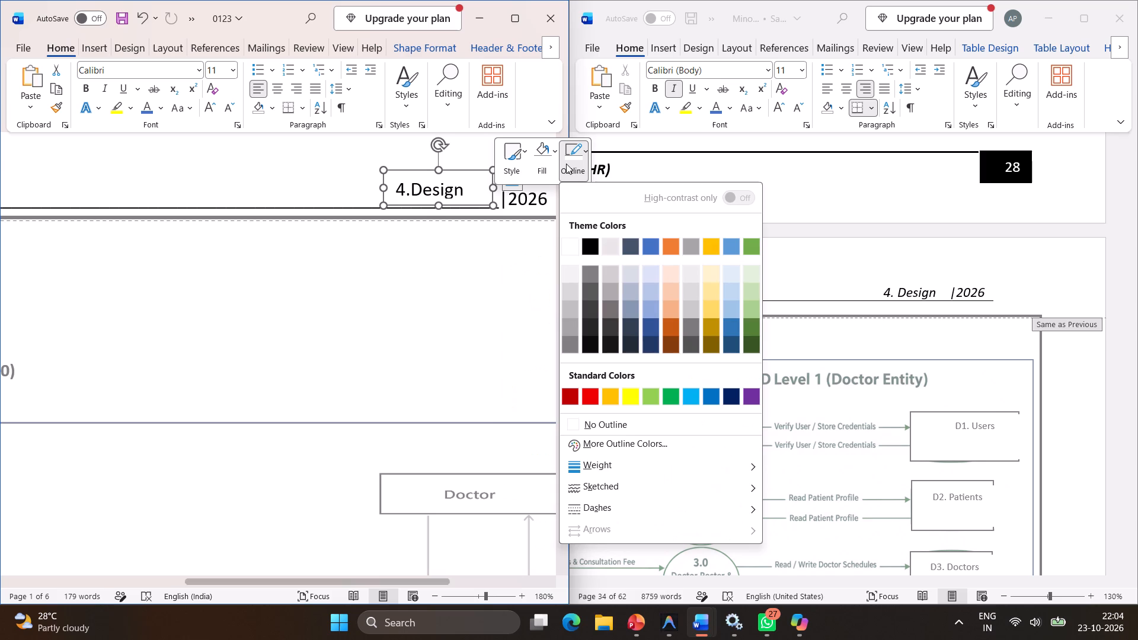
pyautogui.click(568, 248)
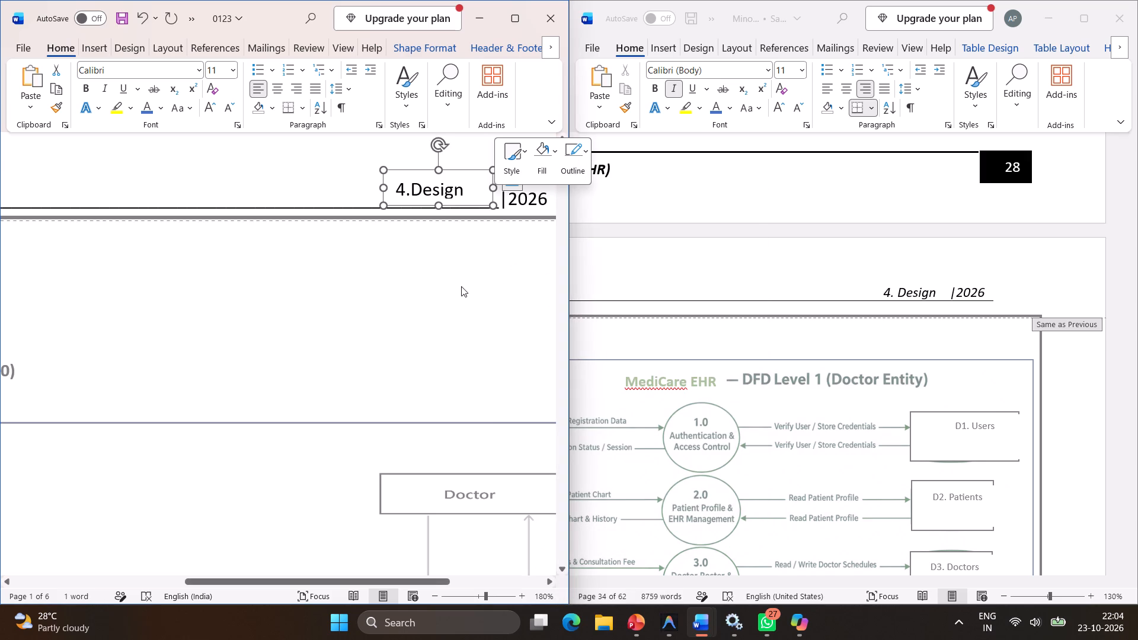
pyautogui.click(461, 286)
pyautogui.hscroll(-2, 461, 286)
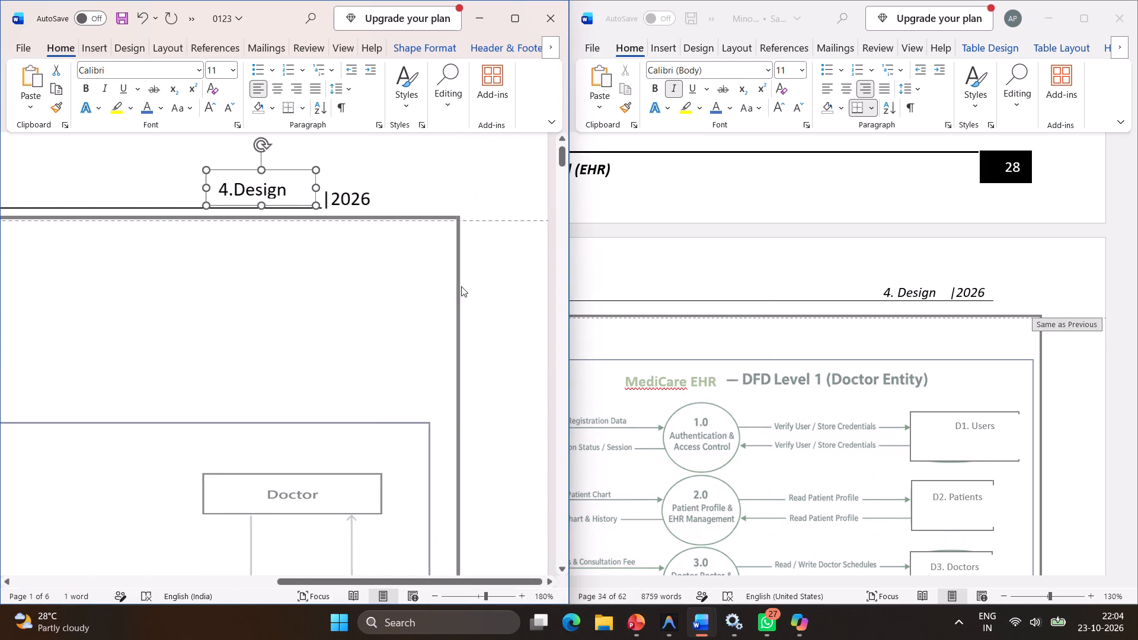
pyautogui.click(461, 286)
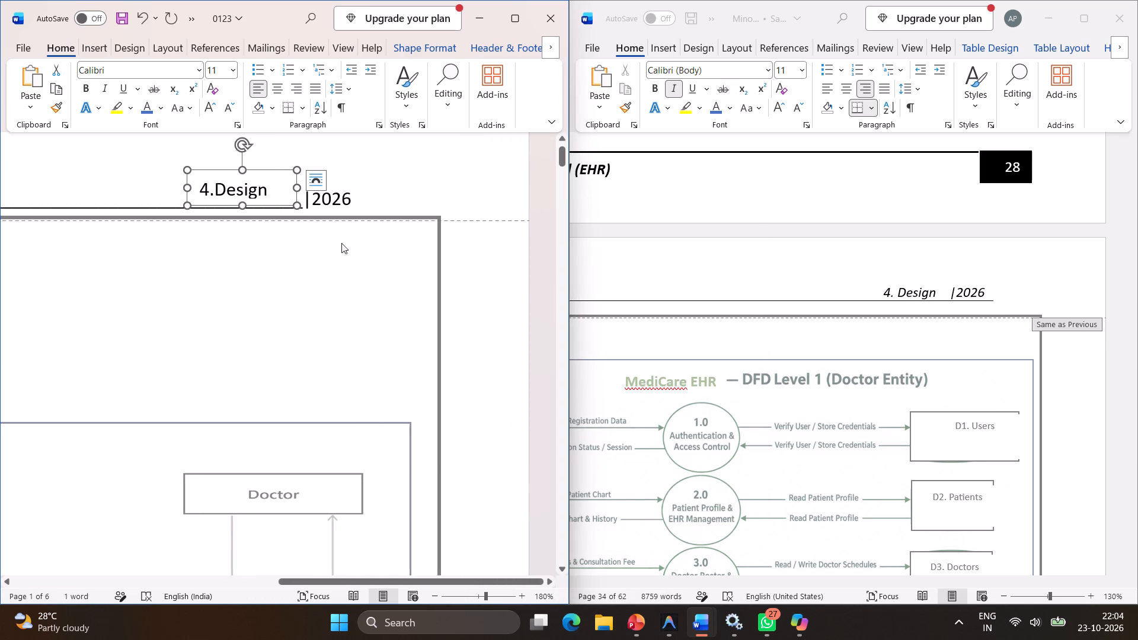
pyautogui.click(349, 196)
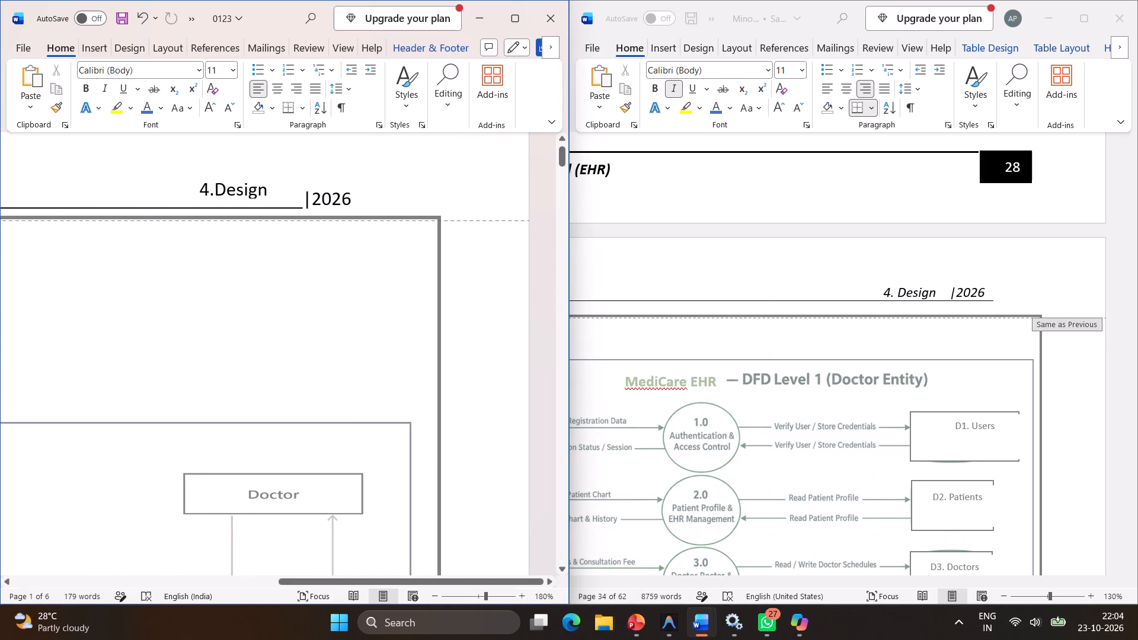
# Delete the |2026 text that follows the header line in 0123.
pyautogui.press('Delete')
pyautogui.press('Delete')
pyautogui.press('Delete')
pyautogui.press('BackSpace')
pyautogui.press('BackSpace')
pyautogui.press('BackSpace')
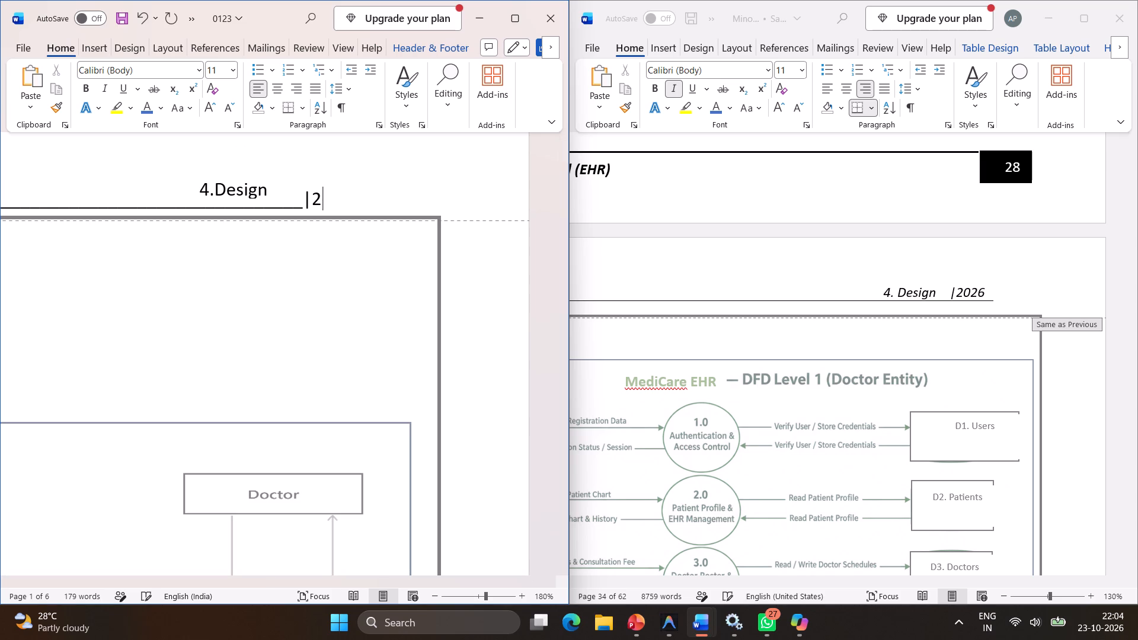
pyautogui.press('BackSpace')
pyautogui.press('BackSpace')
pyautogui.hotkey('shift', '|')
pyautogui.press('BackSpace')
pyautogui.press('BackSpace')
# Extend the header line in 0123 with underscores to just short of the page border, undoing any overflow onto a new line.
pyautogui.hotkey('shift', '|')
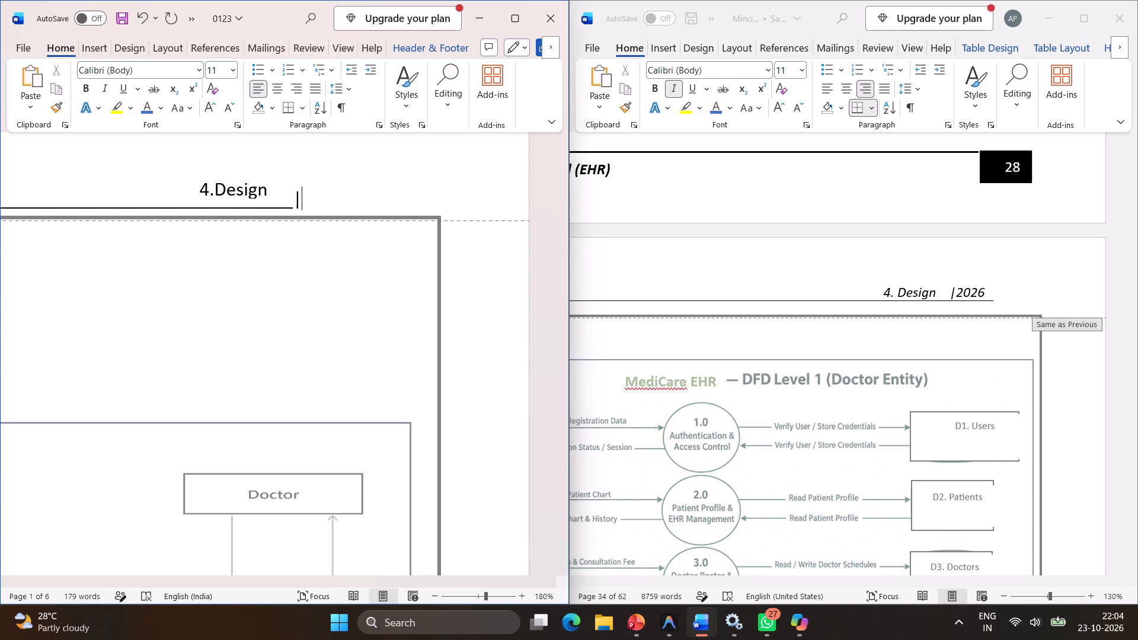
pyautogui.hotkey('shift', '_')
pyautogui.press('Delete')
pyautogui.press('Delete')
pyautogui.press('BackSpace')
pyautogui.press('BackSpace')
pyautogui.write('____________')
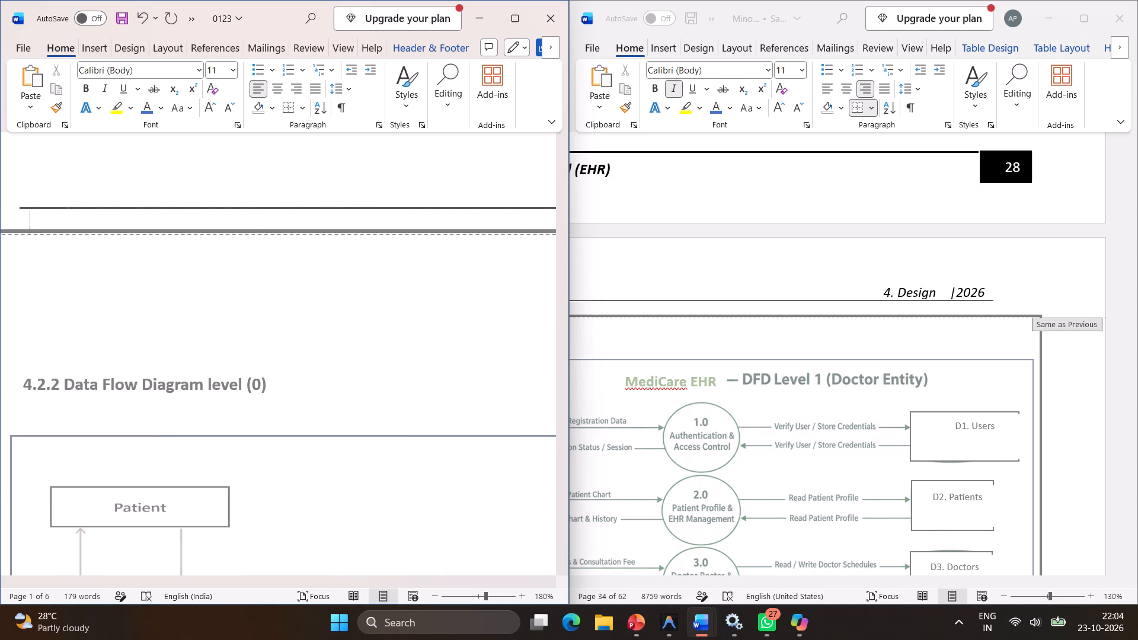
pyautogui.hotkey('ctrl', 'z')
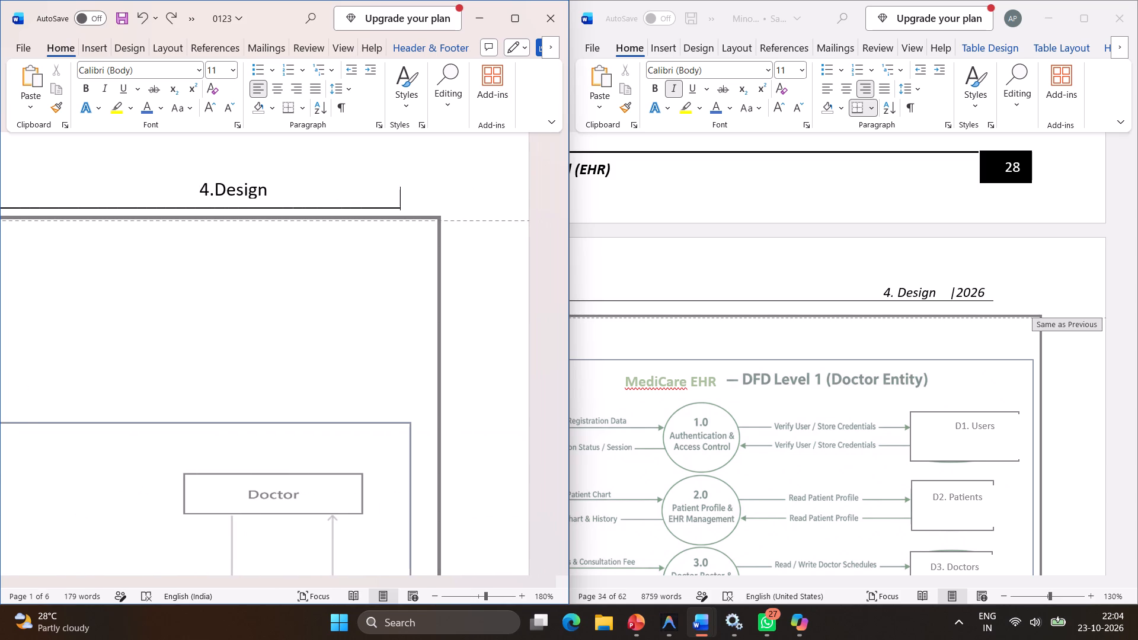
# Add two spaces and |2026 after 4.Design inside its text box and widen the box to fit the whole text.
pyautogui.click(295, 196)
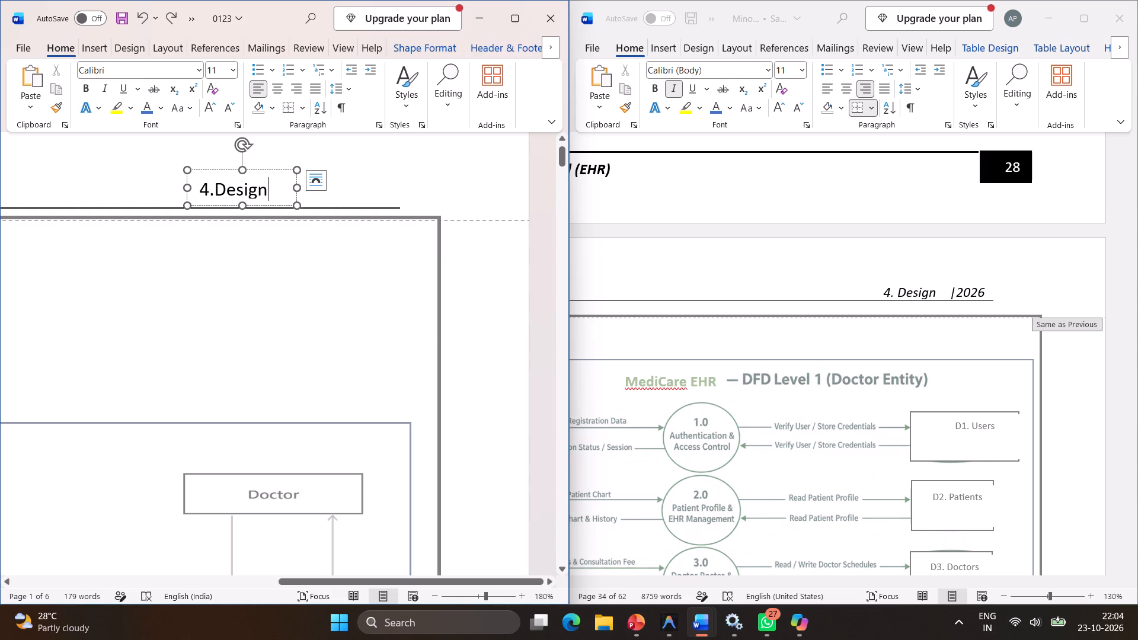
pyautogui.hotkey('shift', '|')
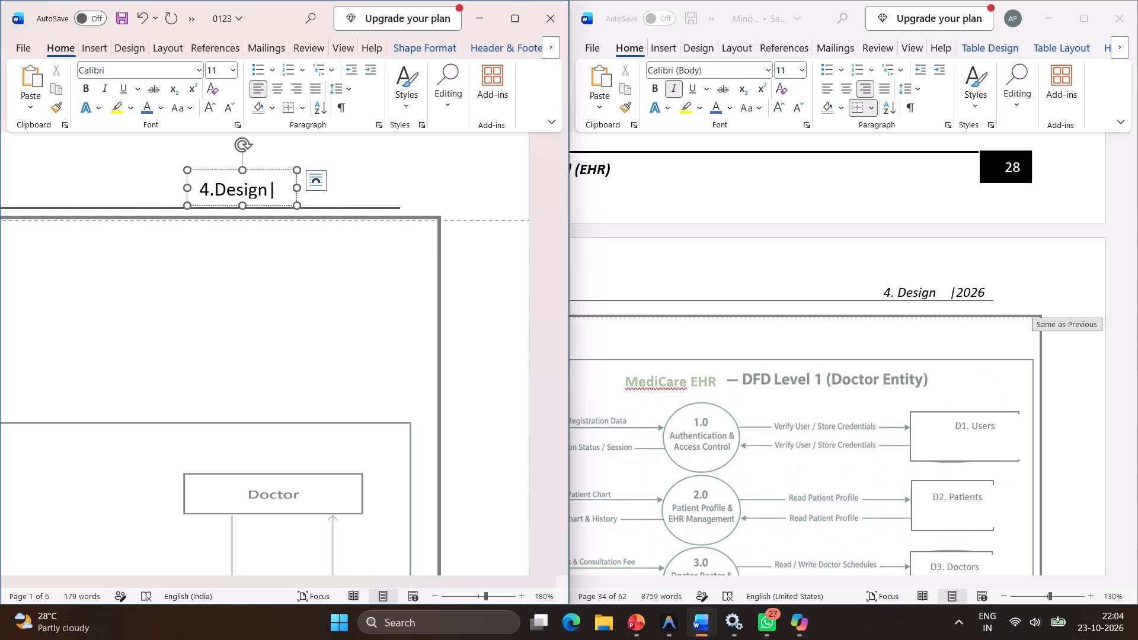
pyautogui.press('BackSpace')
pyautogui.press('space')
pyautogui.press('space')
pyautogui.hotkey('shift', '|')
pyautogui.write('2026')
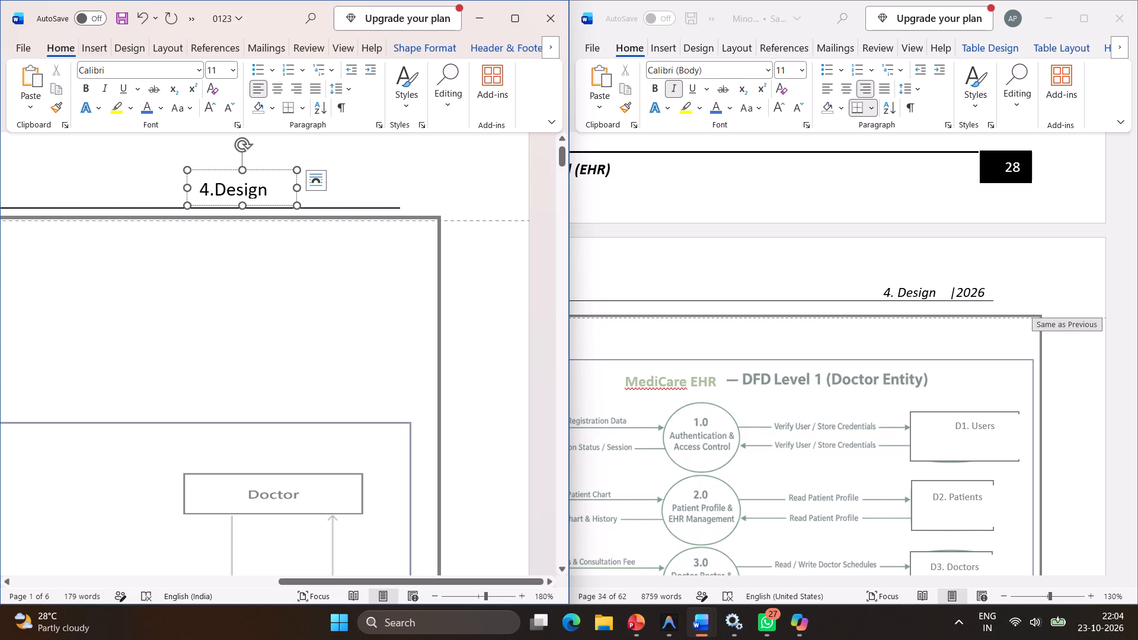
pyautogui.moveTo(297, 187); pyautogui.dragTo(340, 190)
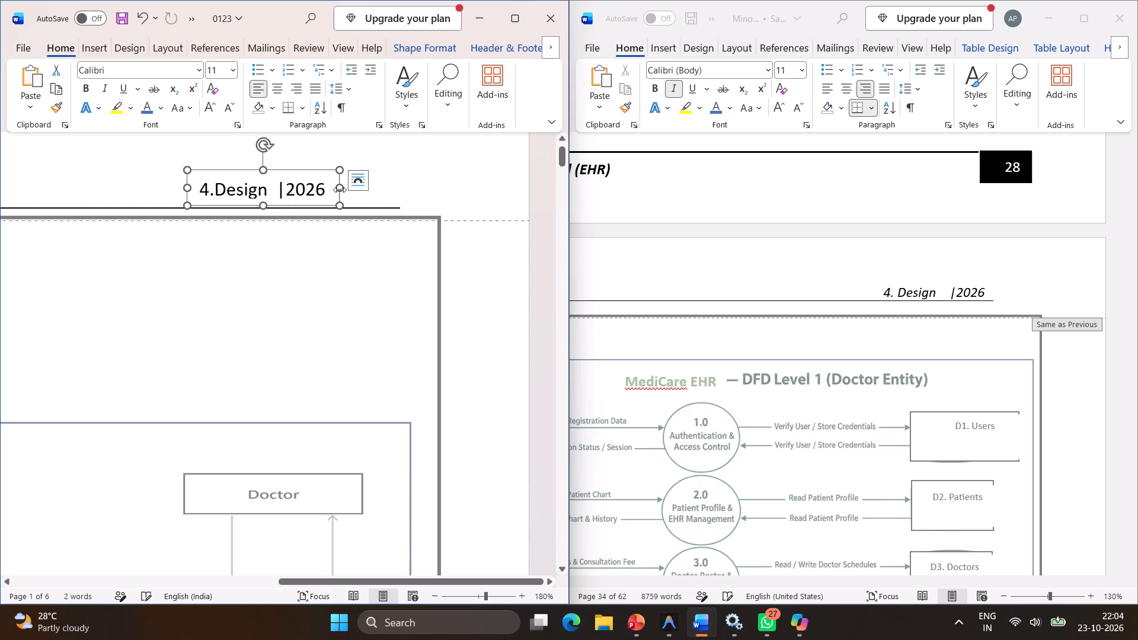
# Move the 4.Design |2026 text box to just above the far end of the header line and return to the document body.
pyautogui.moveTo(327, 171); pyautogui.dragTo(365, 169)
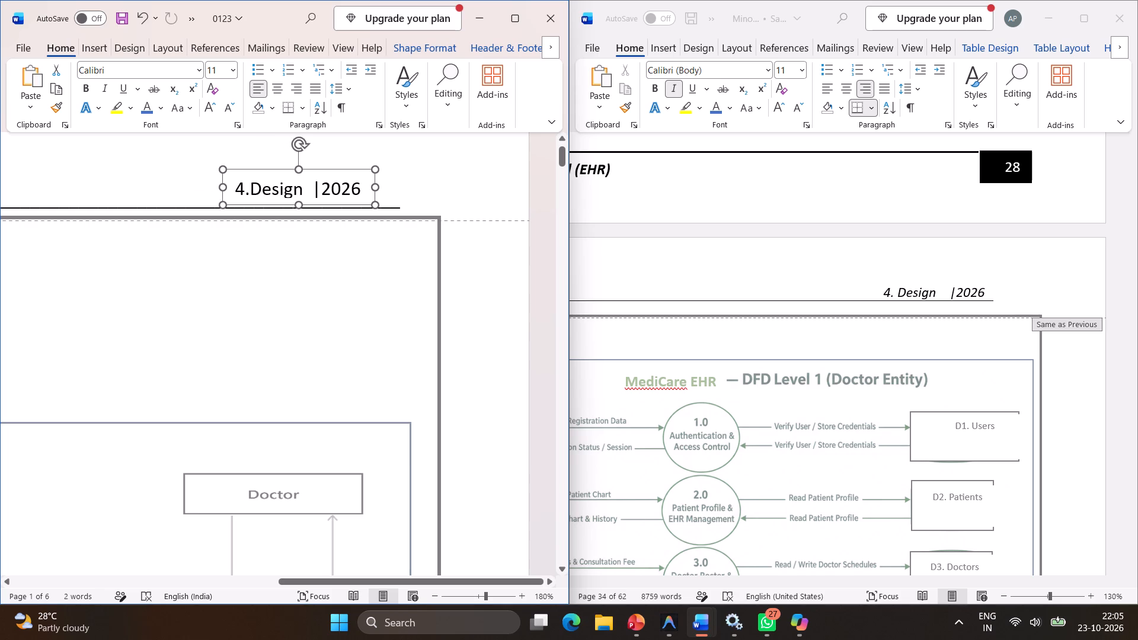
pyautogui.moveTo(365, 169); pyautogui.dragTo(377, 172)
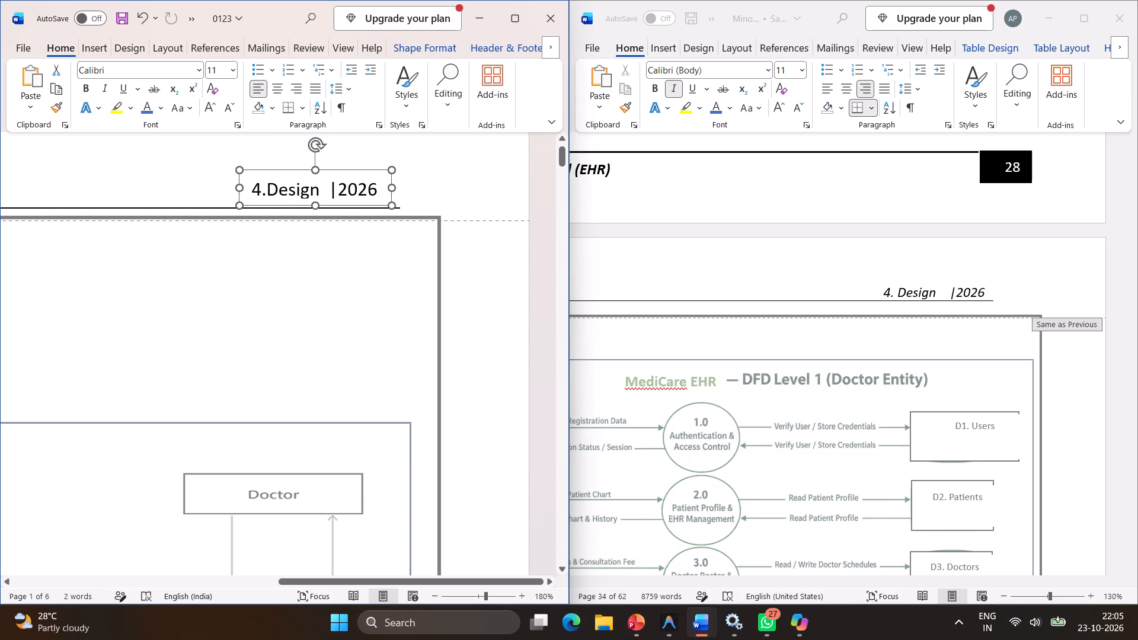
pyautogui.moveTo(377, 172); pyautogui.dragTo(375, 172)
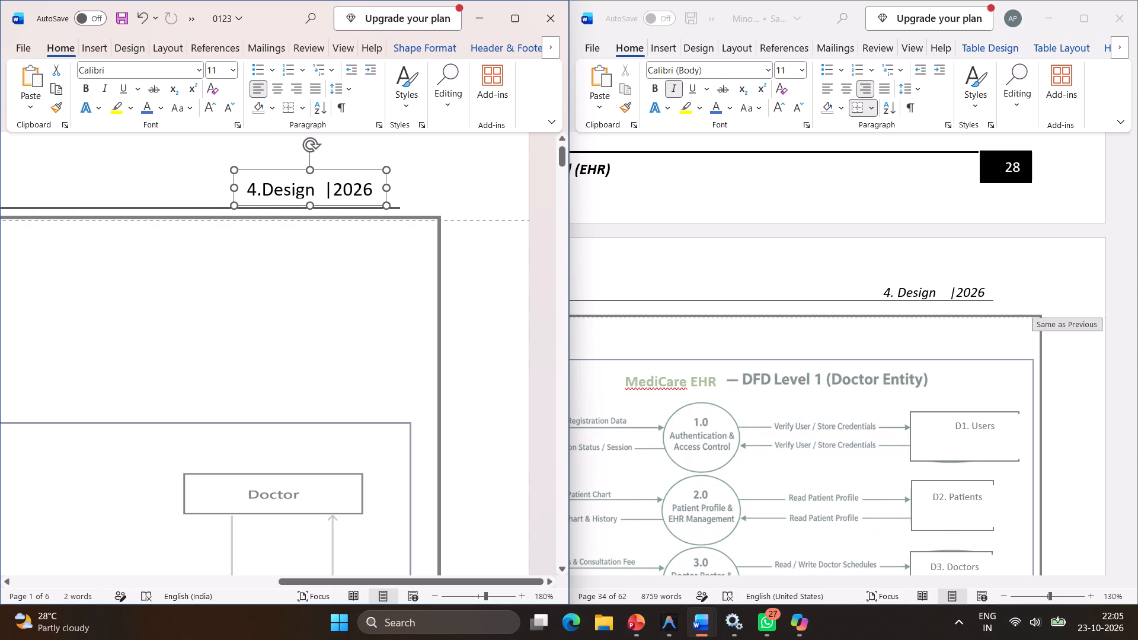
pyautogui.click(465, 193)
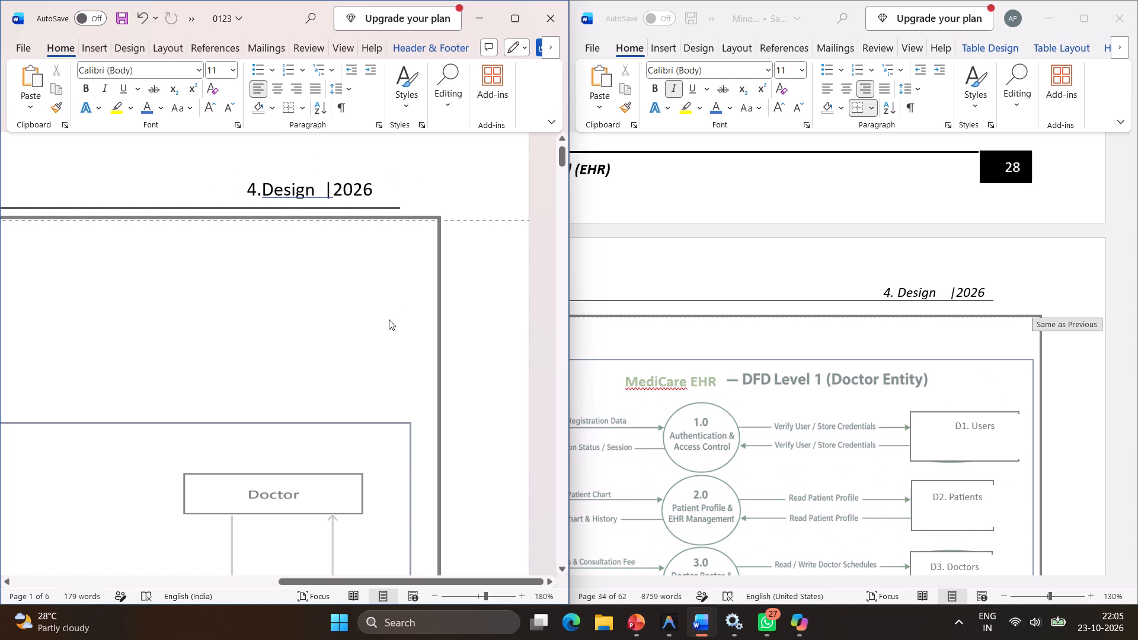
pyautogui.keyDown('ctrl'); pyautogui.scroll(-7, 389, 319); pyautogui.keyUp('ctrl')
pyautogui.doubleClick(389, 319)
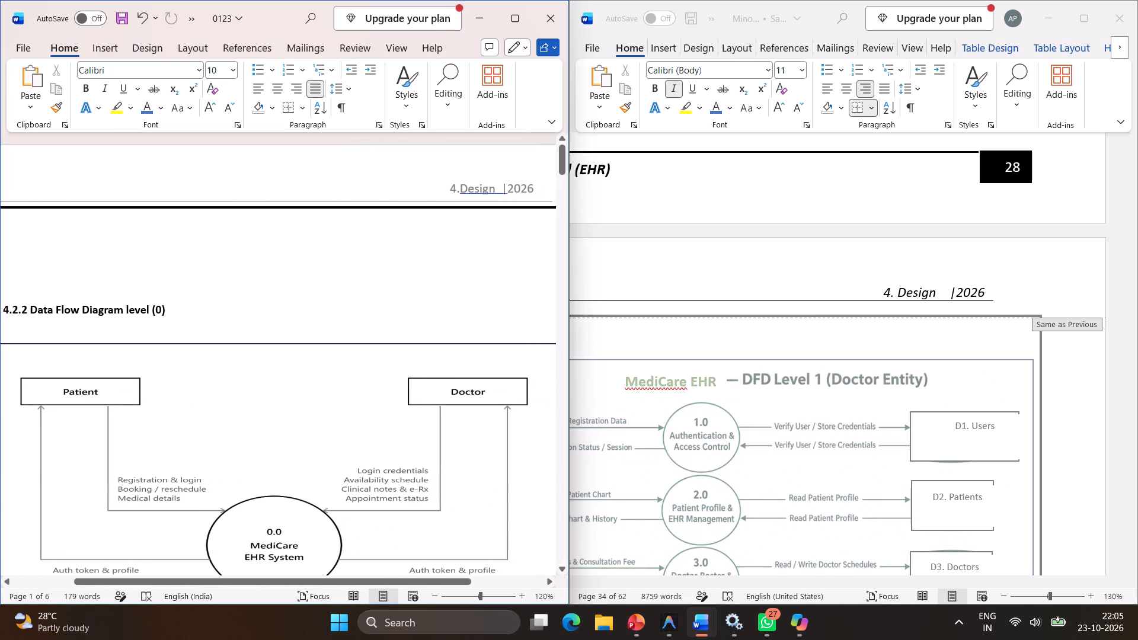
# Examine the headers and footers on the pages of 0123 and in the original document.
pyautogui.scroll(-6, 771, 325)
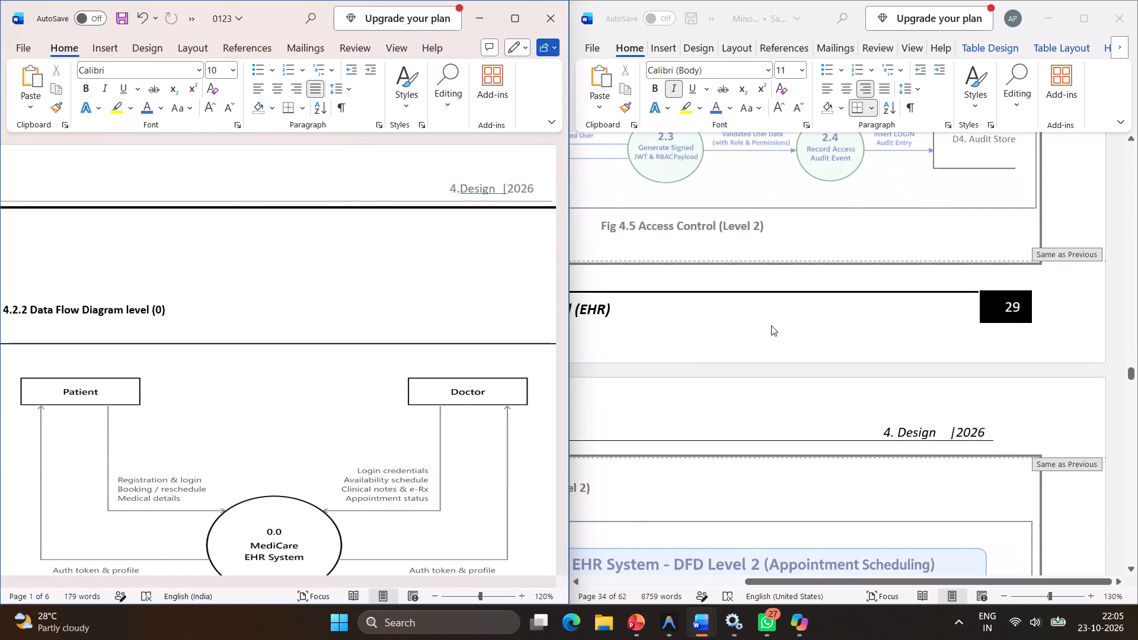
pyautogui.scroll(-6, 414, 468)
pyautogui.rightClick(414, 468)
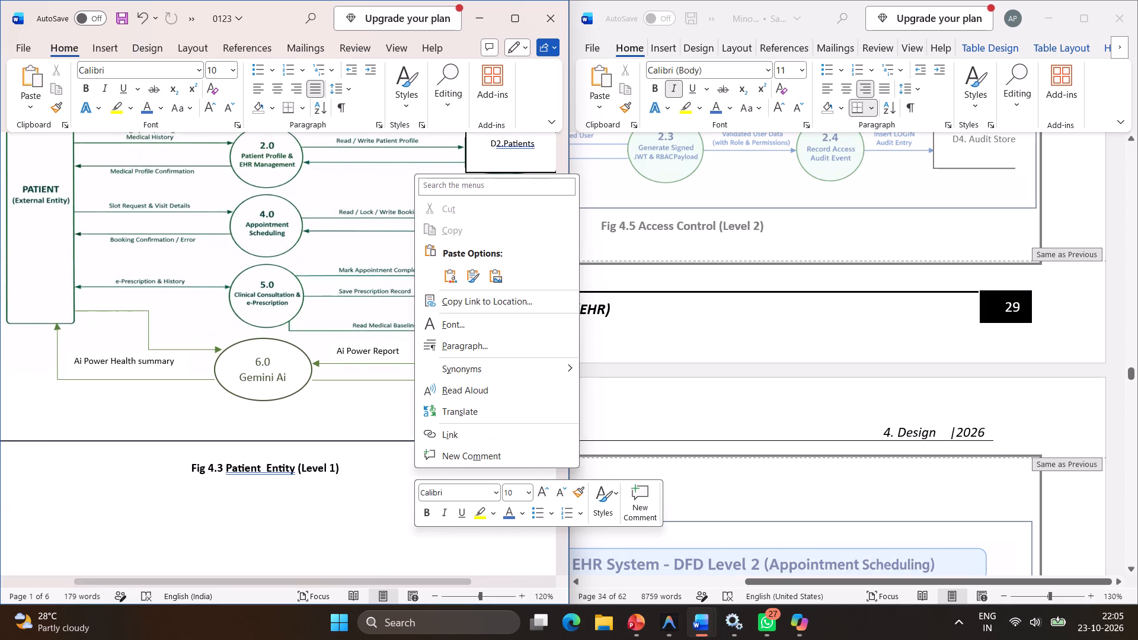
pyautogui.scroll(2, 414, 468)
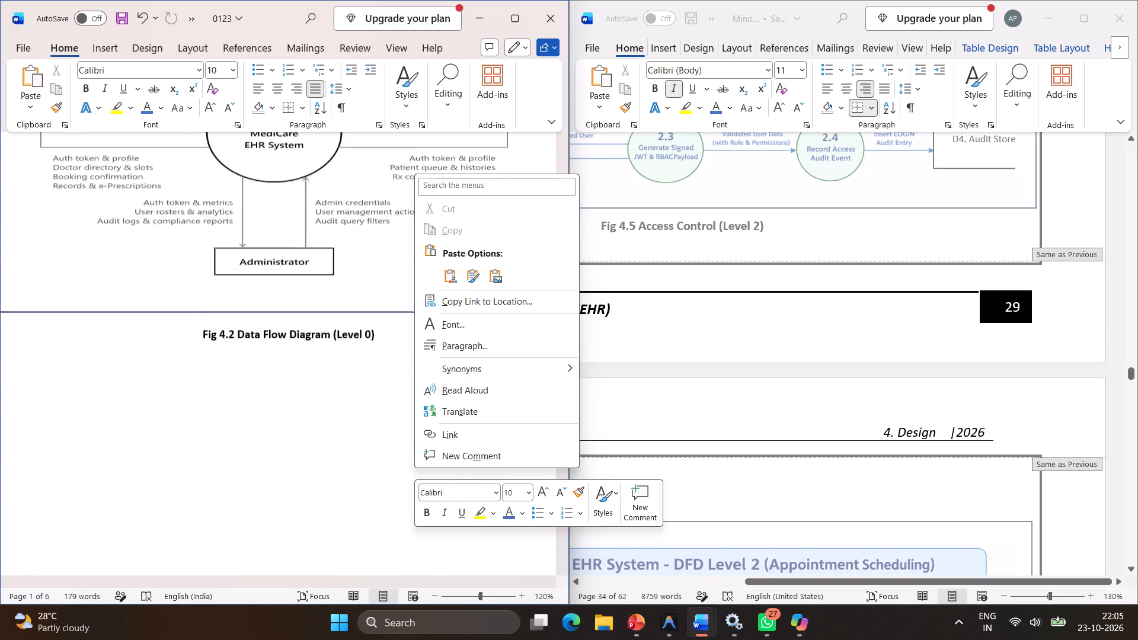
pyautogui.scroll(8, 414, 468)
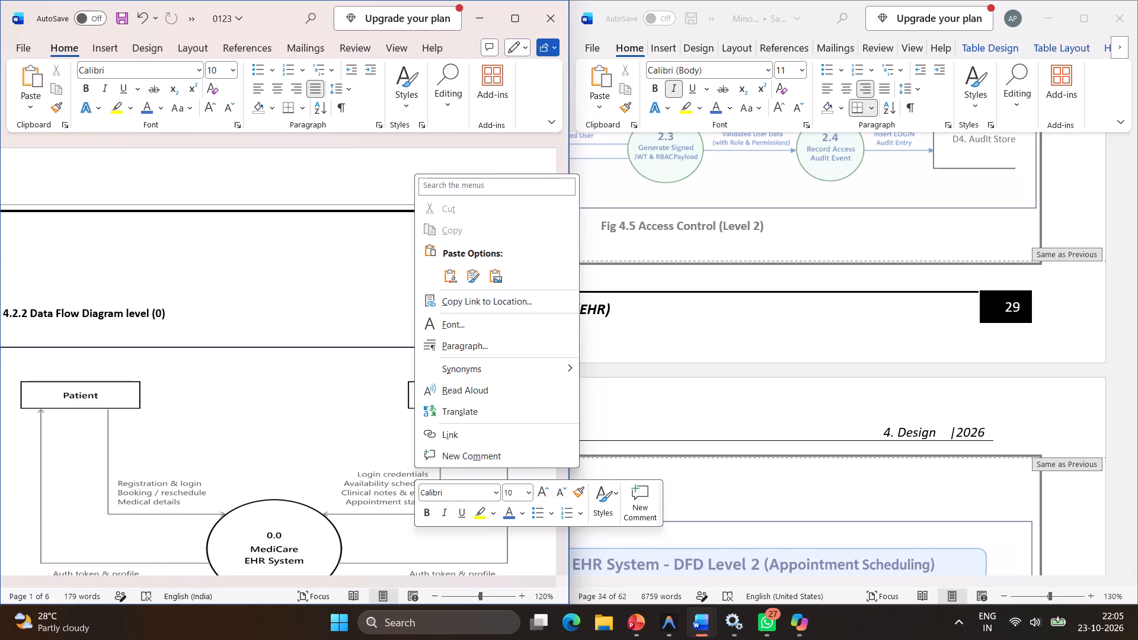
pyautogui.click(224, 370)
pyautogui.scroll(-6, 224, 370)
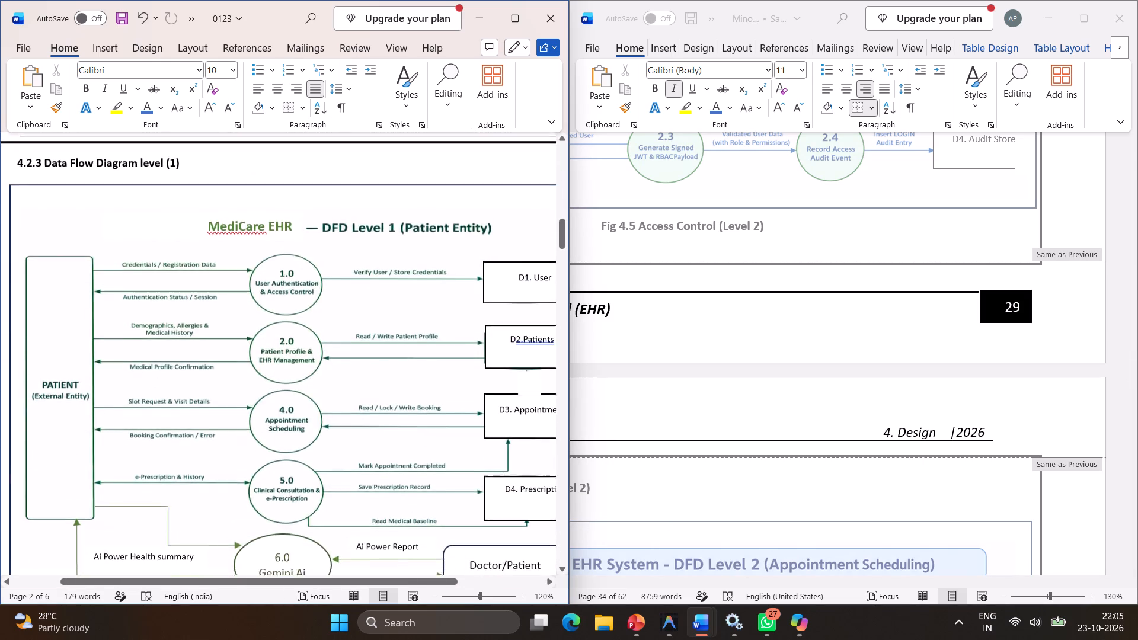
pyautogui.scroll(-3, 224, 370)
pyautogui.scroll(6, 224, 370)
pyautogui.scroll(-1, 224, 370)
pyautogui.scroll(1, 224, 370)
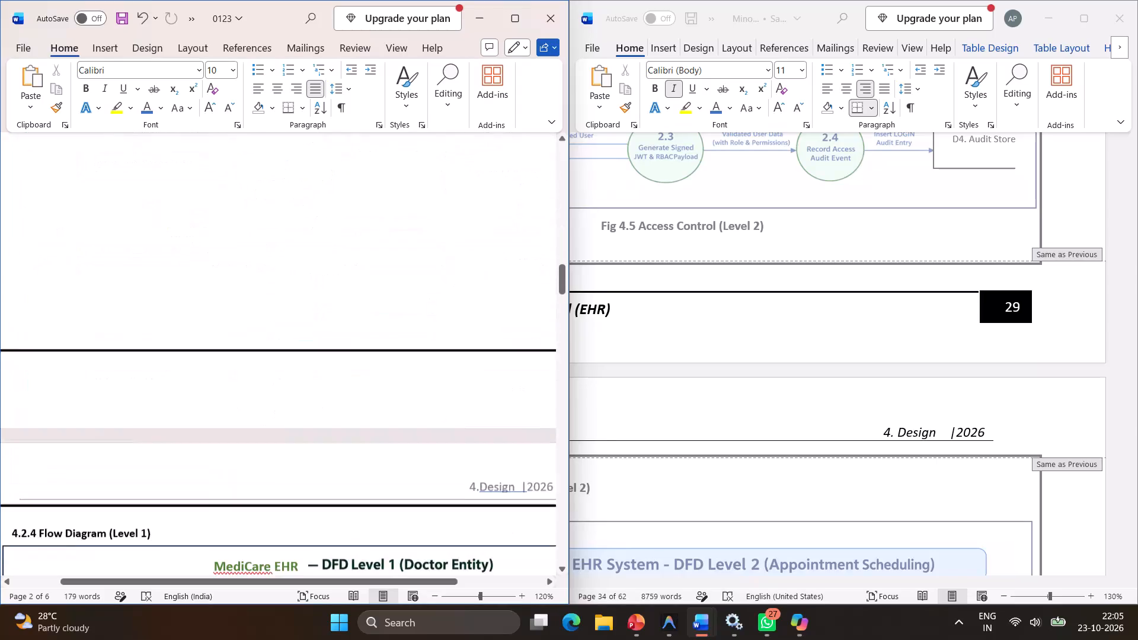
pyautogui.scroll(4, 224, 370)
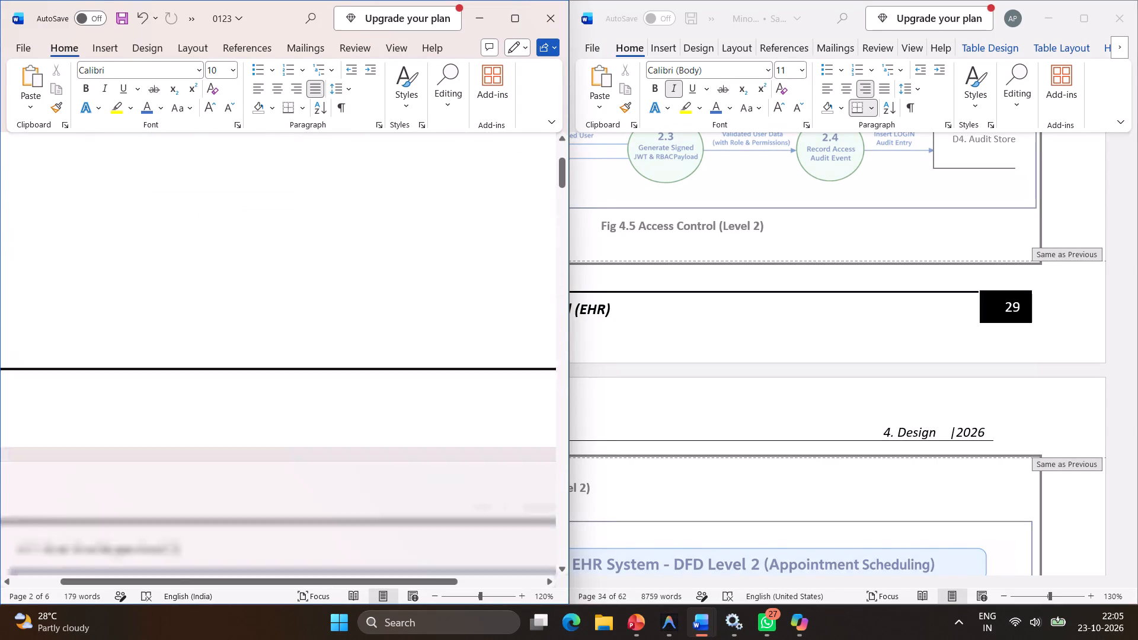
pyautogui.scroll(1, 224, 370)
# Insert the built-in ViewMaster (Horizontal) footer into 0123.
pyautogui.scroll(-1, 224, 370)
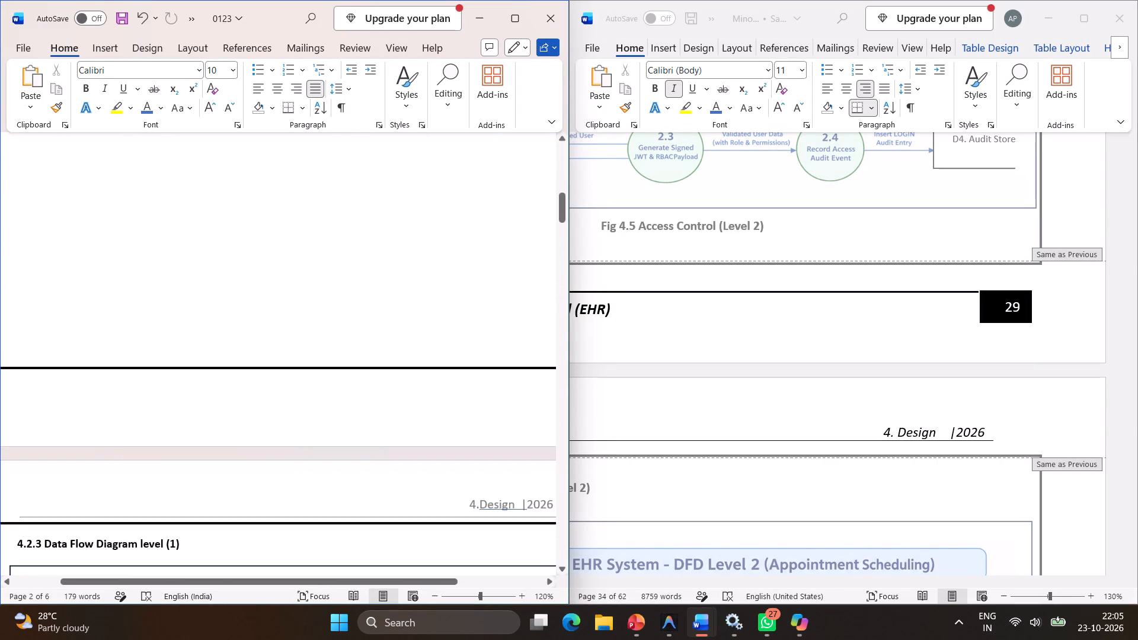
pyautogui.scroll(-2, 224, 370)
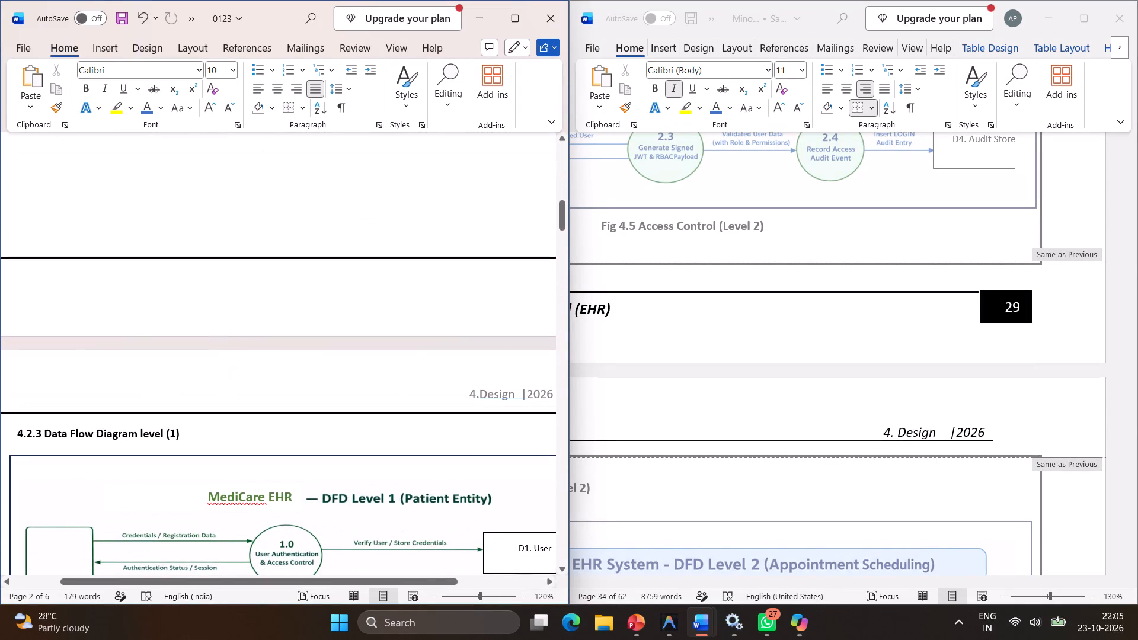
pyautogui.doubleClick(328, 295)
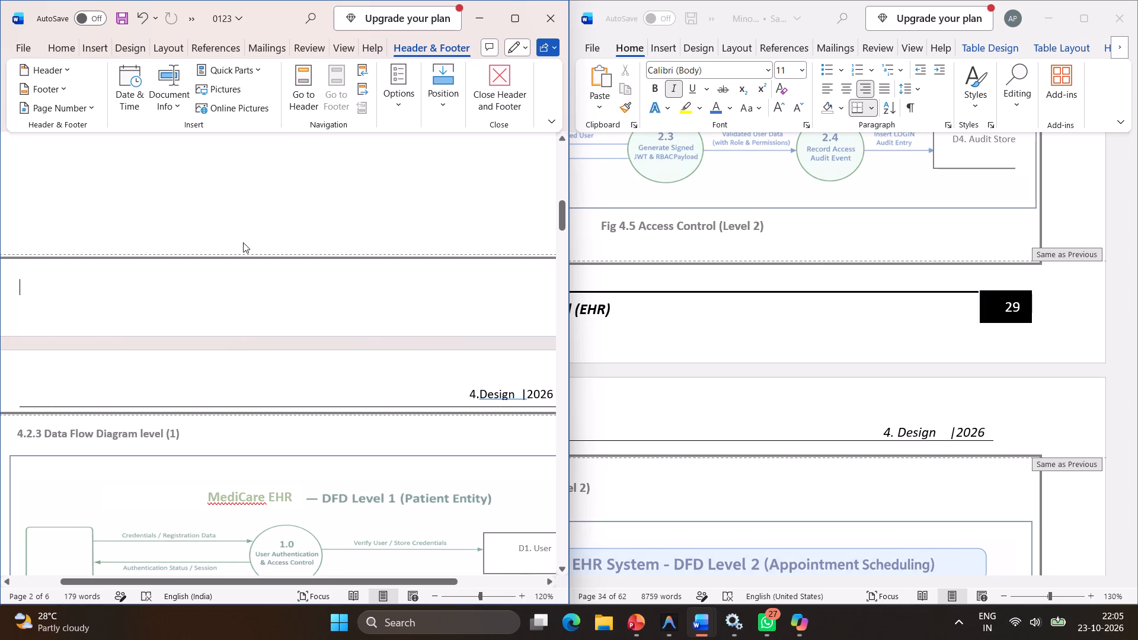
pyautogui.click(58, 91)
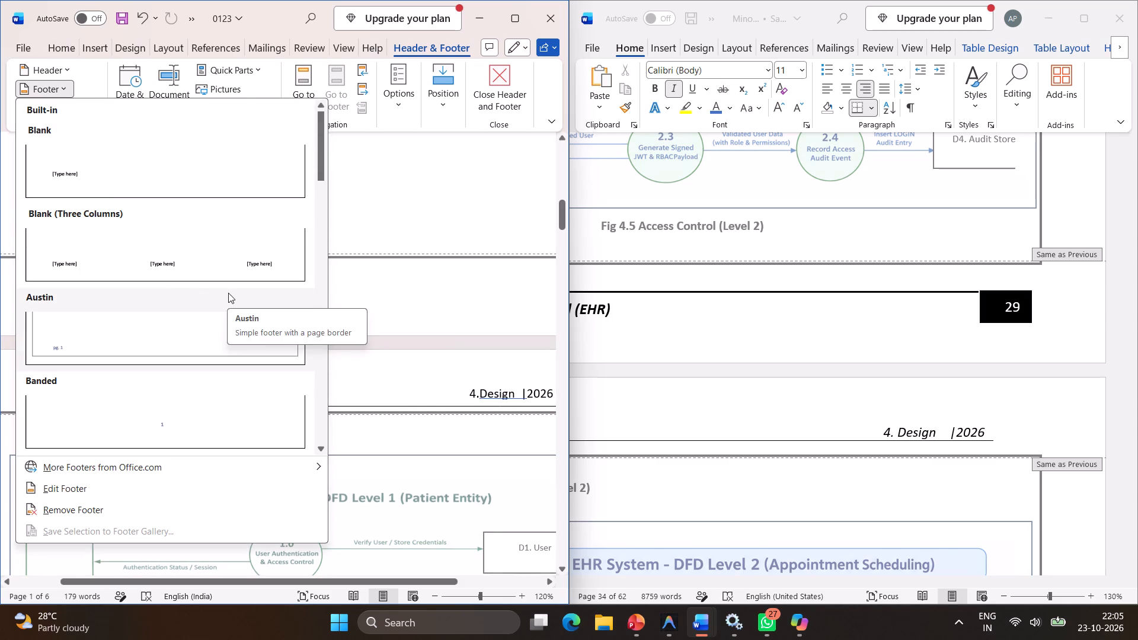
pyautogui.click(172, 489)
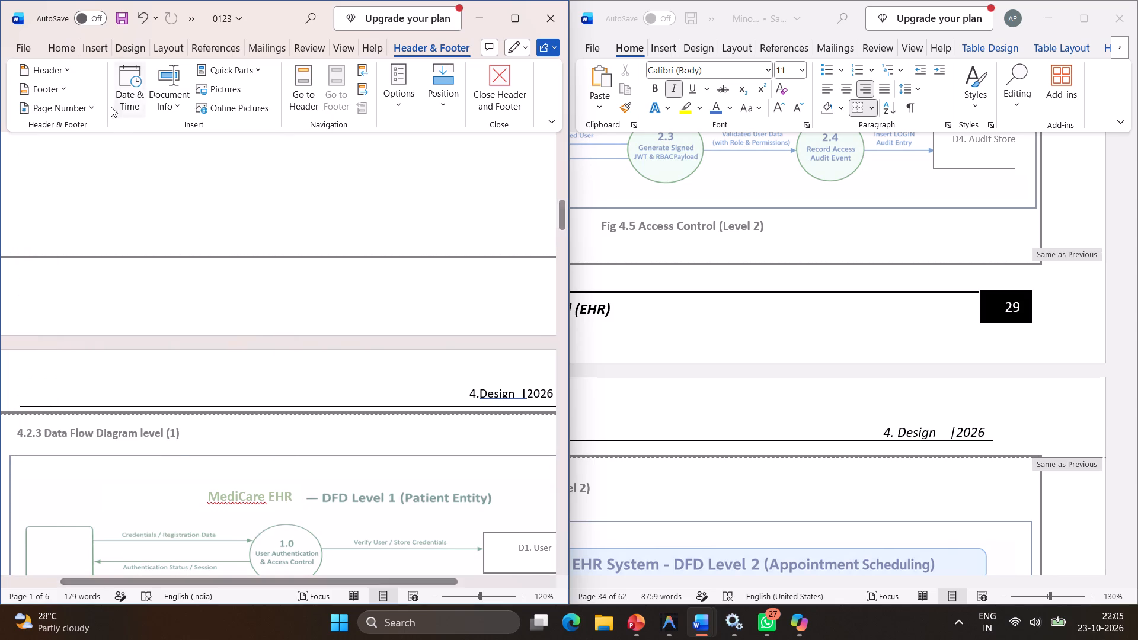
pyautogui.click(71, 83)
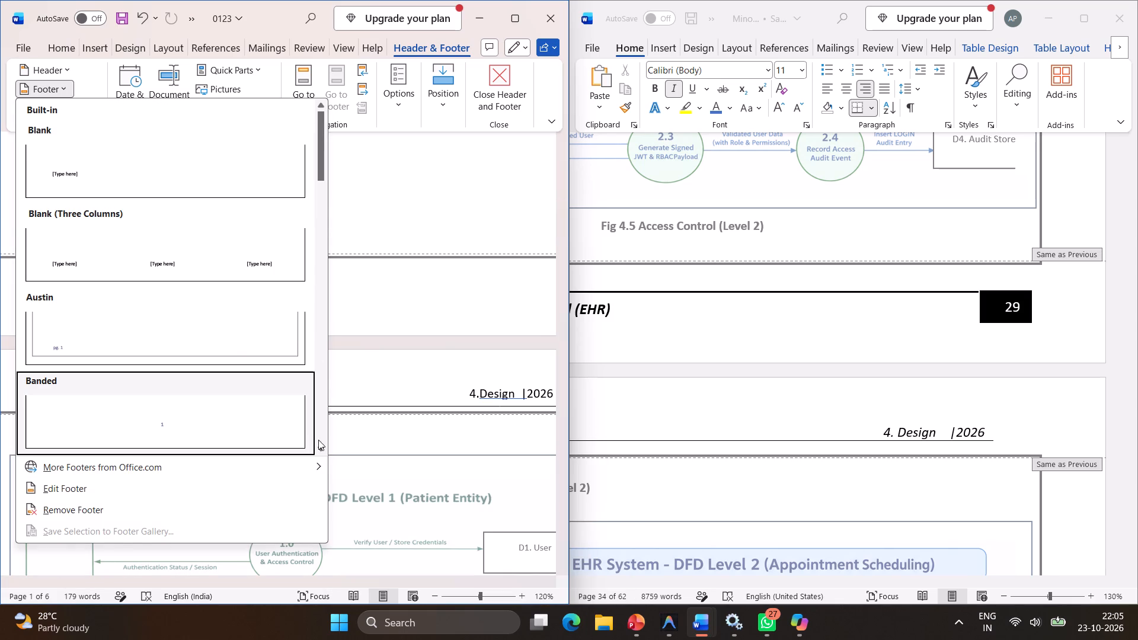
pyautogui.scroll(-1, 251, 386)
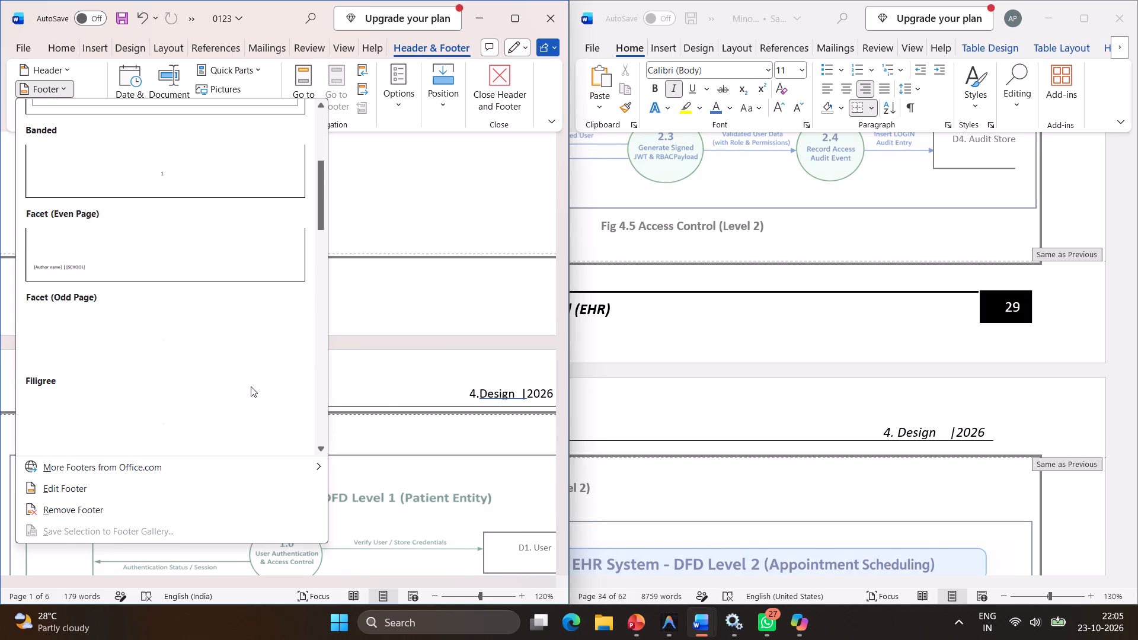
pyautogui.scroll(-2, 251, 386)
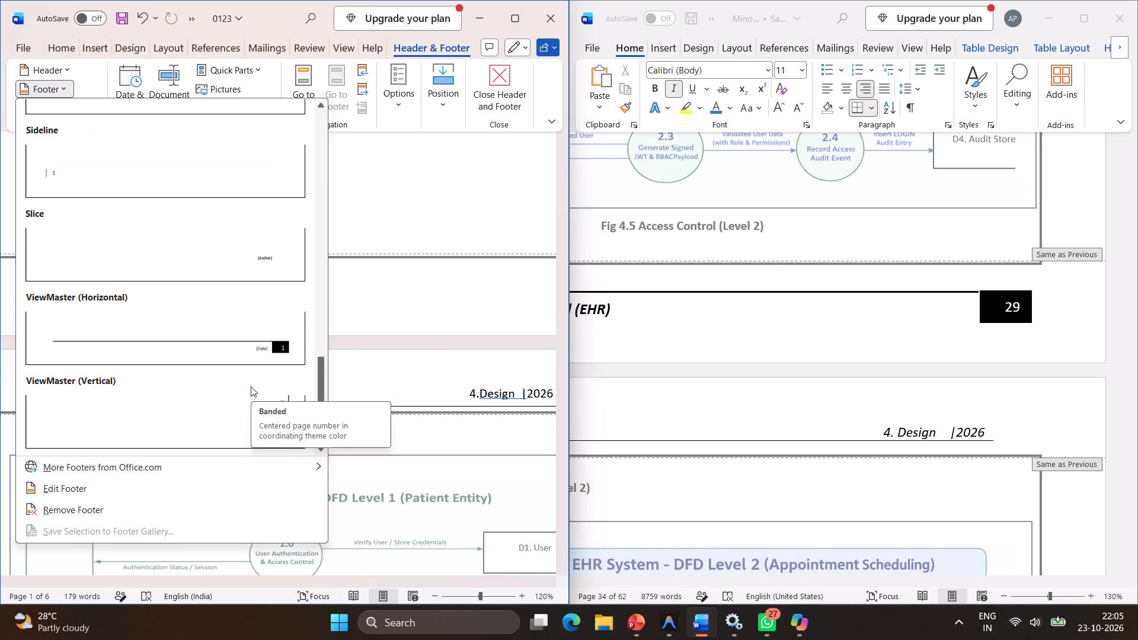
pyautogui.click(270, 343)
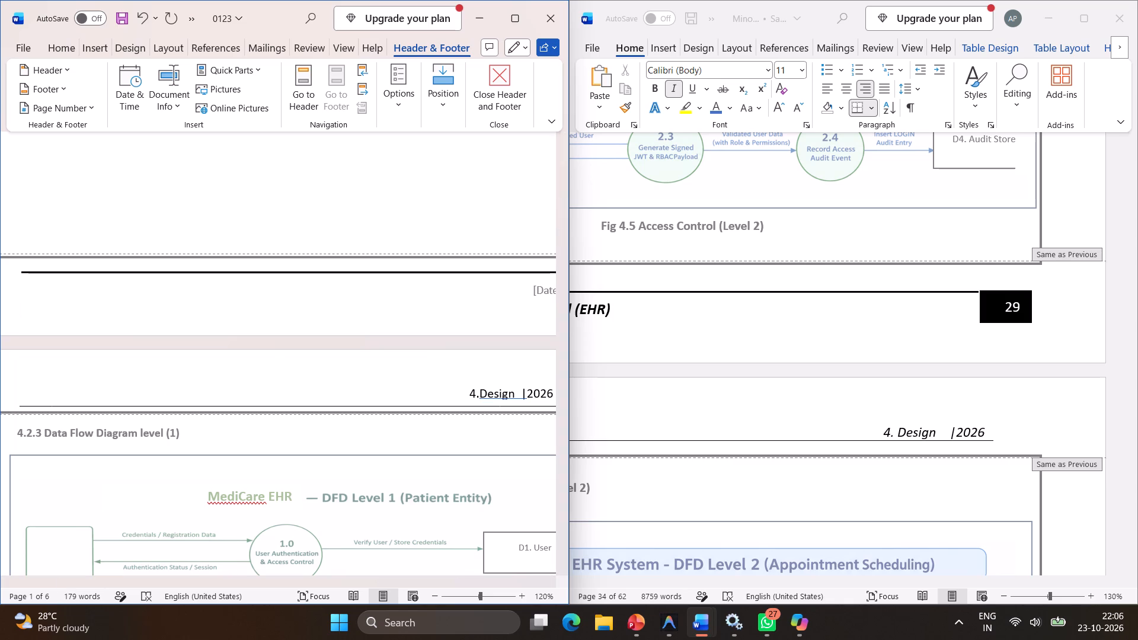
# Check the original for the page number of the Data Flow Diagram (Level 0) page and replace the footer number in 0123 with 27.
pyautogui.hscroll(-3, 270, 343)
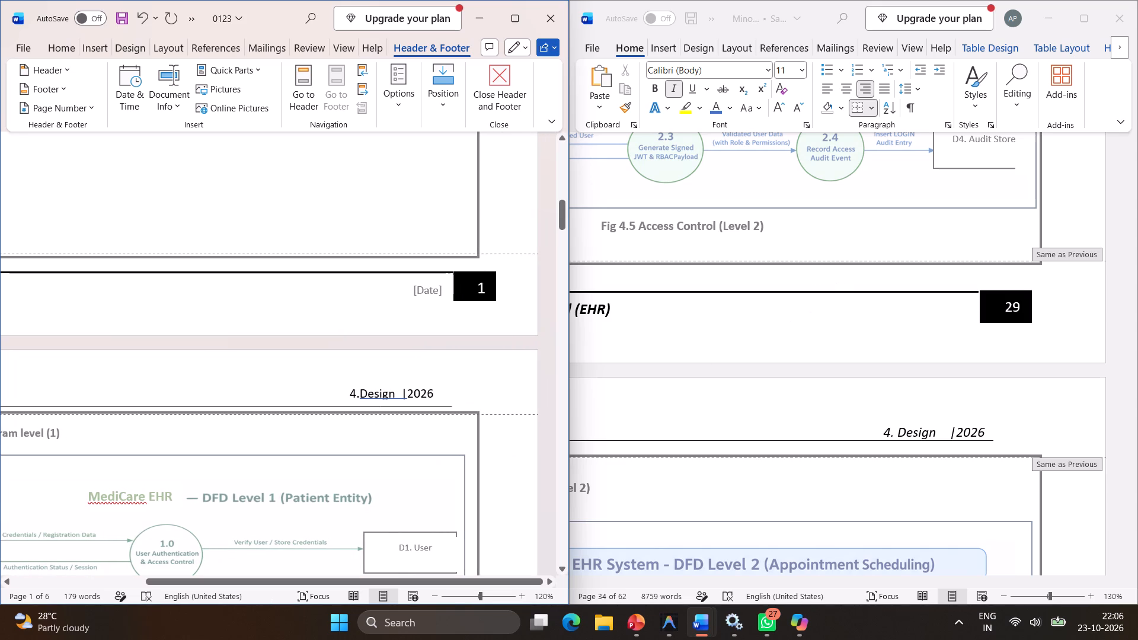
pyautogui.scroll(4, 893, 434)
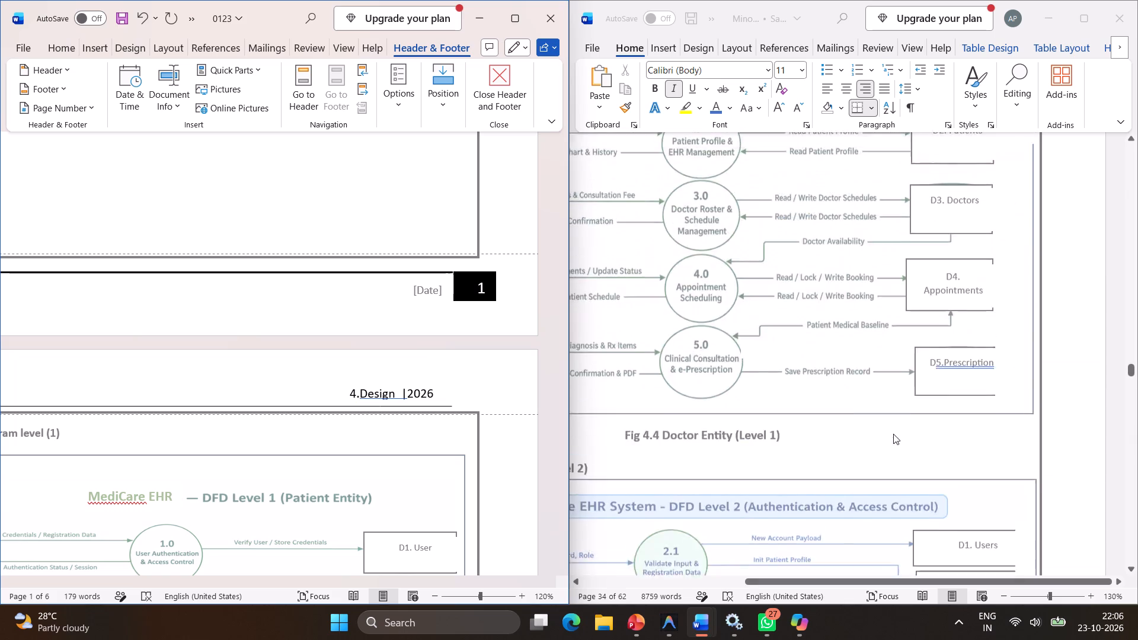
pyautogui.scroll(3, 893, 434)
pyautogui.scroll(2, 387, 402)
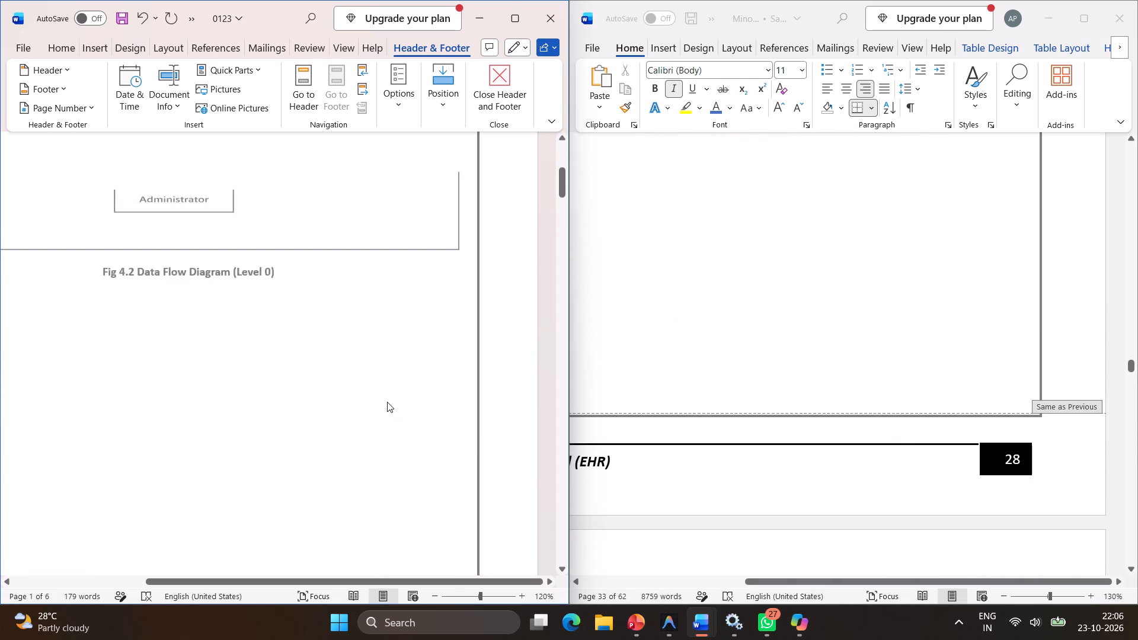
pyautogui.scroll(6, 387, 402)
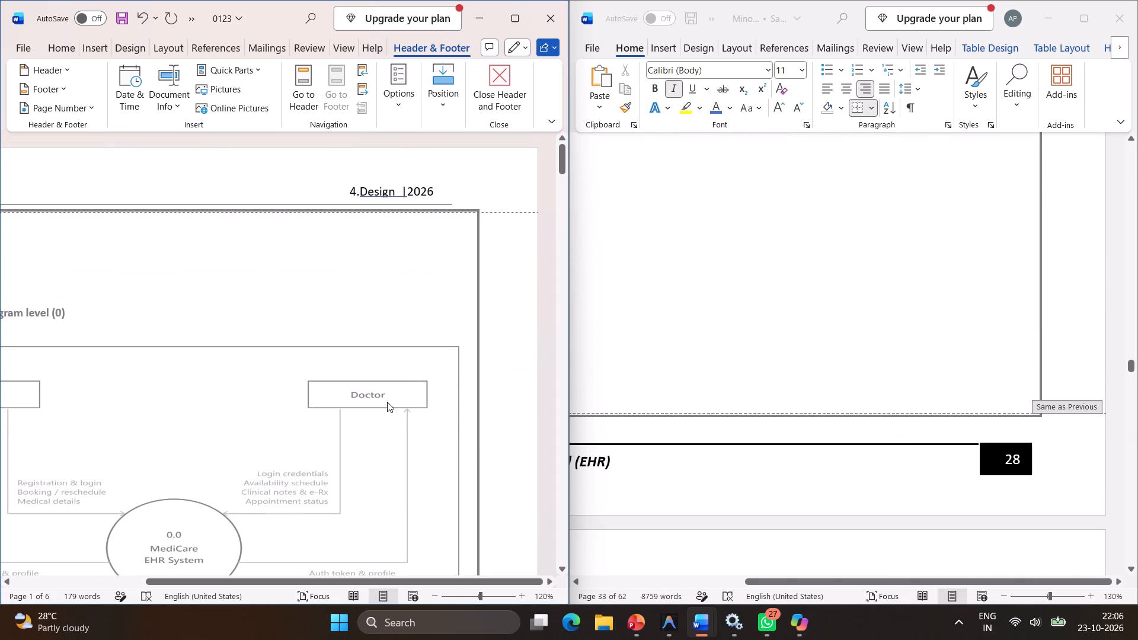
pyautogui.scroll(1, 387, 402)
pyautogui.scroll(-1, 387, 402)
pyautogui.scroll(3, 930, 313)
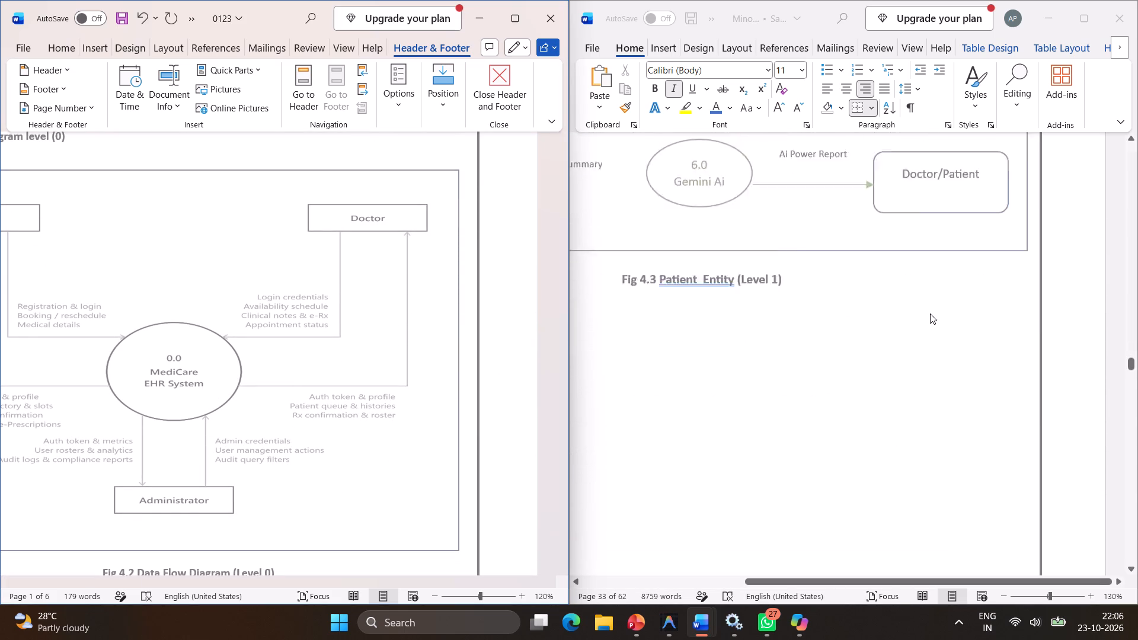
pyautogui.scroll(4, 930, 313)
pyautogui.scroll(-1, 930, 313)
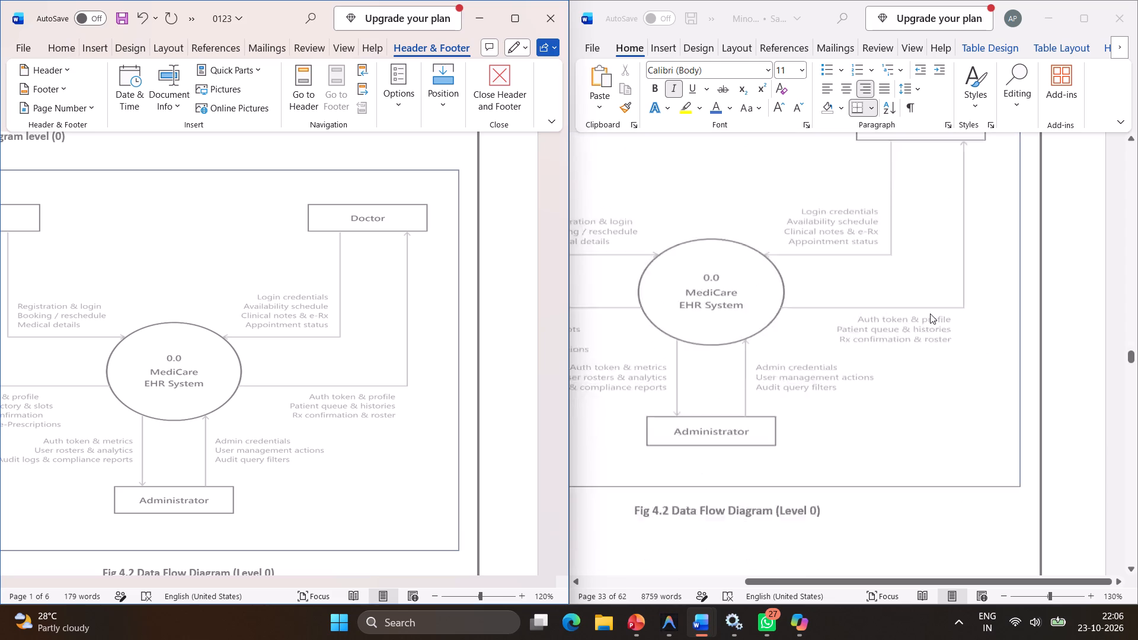
pyautogui.scroll(-3, 930, 313)
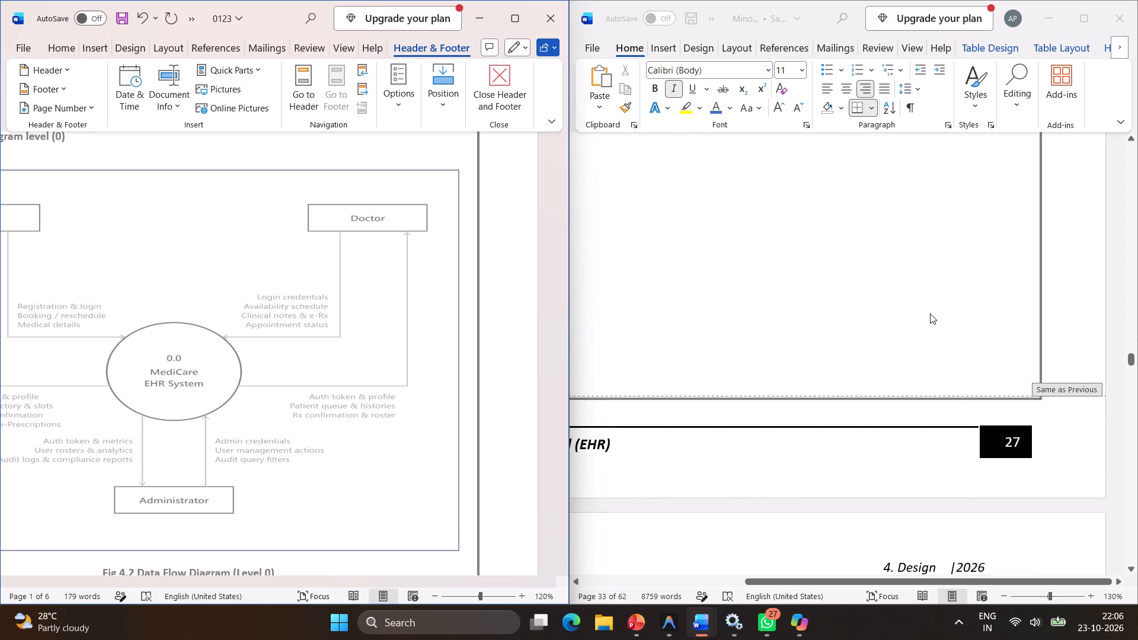
pyautogui.scroll(-2, 481, 437)
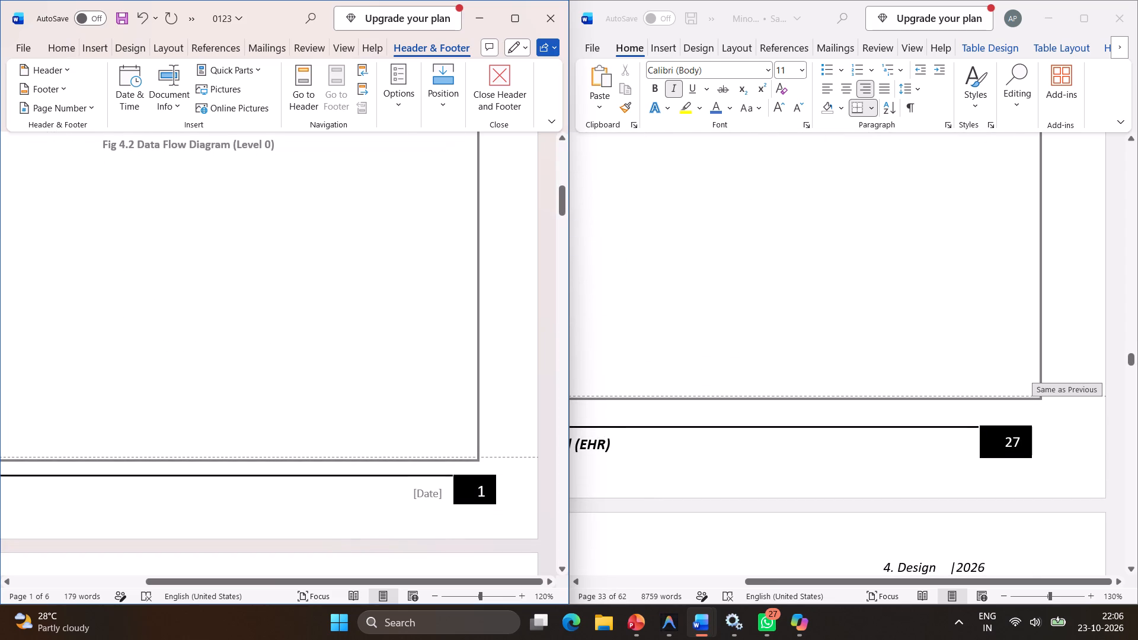
pyautogui.click(481, 491)
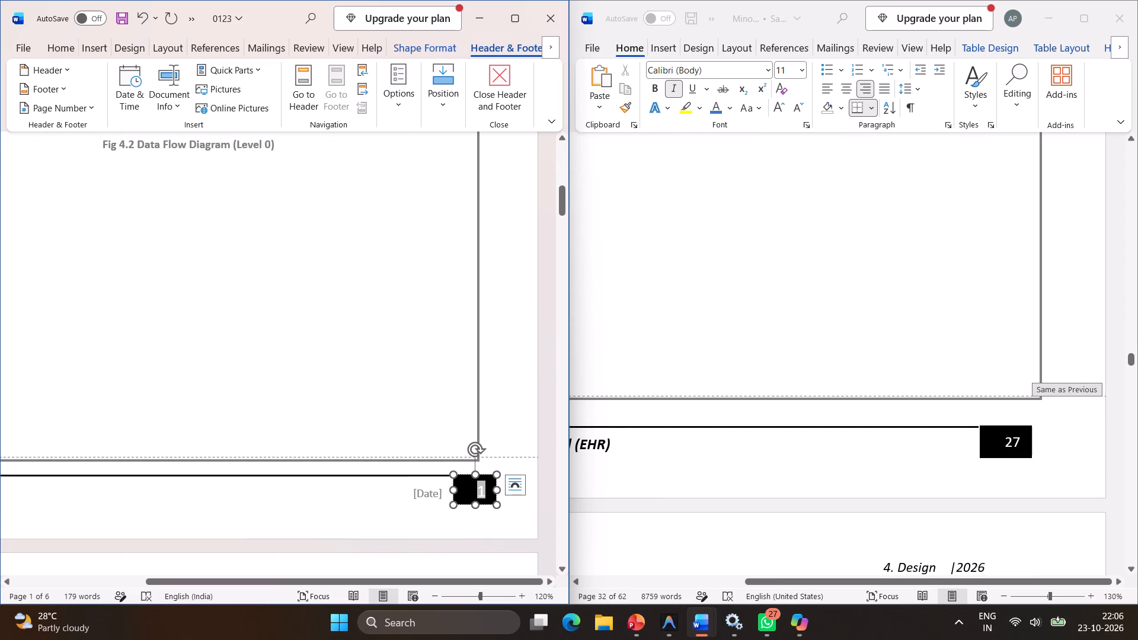
pyautogui.write('27')
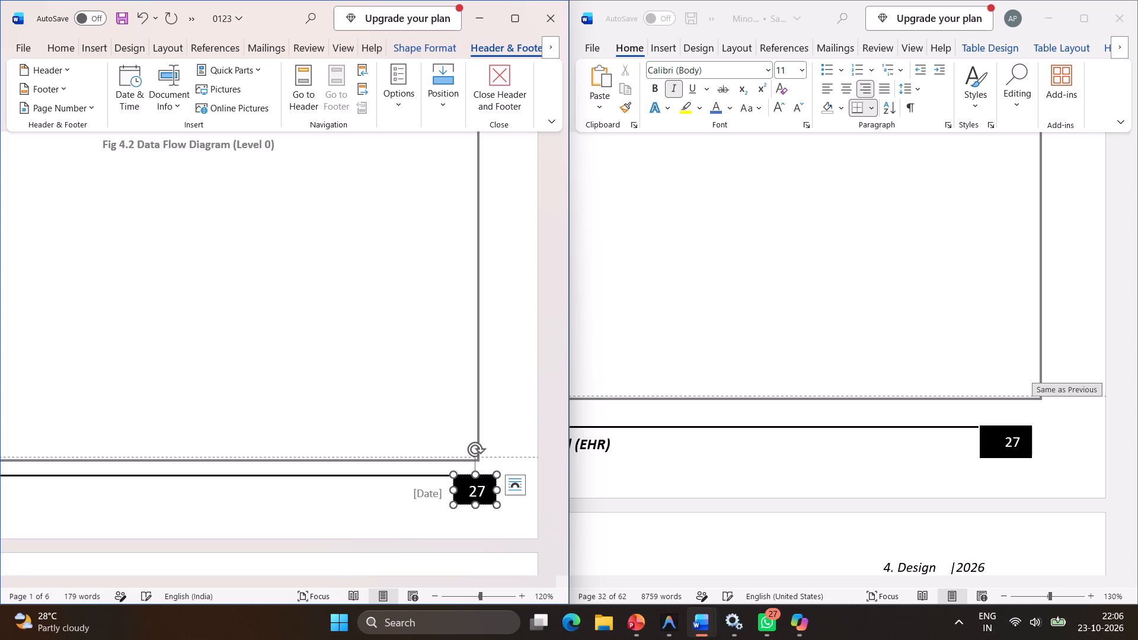
# Delete the Date placeholder from the footer of 0123, maximize the document window and return to the document body.
pyautogui.click(439, 495)
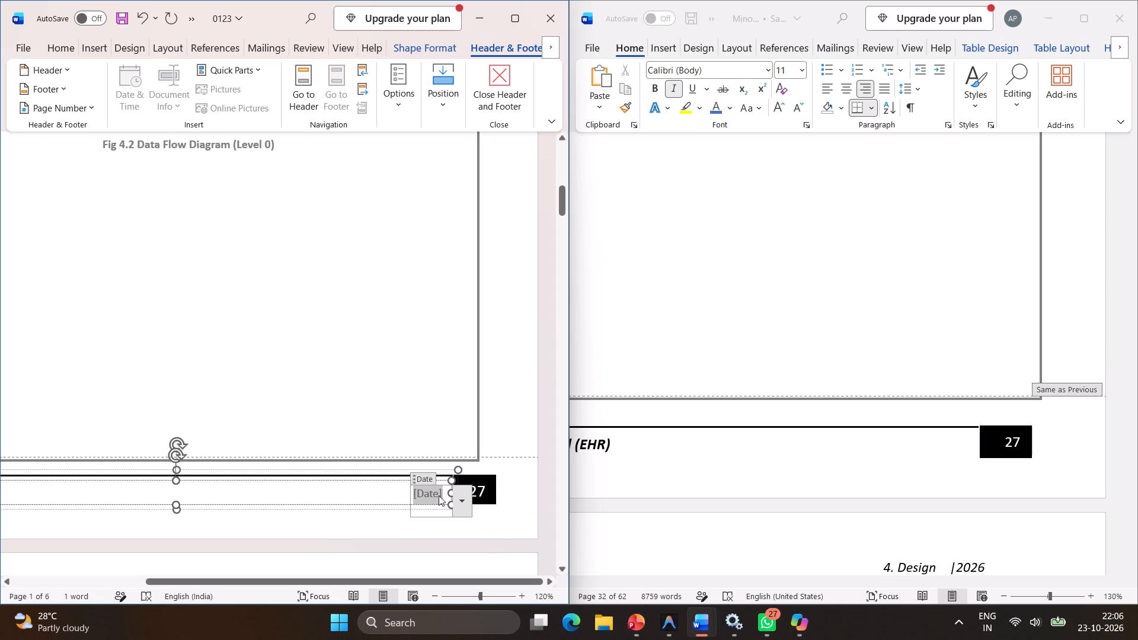
pyautogui.press('Delete')
pyautogui.click(413, 524)
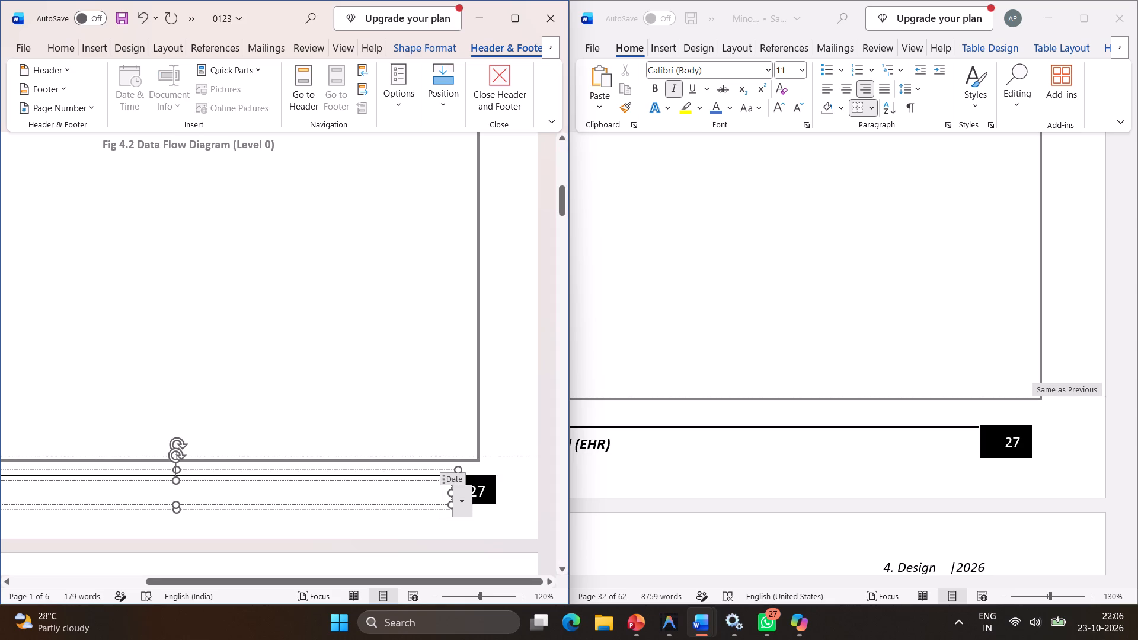
pyautogui.keyDown('ctrl'); pyautogui.scroll(-4, 403, 514); pyautogui.keyUp('ctrl')
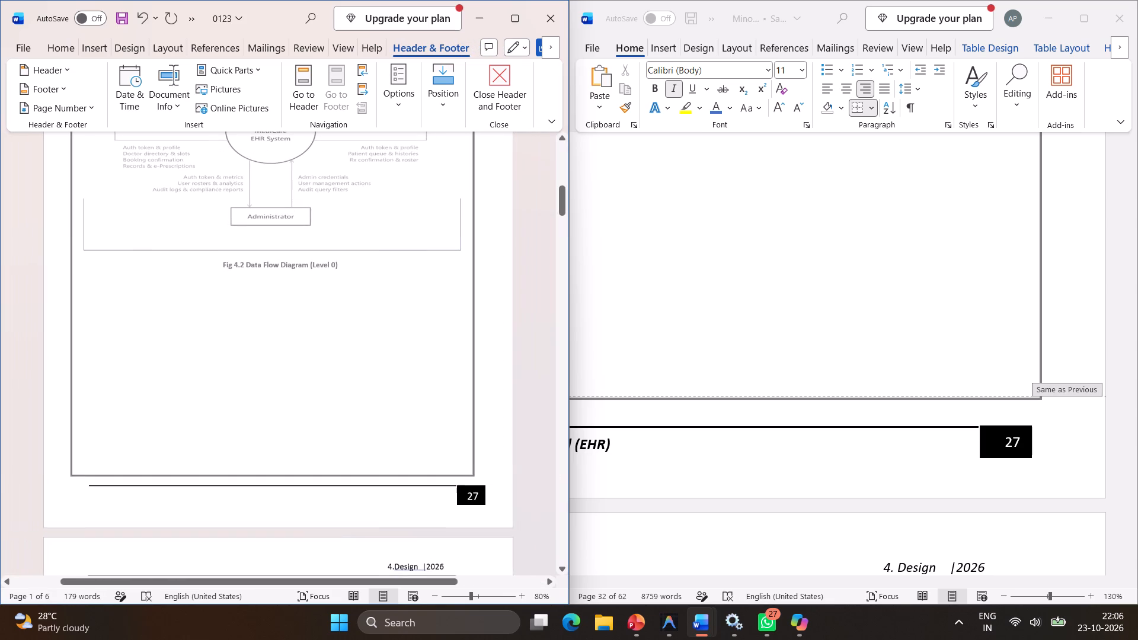
pyautogui.click(516, 12)
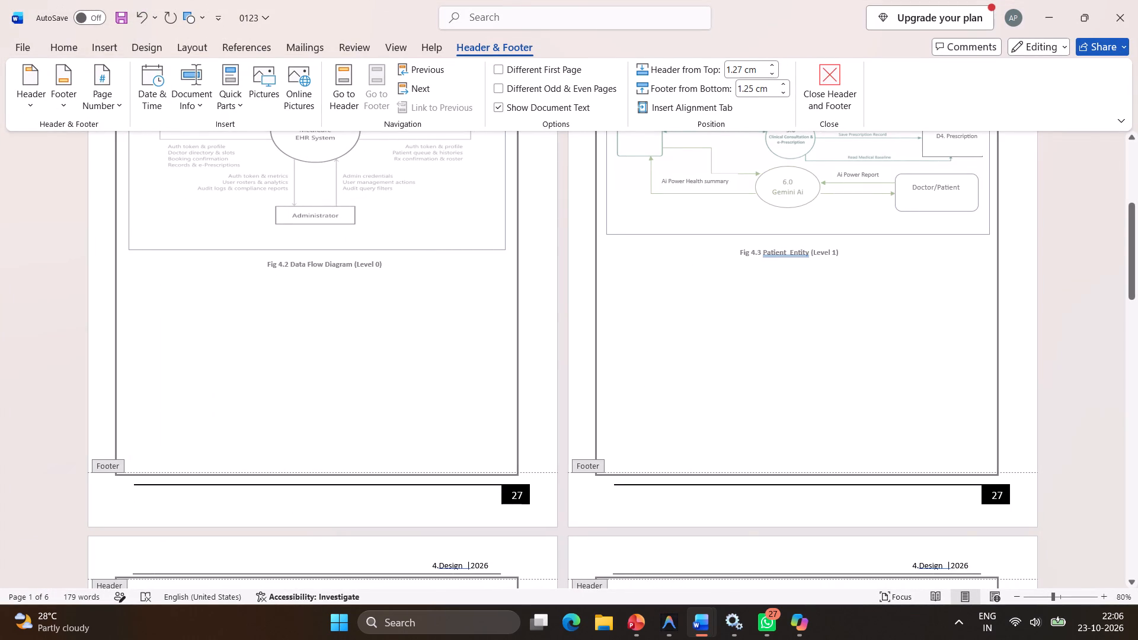
pyautogui.doubleClick(773, 344)
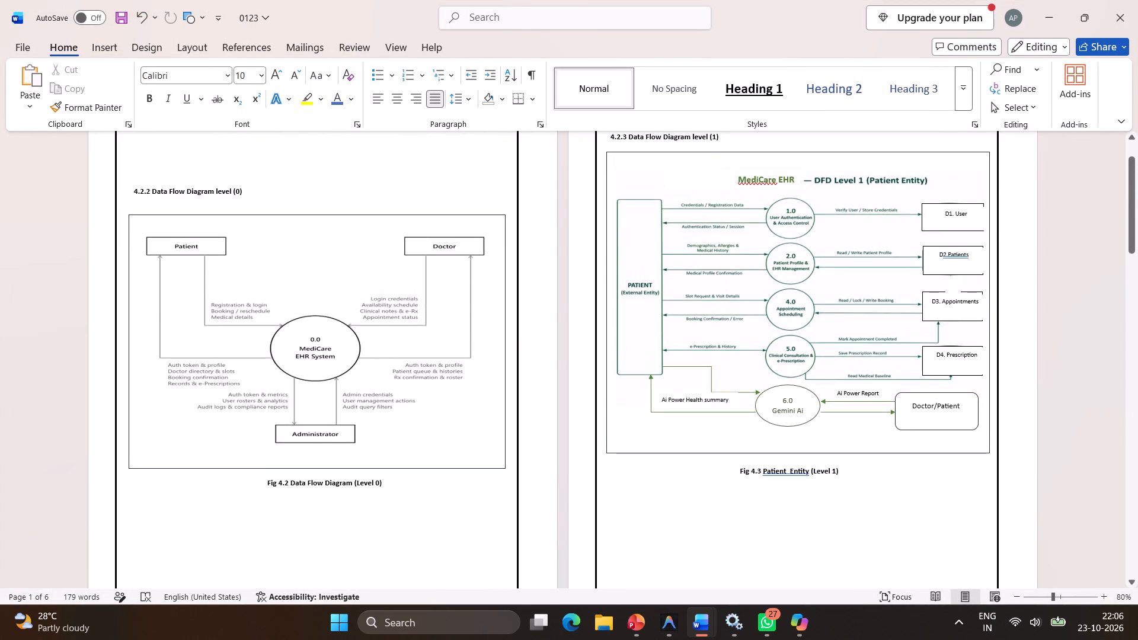
# Compare the headers and footers of the data flow diagram pages in 0123 with those in MinorEHRDoc_234.
pyautogui.scroll(5, 773, 344)
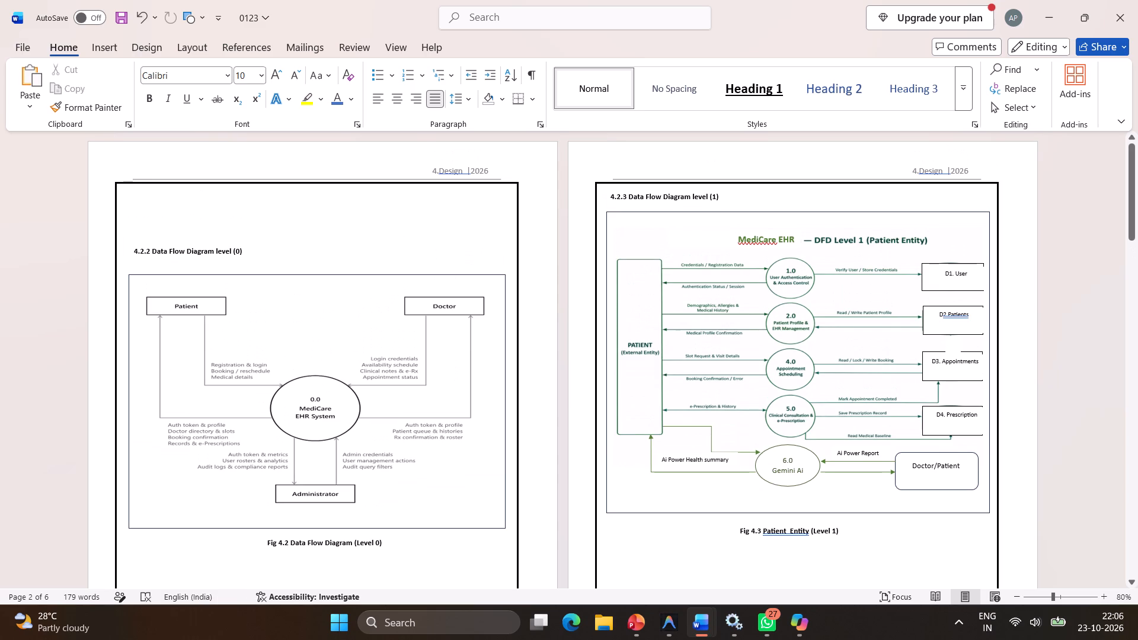
pyautogui.keyDown('ctrl'); pyautogui.scroll(8, 784, 302); pyautogui.keyUp('ctrl')
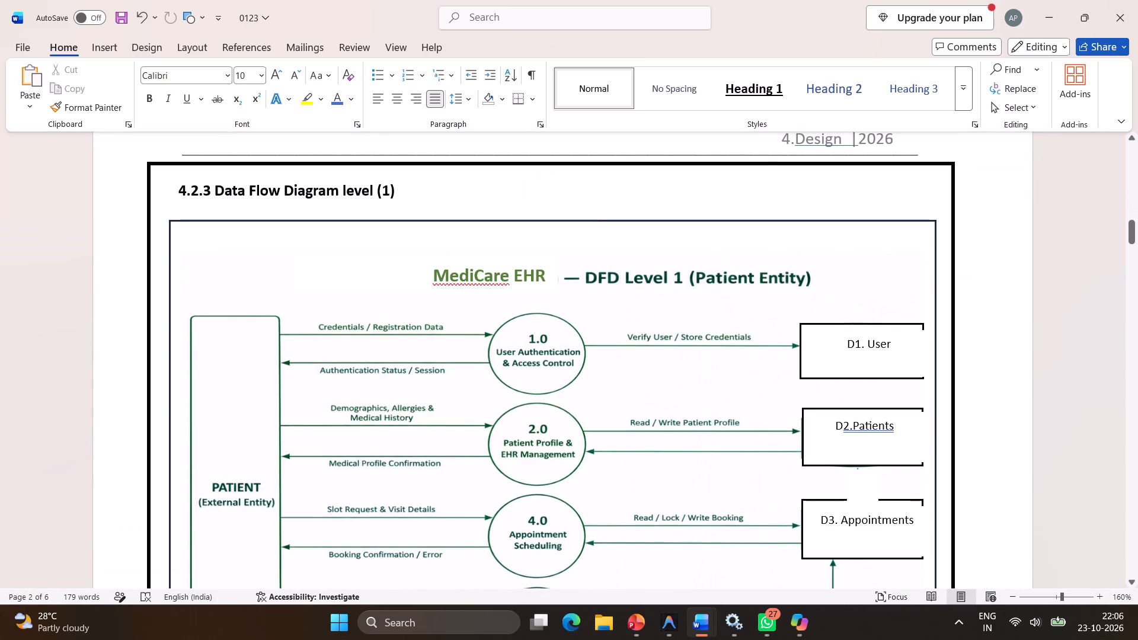
pyautogui.scroll(1, 784, 302)
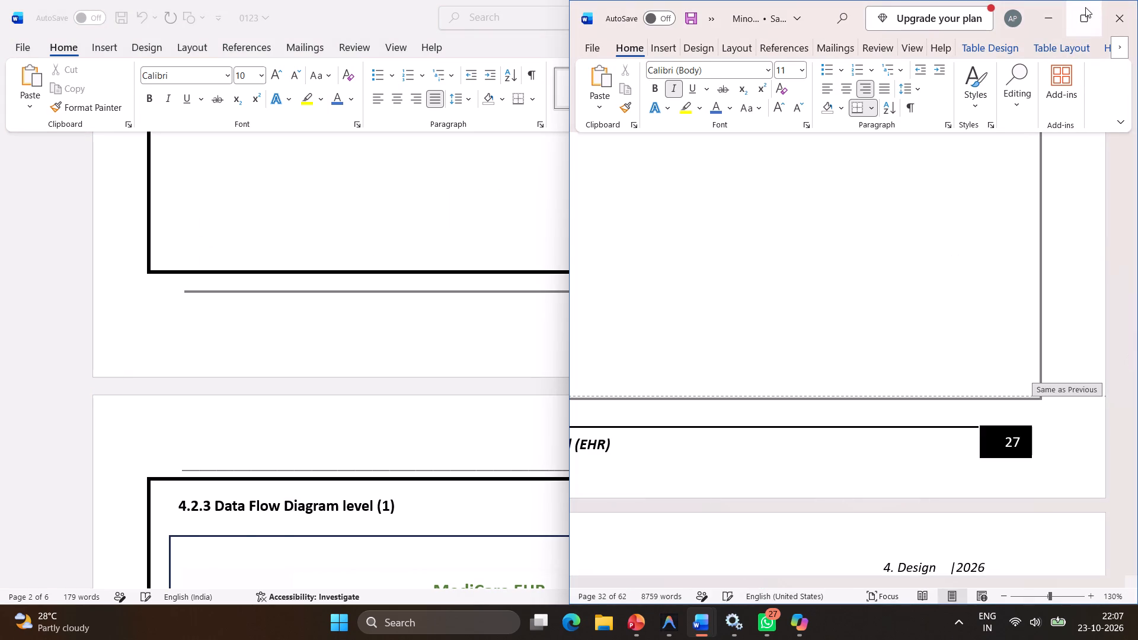
pyautogui.click(1085, 7)
pyautogui.scroll(5, 750, 341)
pyautogui.keyDown('ctrl'); pyautogui.scroll(-2, 750, 341); pyautogui.keyUp('ctrl')
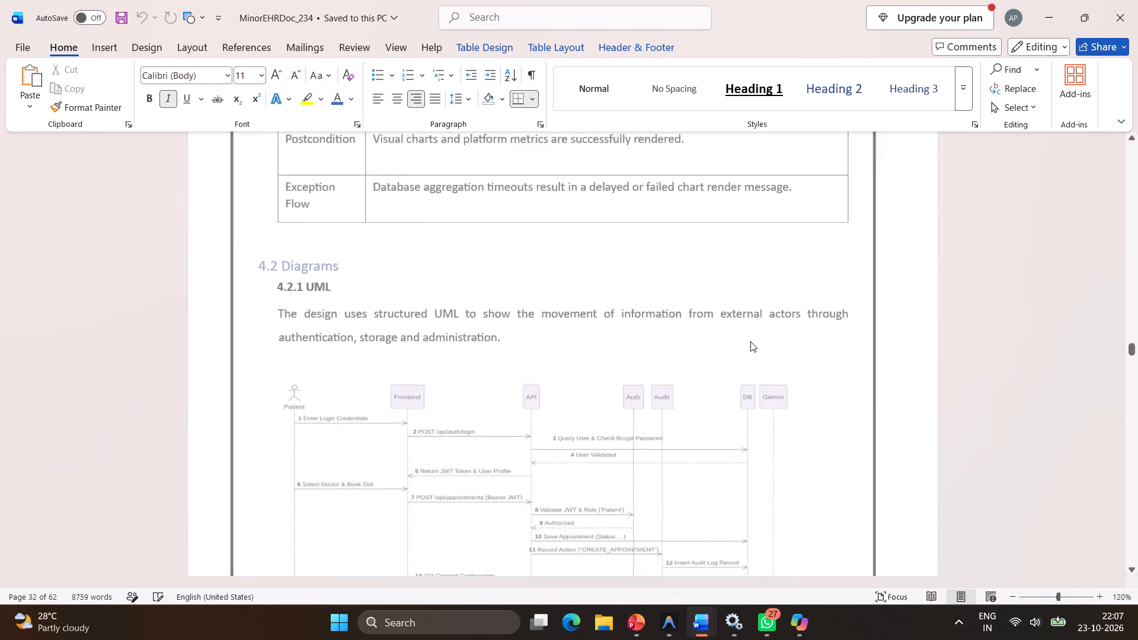
pyautogui.keyDown('ctrl'); pyautogui.scroll(-3, 750, 341); pyautogui.keyUp('ctrl')
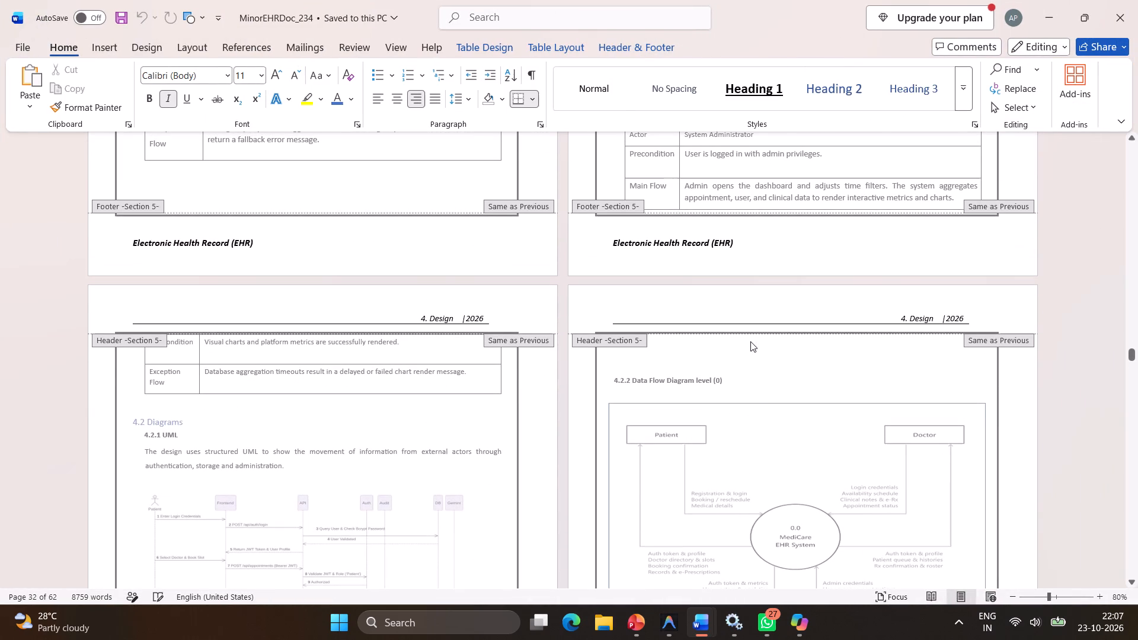
pyautogui.doubleClick(762, 446)
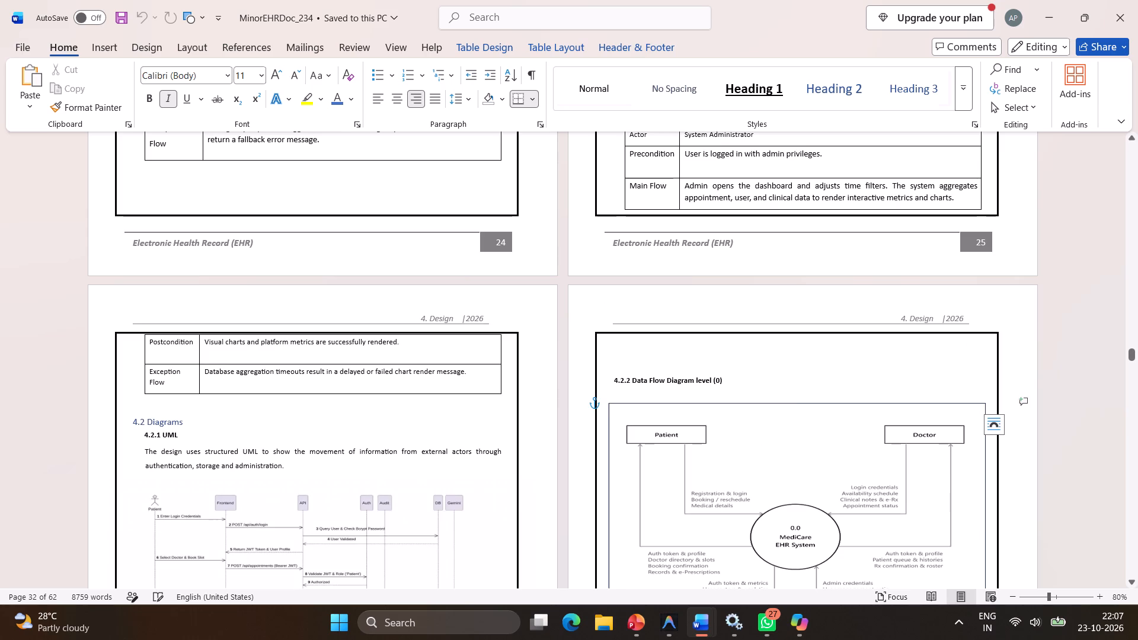
pyautogui.scroll(-2, 762, 446)
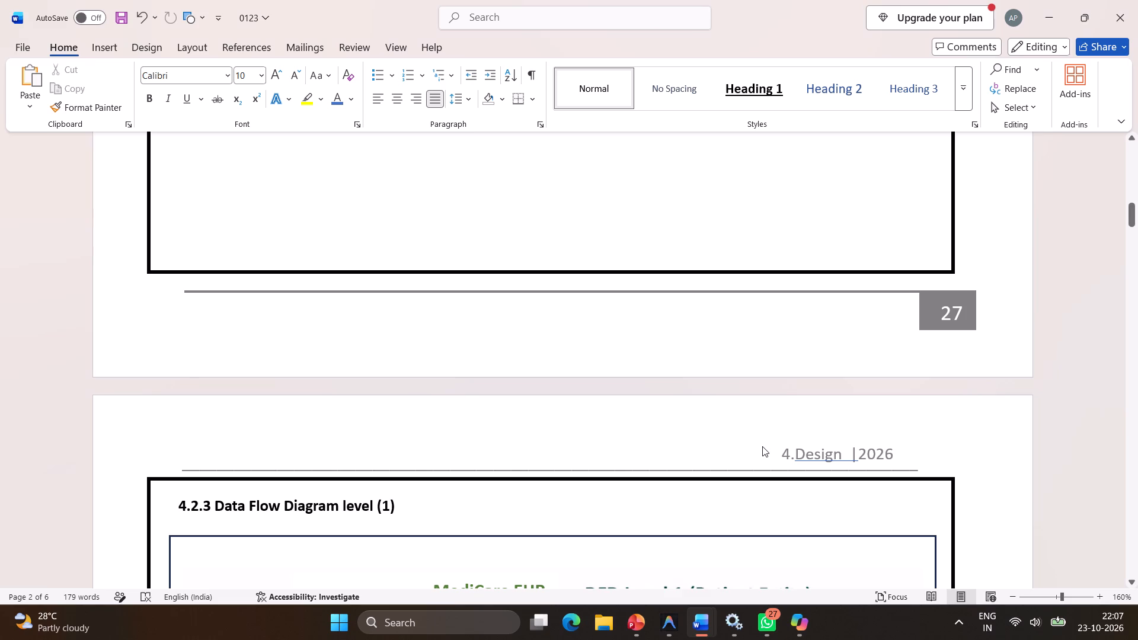
pyautogui.keyDown('ctrl'); pyautogui.scroll(-5, 762, 446); pyautogui.keyUp('ctrl')
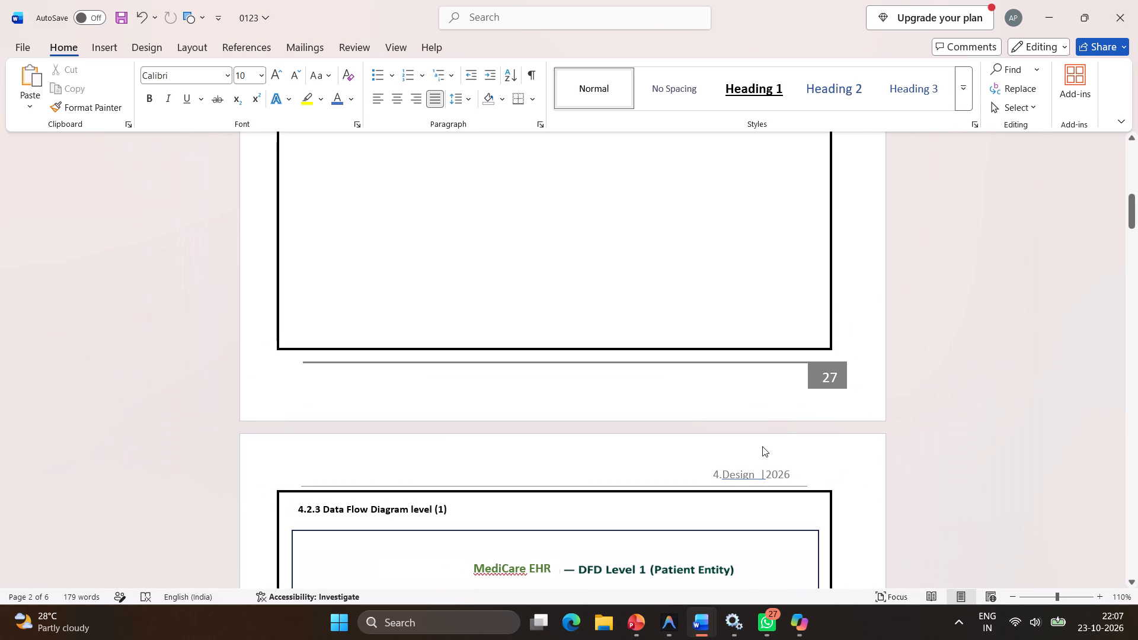
# Reopen the header of 0123 above section 4.2.3 and start a new line after its underscore line.
pyautogui.click(739, 486)
pyautogui.doubleClick(750, 471)
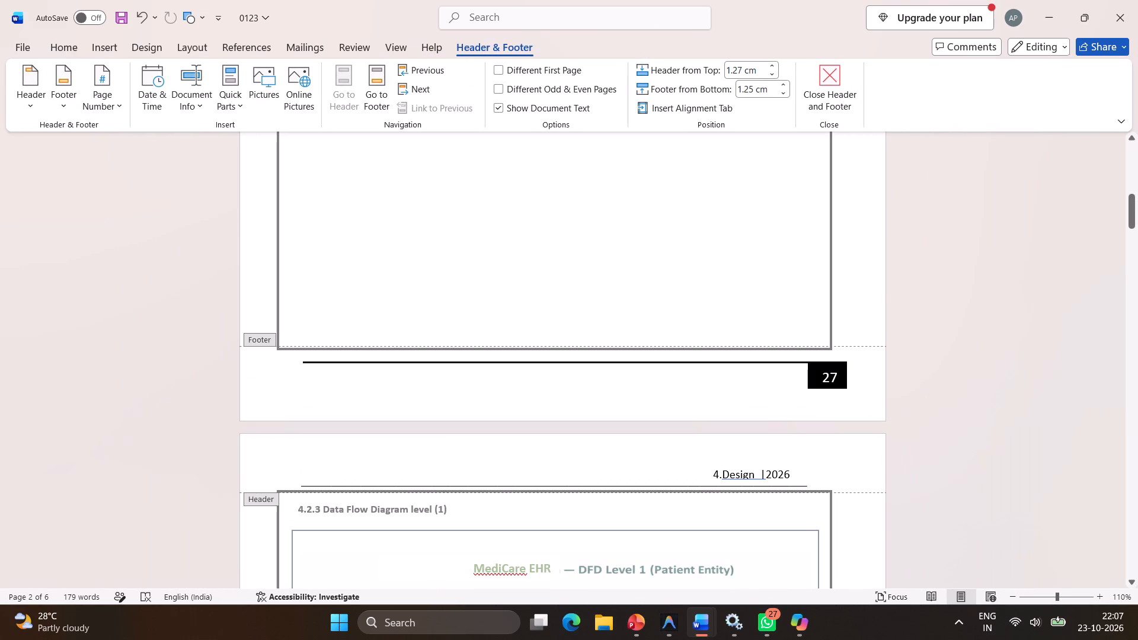
pyautogui.click(808, 479)
pyautogui.press('Return')
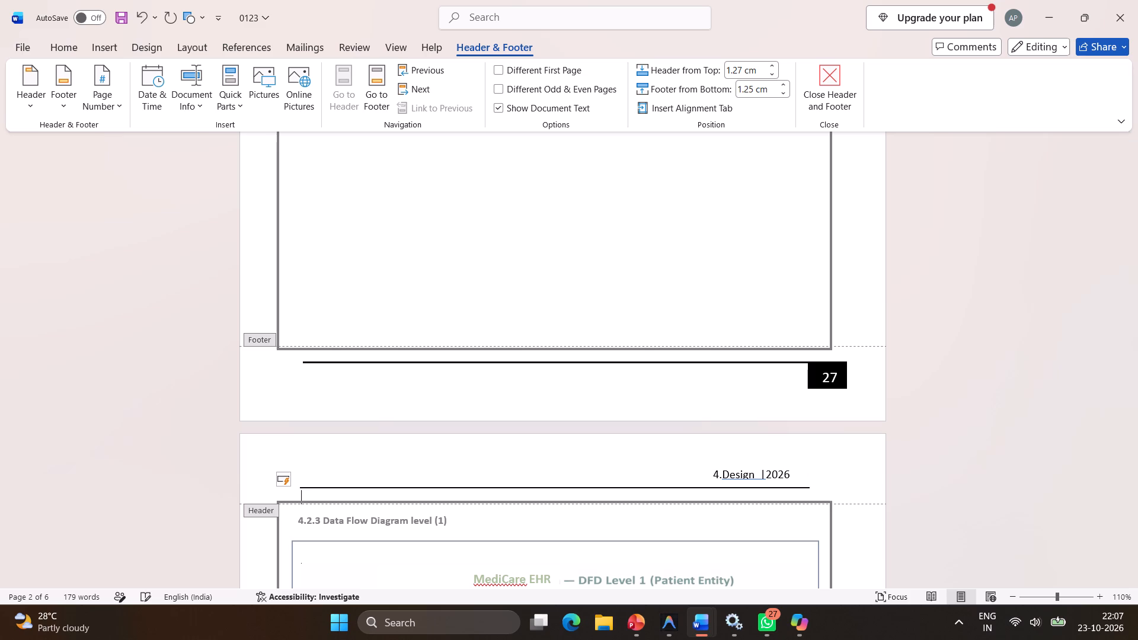
# Leave the header of 0123 and examine the footers around the Data Flow Diagram level (0) page in MinorEHRDoc_234.
pyautogui.scroll(-1, 808, 479)
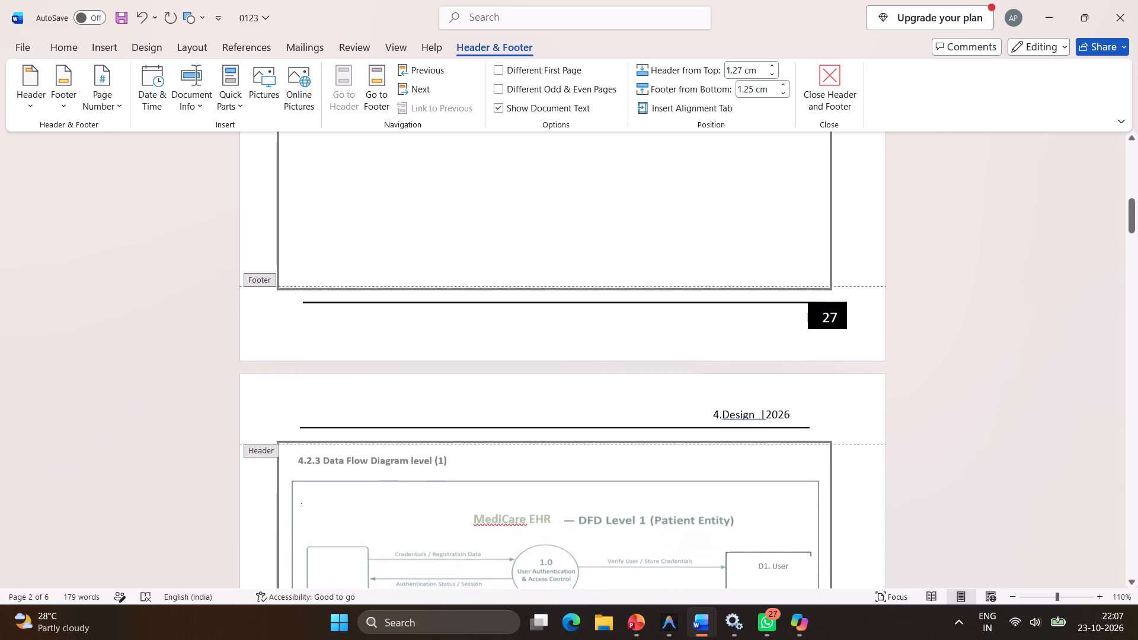
pyautogui.scroll(-1, 808, 479)
pyautogui.doubleClick(759, 530)
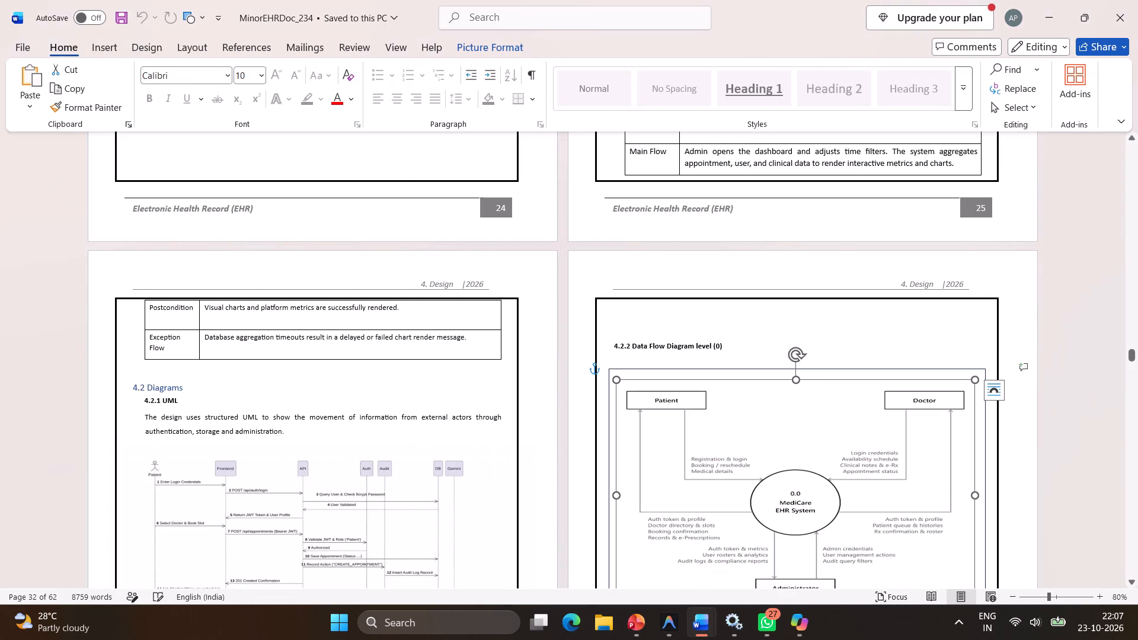
pyautogui.scroll(-1, 759, 530)
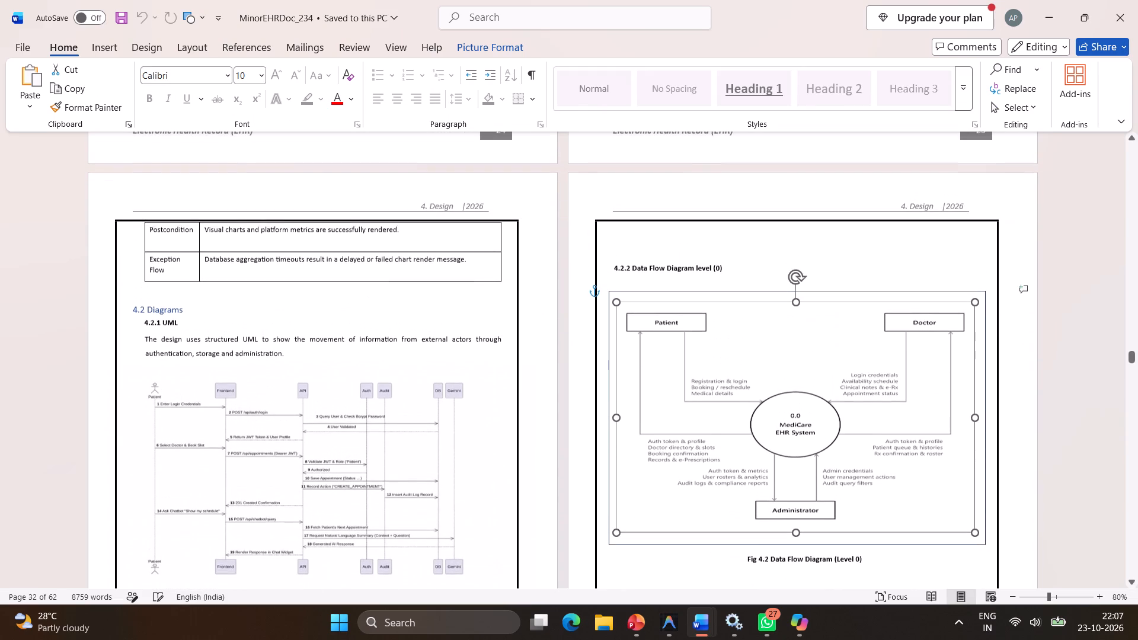
pyautogui.scroll(-2, 759, 530)
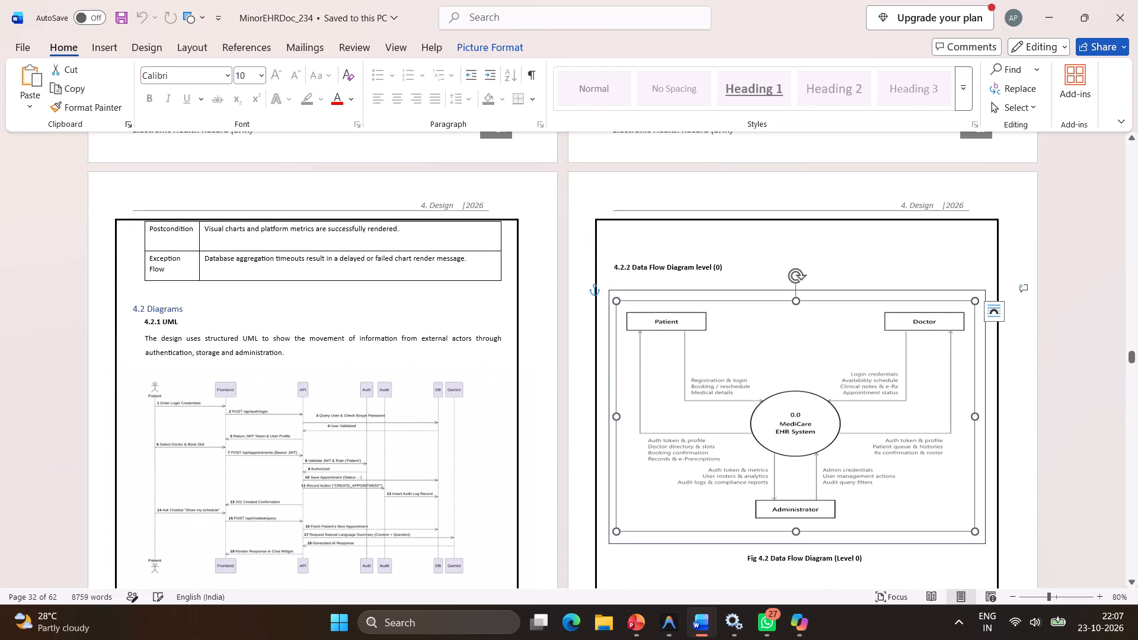
pyautogui.scroll(-9, 759, 530)
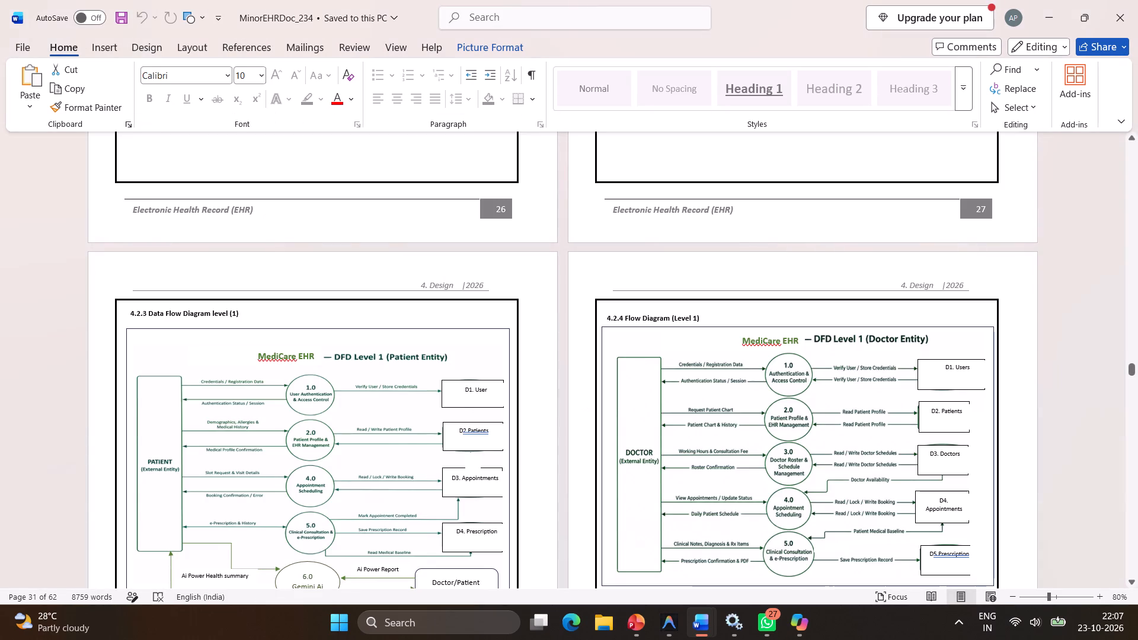
# Open the footer of page 27 in MinorEHRDoc_234 and copy its "Electronic Health Record (EHR)" text.
pyautogui.doubleClick(682, 238)
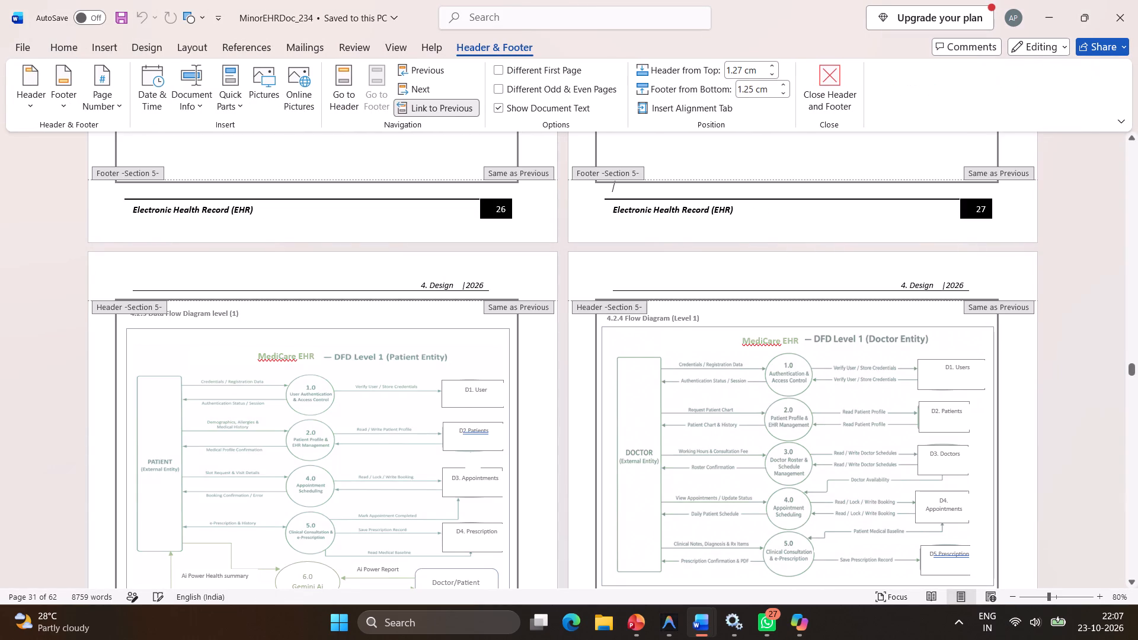
pyautogui.moveTo(739, 209); pyautogui.dragTo(636, 216)
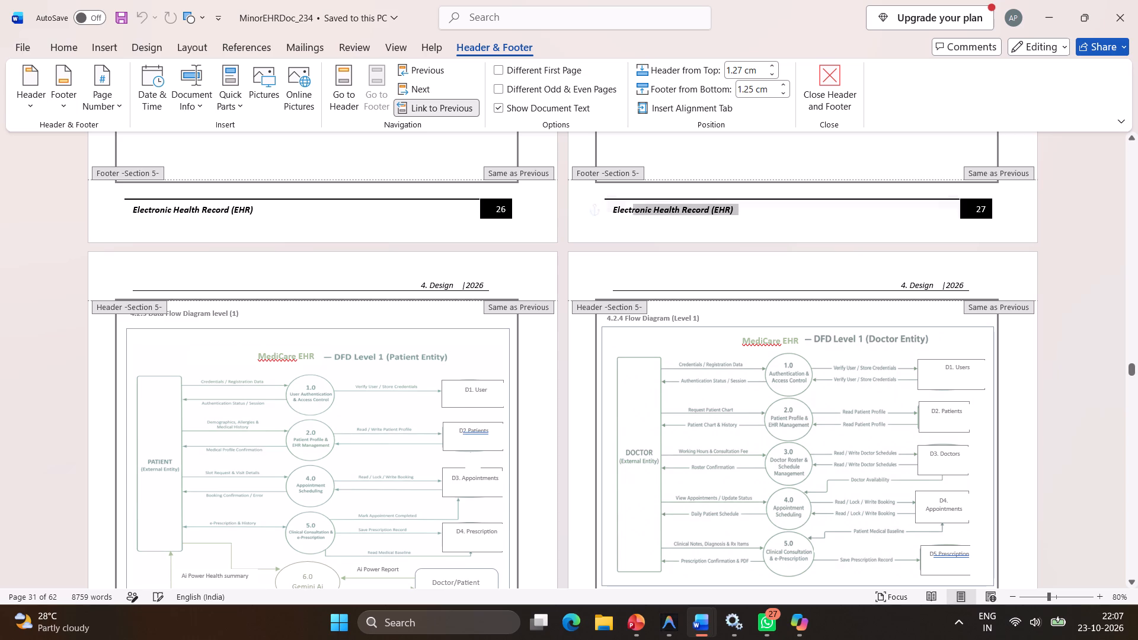
pyautogui.moveTo(636, 216); pyautogui.dragTo(614, 218)
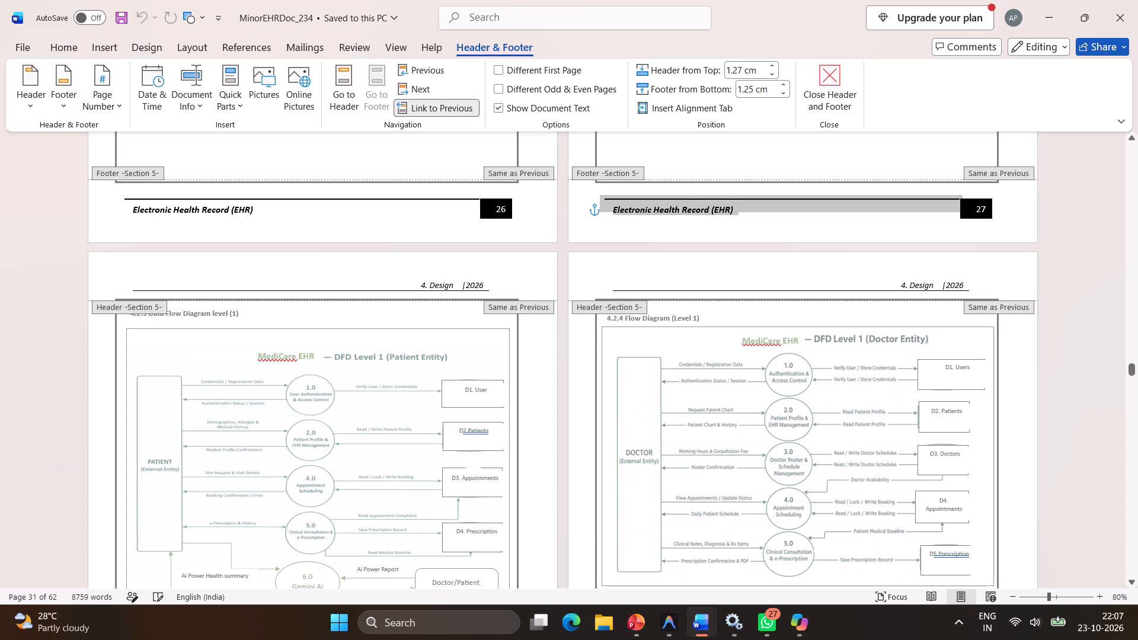
pyautogui.moveTo(614, 218); pyautogui.dragTo(617, 225)
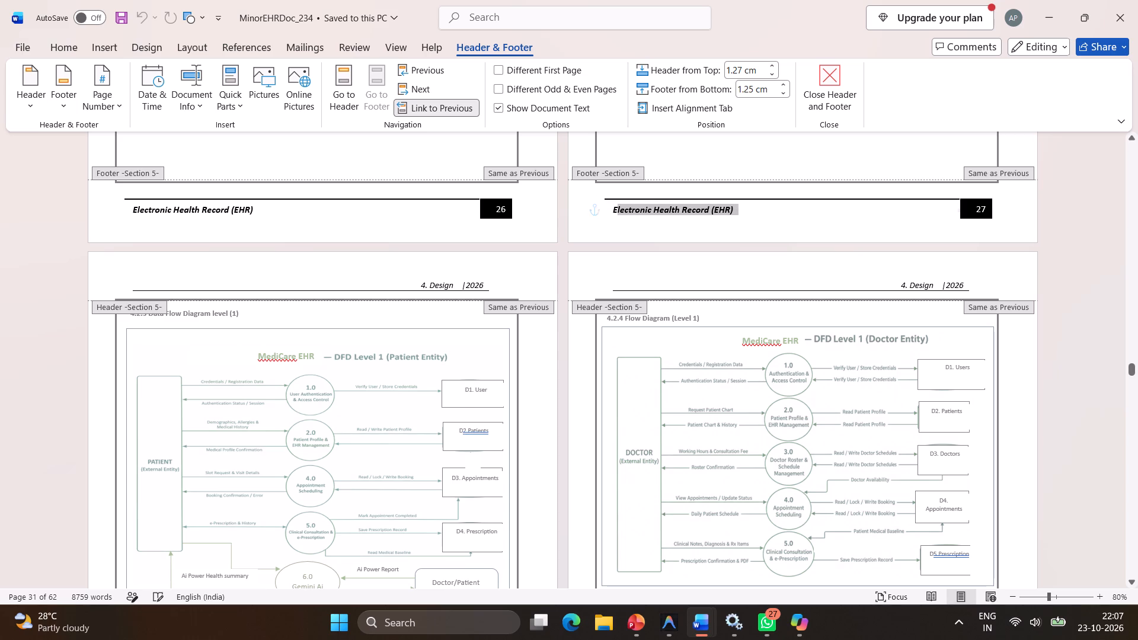
pyautogui.moveTo(617, 225); pyautogui.dragTo(618, 225)
pyautogui.moveTo(618, 225); pyautogui.dragTo(619, 225)
pyautogui.hotkey('ctrl', 'c')
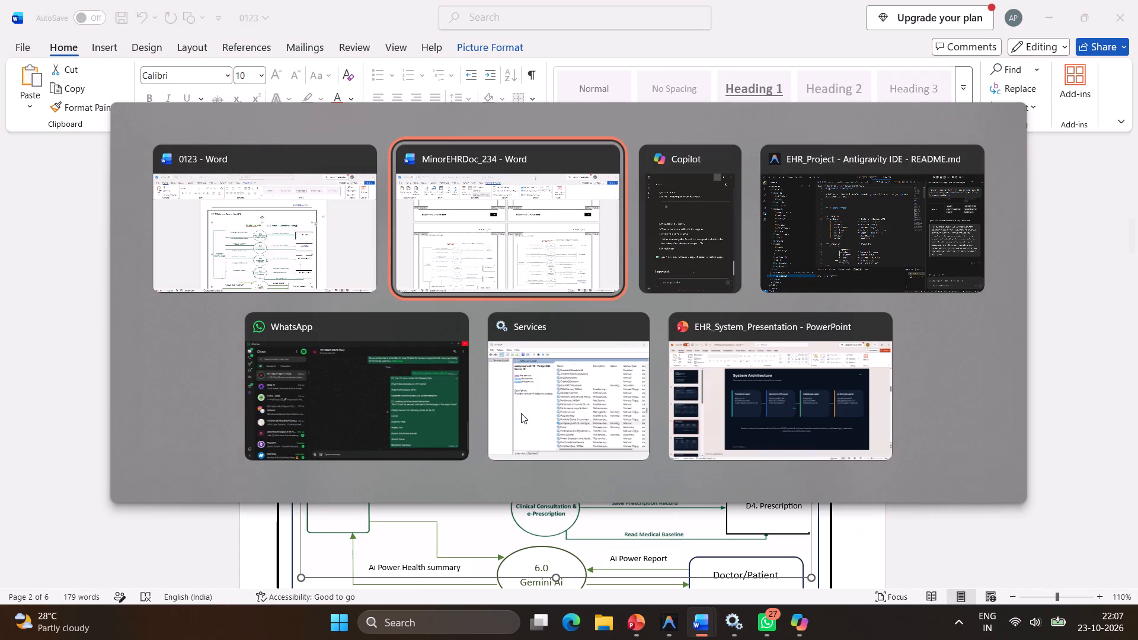
# Switch to 0123, open the footer below Fig 4.8 Clinical History (Level 2) and activate the text box under its line.
pyautogui.scroll(-6, 482, 418)
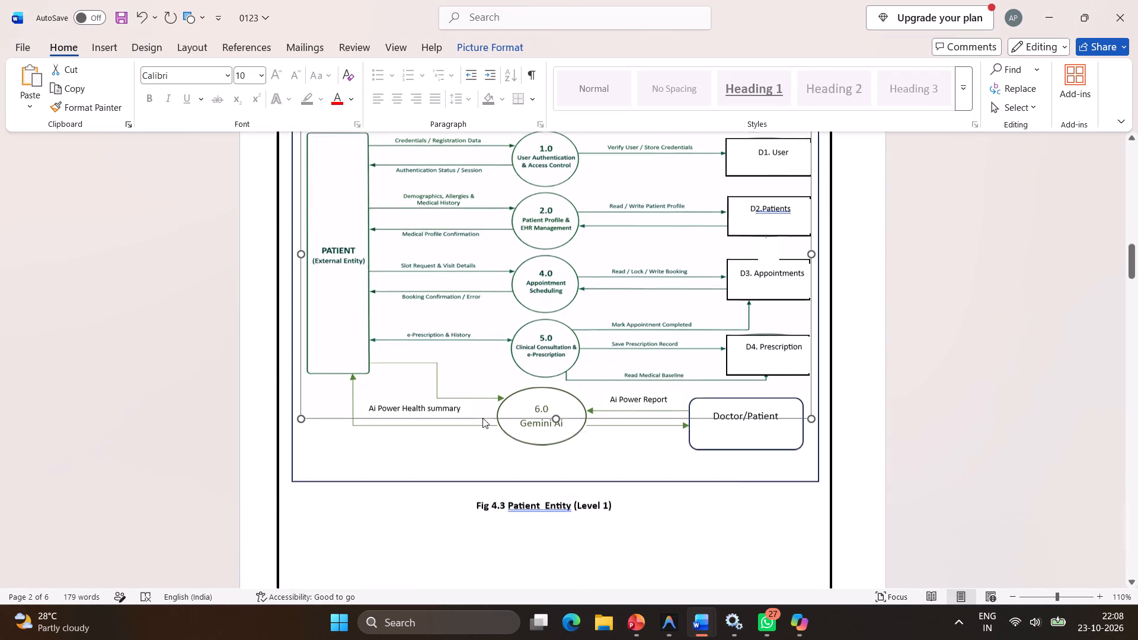
pyautogui.scroll(-8, 482, 418)
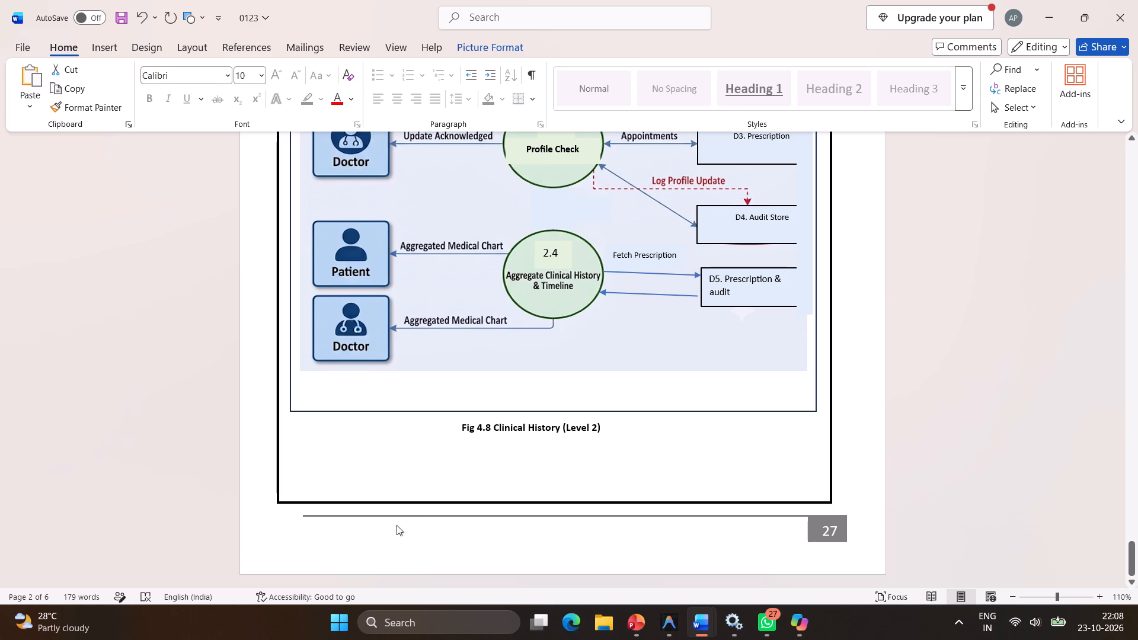
pyautogui.click(360, 532)
pyautogui.doubleClick(340, 549)
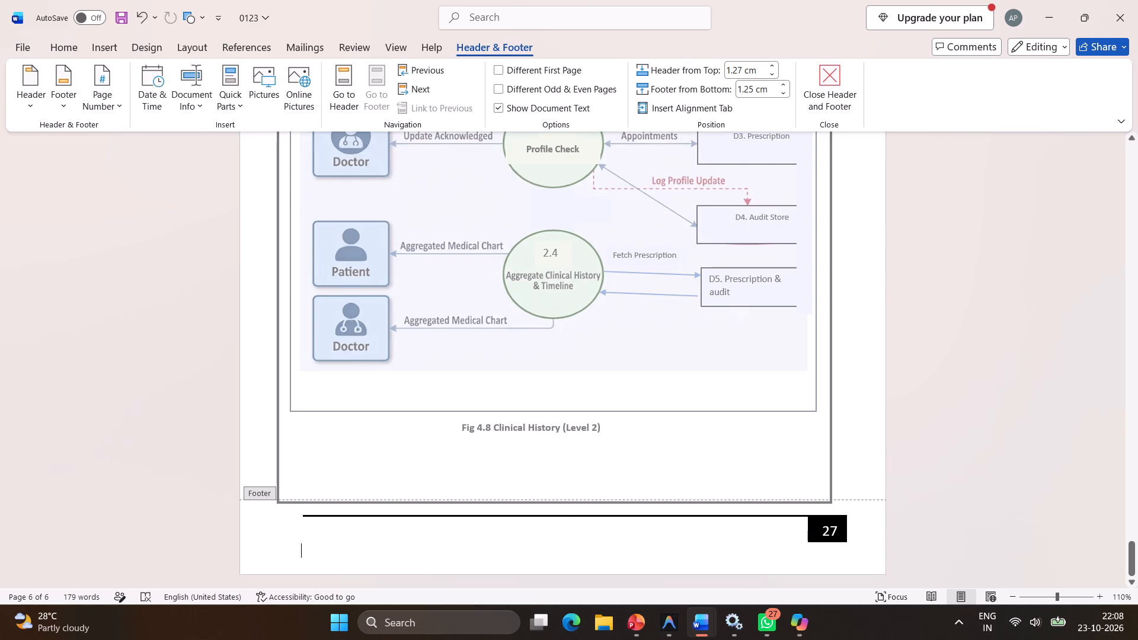
pyautogui.doubleClick(324, 526)
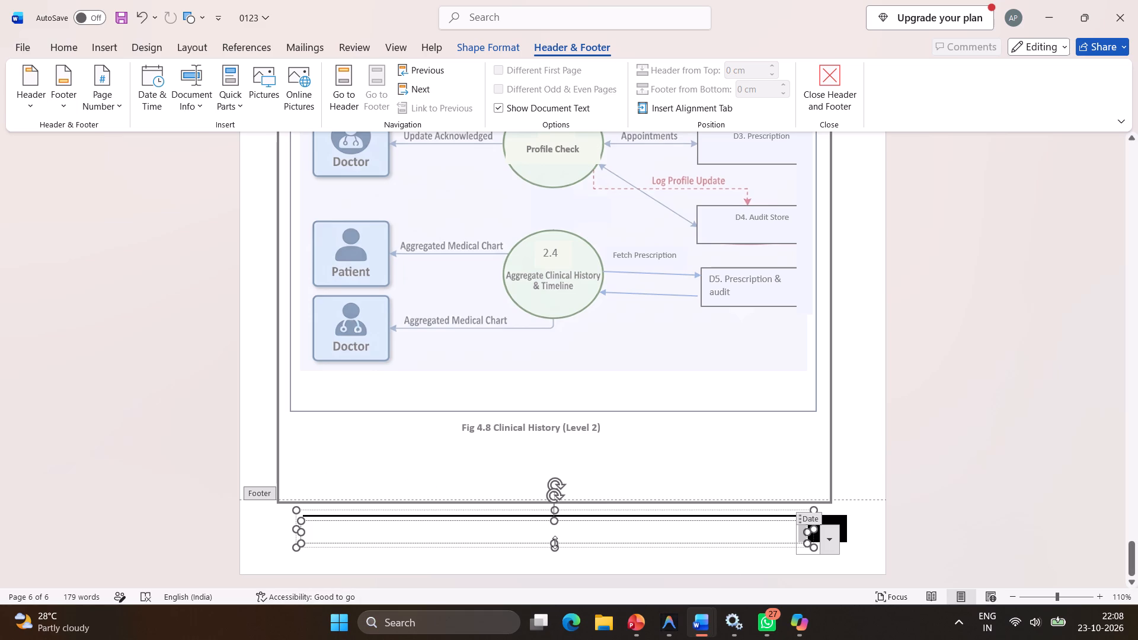
# Reduce the height of the shapes in the last page's footer in 0123 and add the text Electronic Health Record (EHR) below the line.
pyautogui.moveTo(554, 542); pyautogui.dragTo(557, 529)
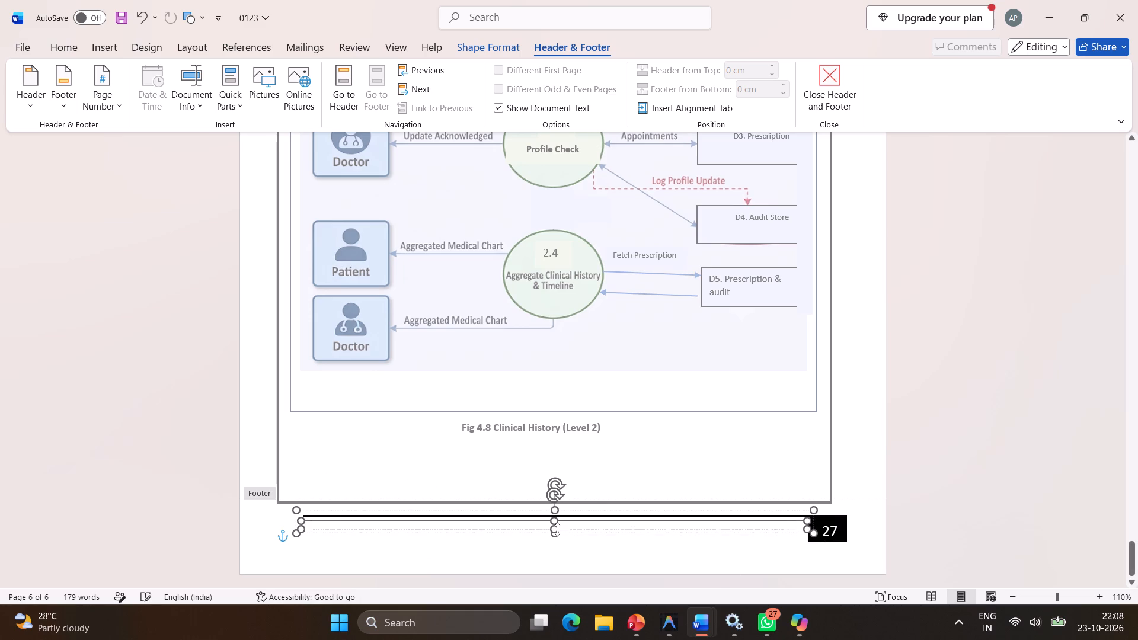
pyautogui.click(325, 547)
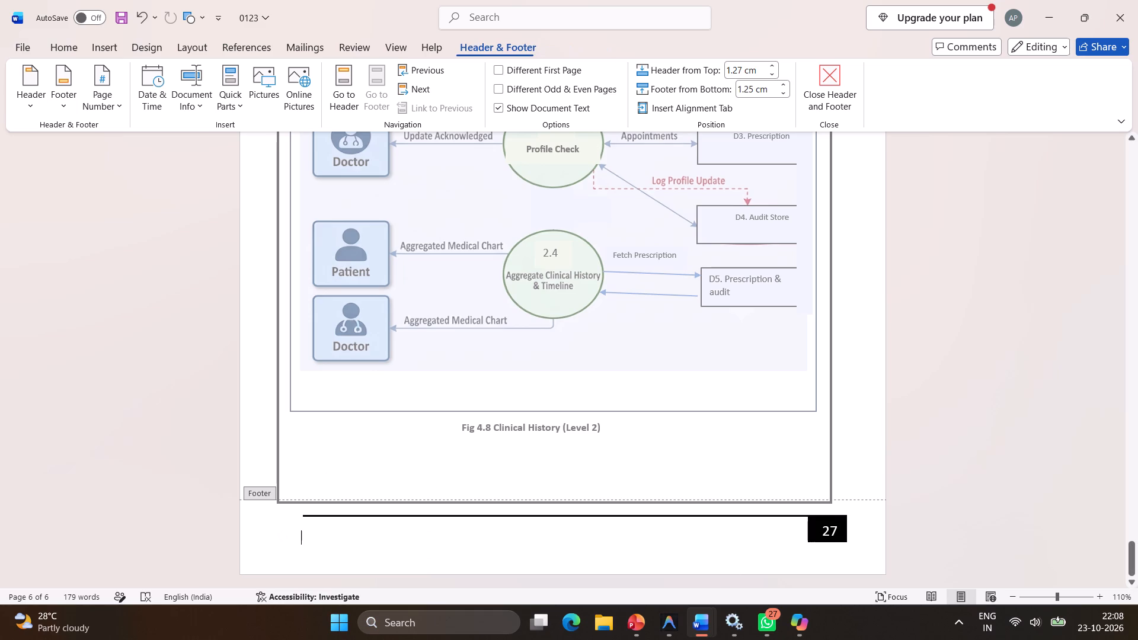
pyautogui.hotkey('ctrl', 'v')
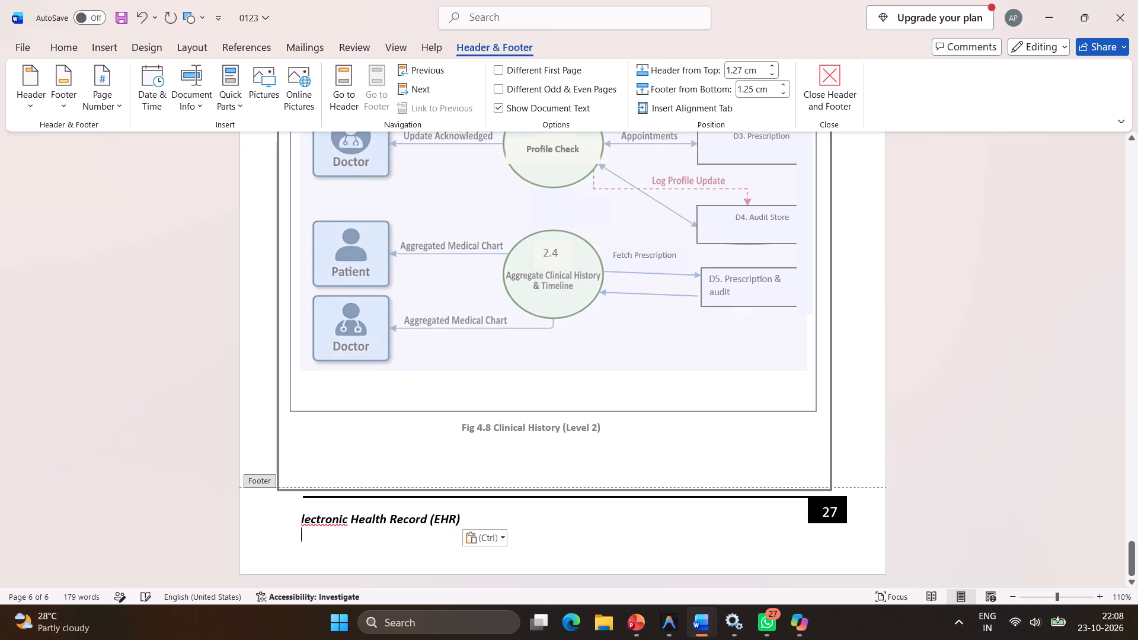
pyautogui.click(301, 517)
pyautogui.hotkey('shift', 'e')
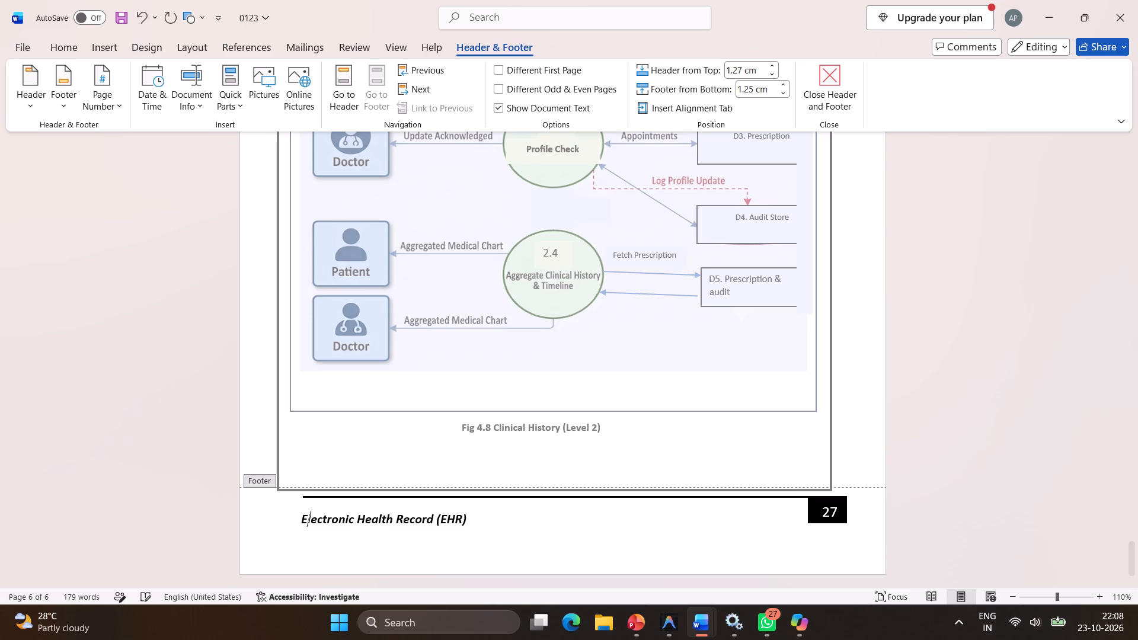
pyautogui.click(513, 562)
pyautogui.doubleClick(628, 389)
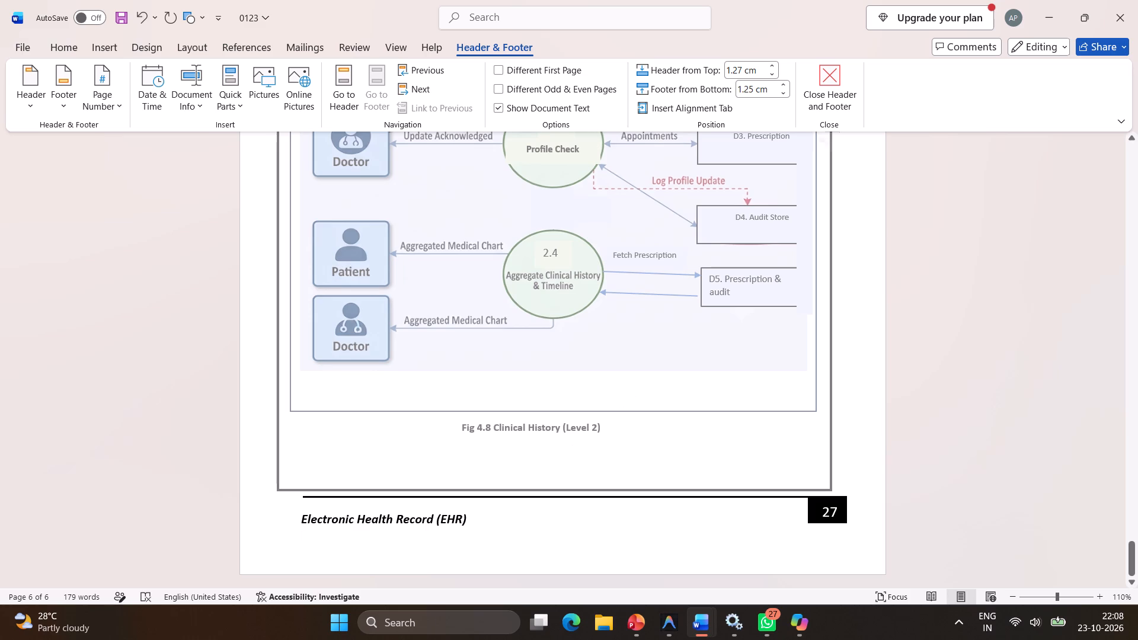
# Review the headers and footers across the diagram pages of 0123, from the Clinical History page back to section 4.2.3.
pyautogui.scroll(-14, 628, 389)
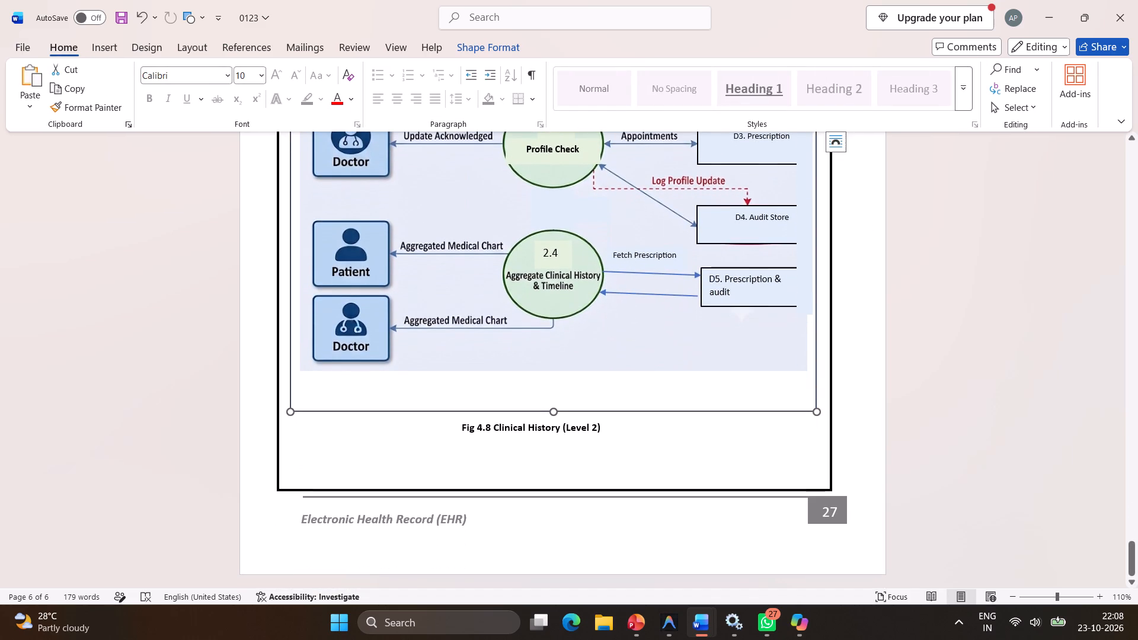
pyautogui.scroll(-5, 628, 389)
pyautogui.scroll(6, 628, 389)
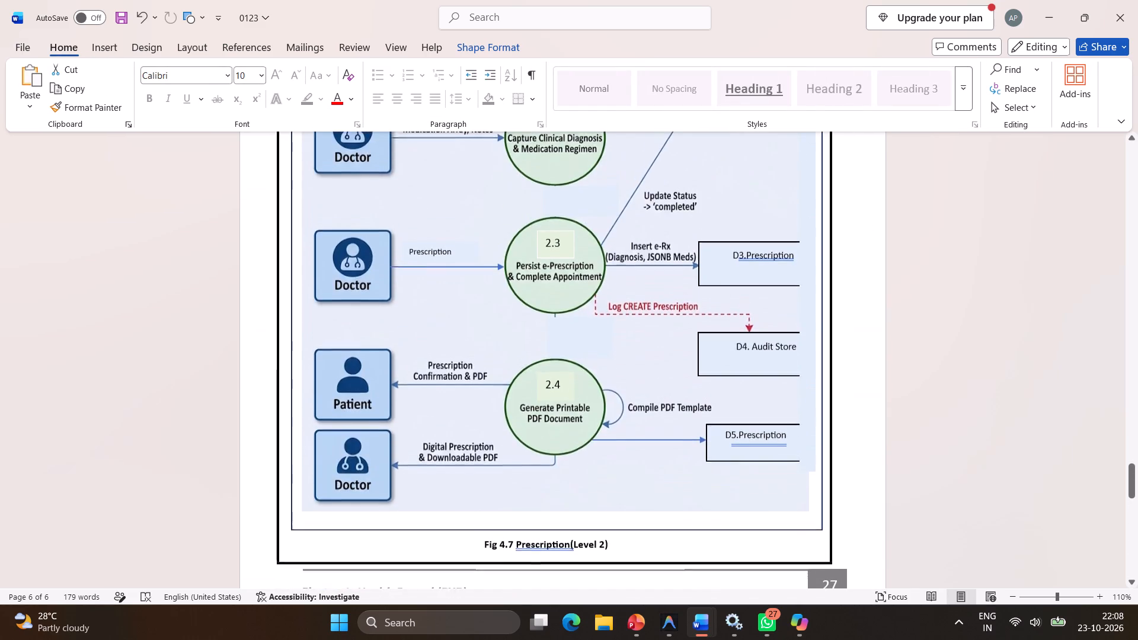
pyautogui.scroll(5, 628, 389)
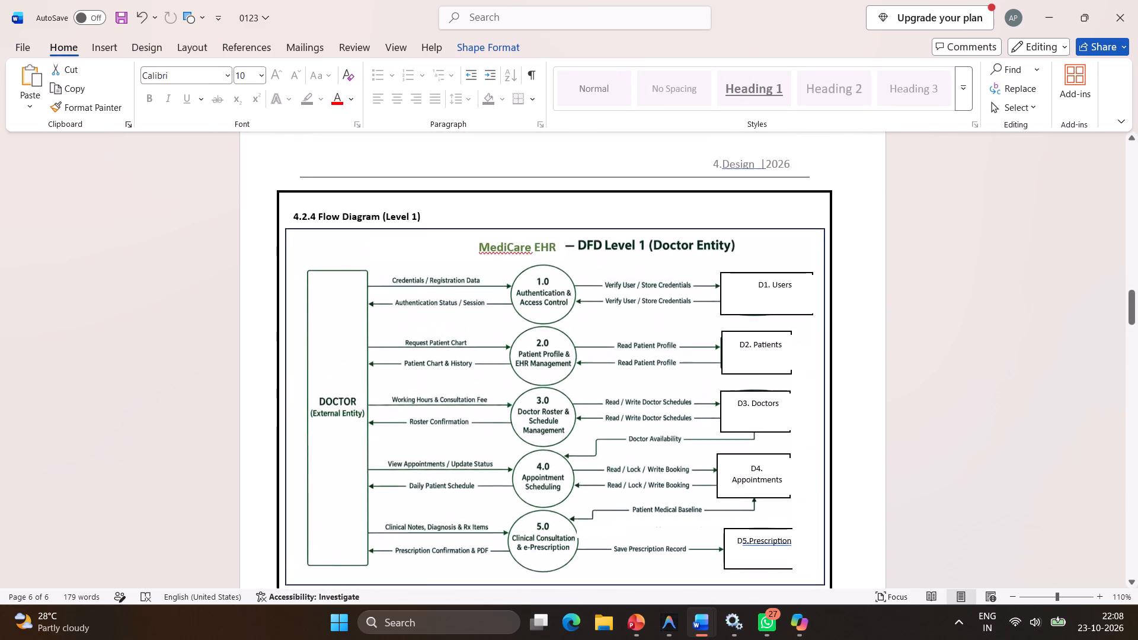
pyautogui.scroll(5, 628, 389)
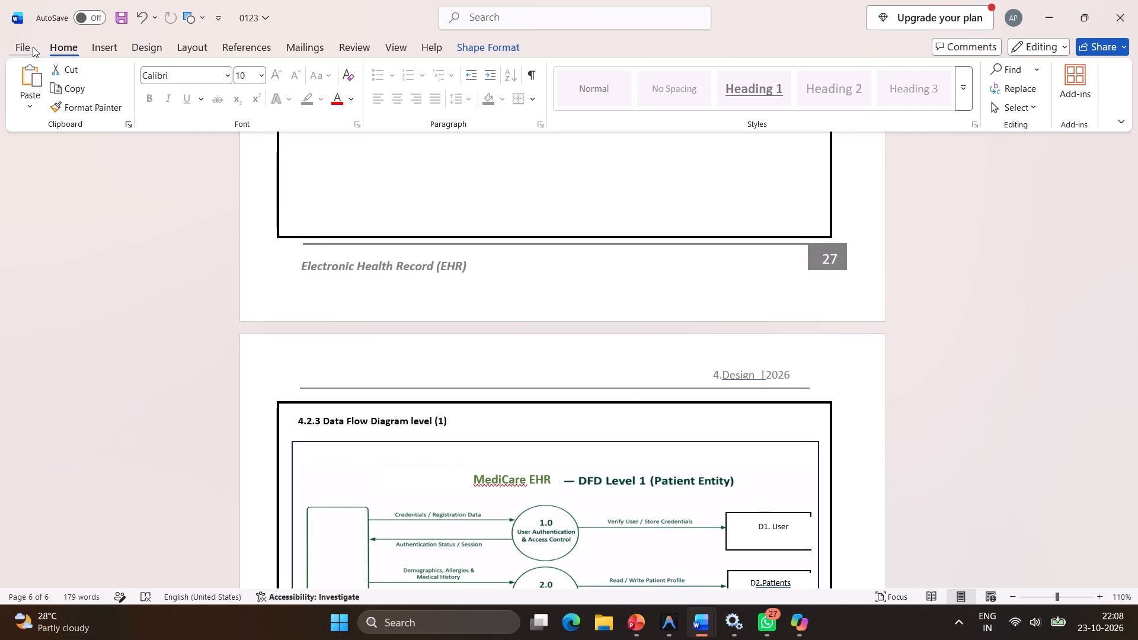
# Reopen the header and footer of 0123 and set the page numbering to start at 27.
pyautogui.click(98, 41)
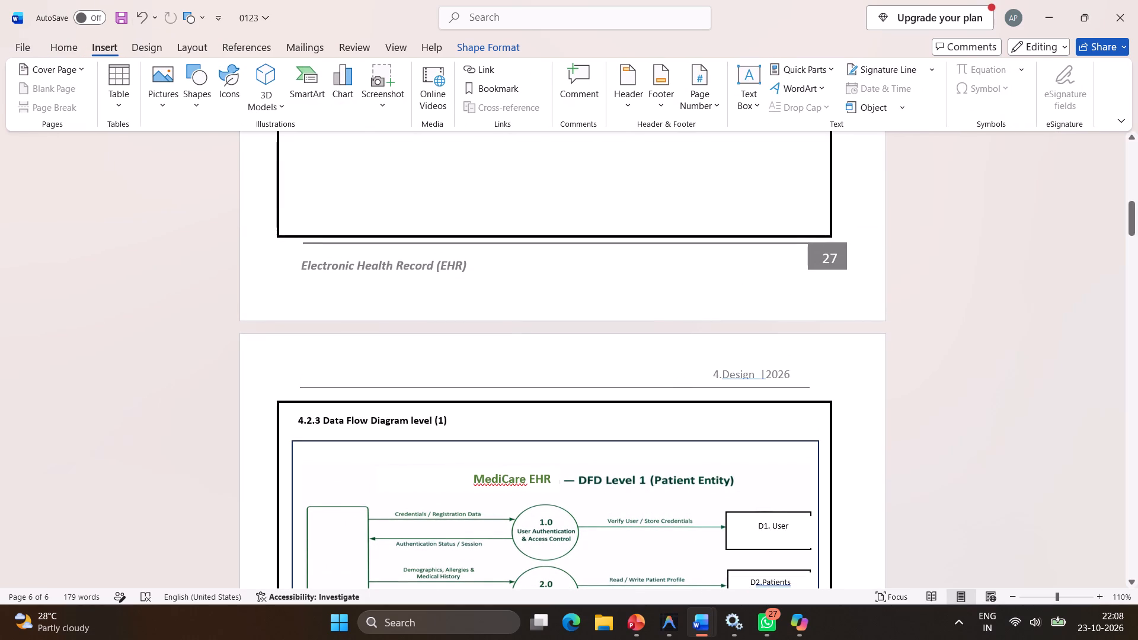
pyautogui.doubleClick(657, 291)
pyautogui.scroll(9, 657, 291)
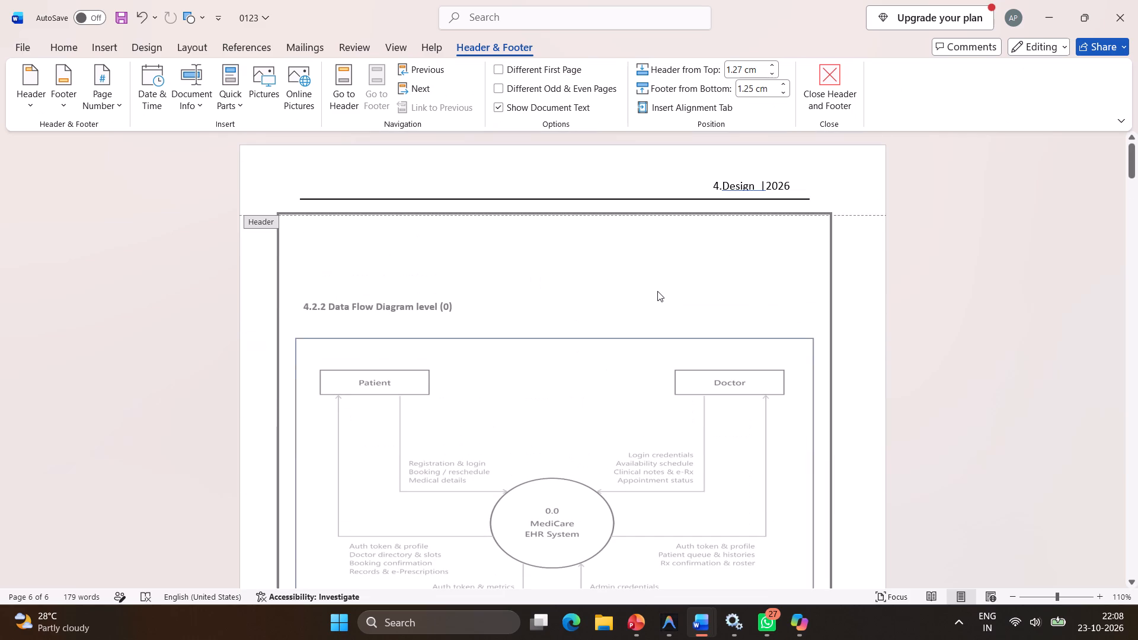
pyautogui.scroll(2, 657, 291)
pyautogui.click(37, 107)
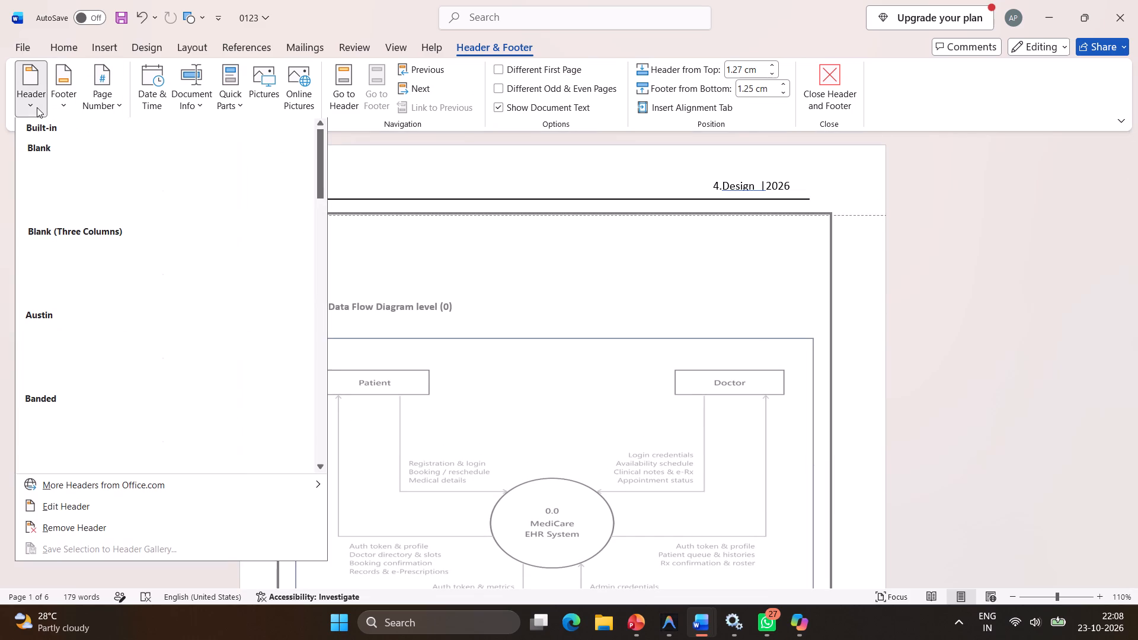
pyautogui.click(87, 500)
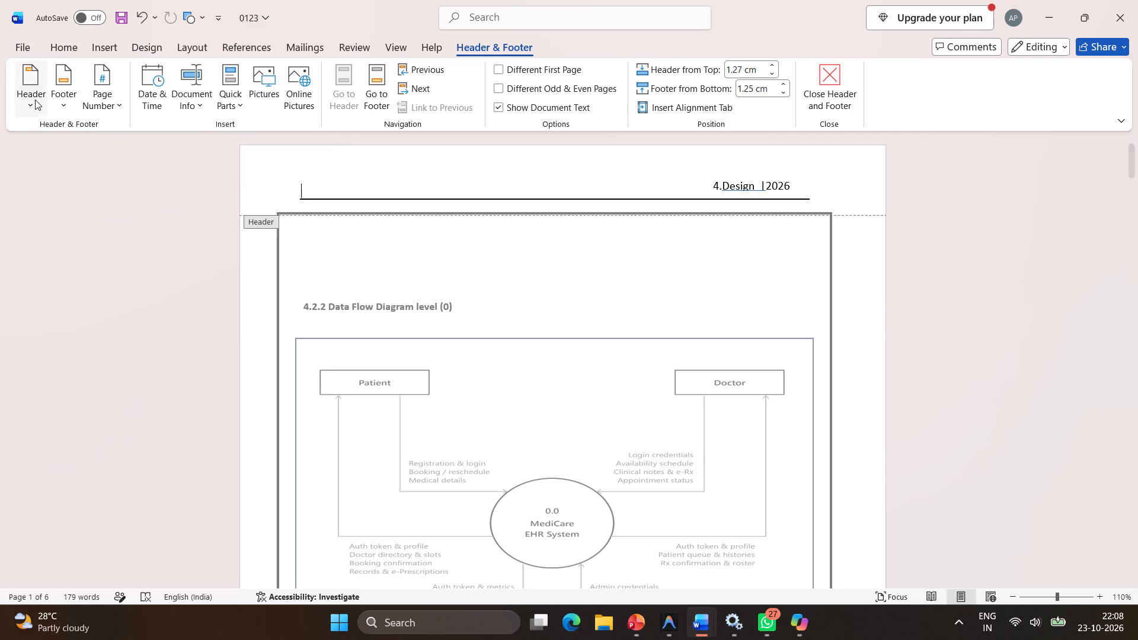
pyautogui.click(110, 105)
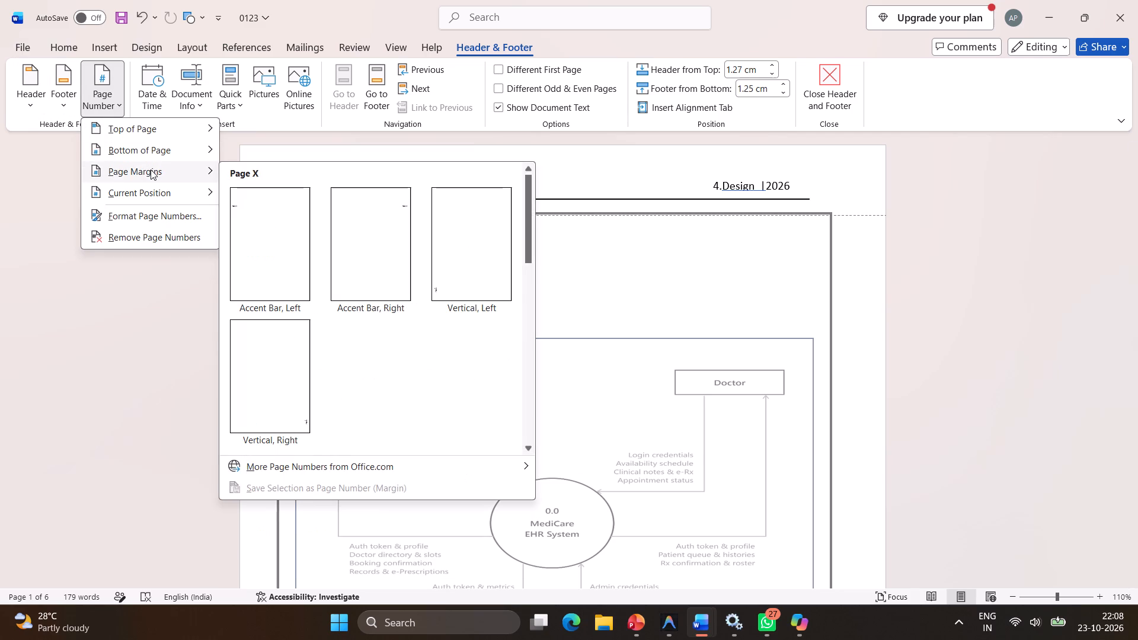
pyautogui.click(154, 208)
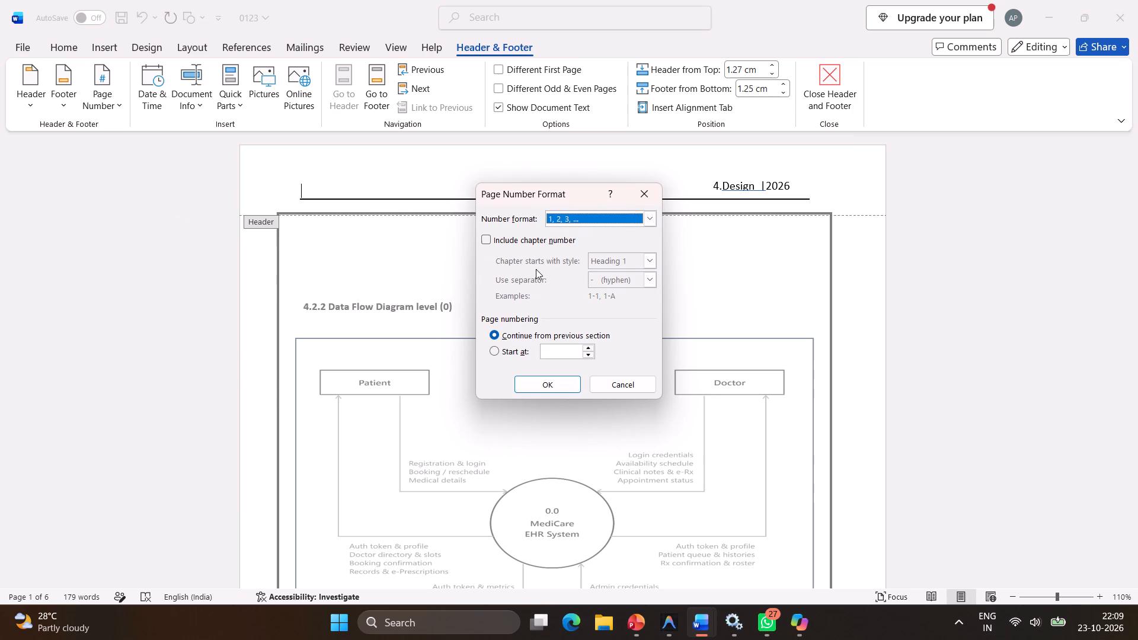
pyautogui.click(552, 351)
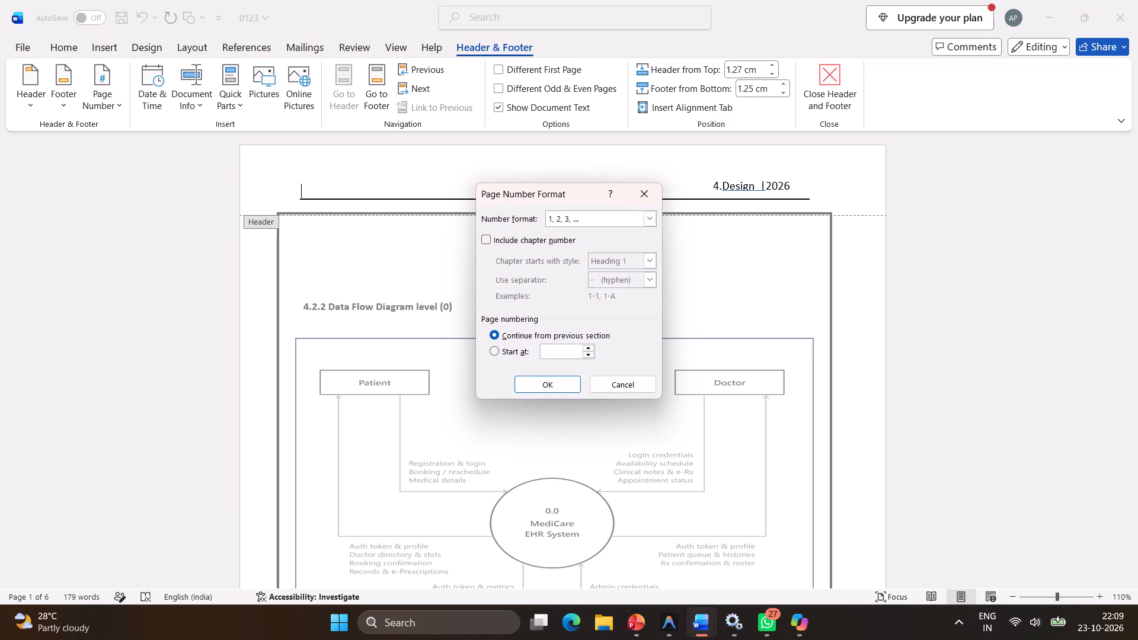
pyautogui.press('2')
pyautogui.press('7')
pyautogui.click(542, 383)
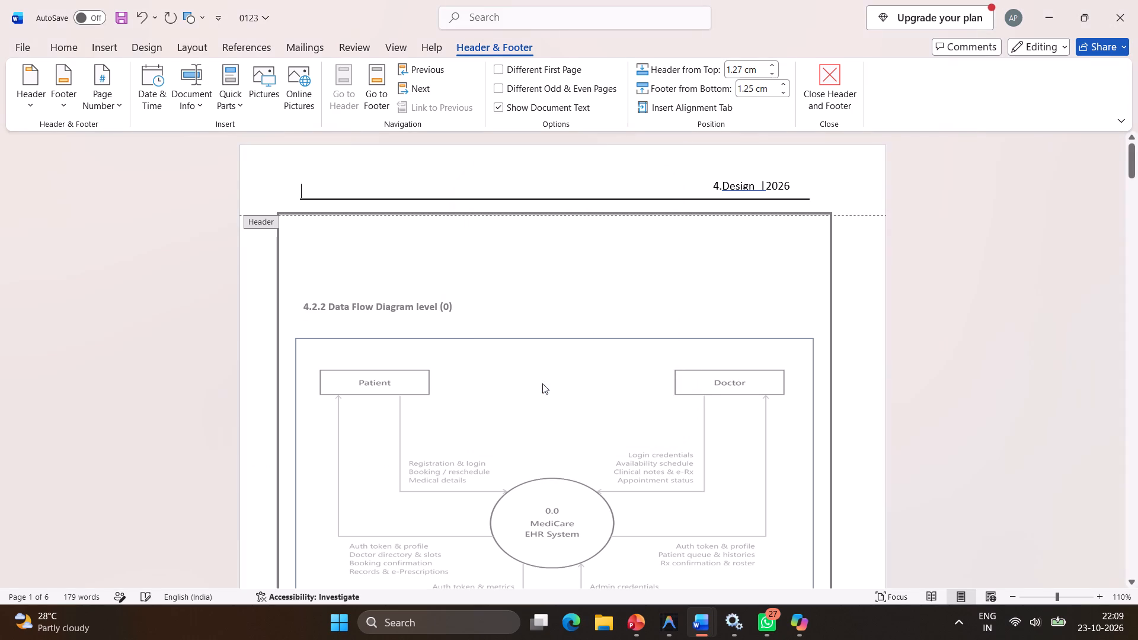
# Check the footer page numbers on the first few data flow diagram pages of 0123.
pyautogui.scroll(-9, 536, 396)
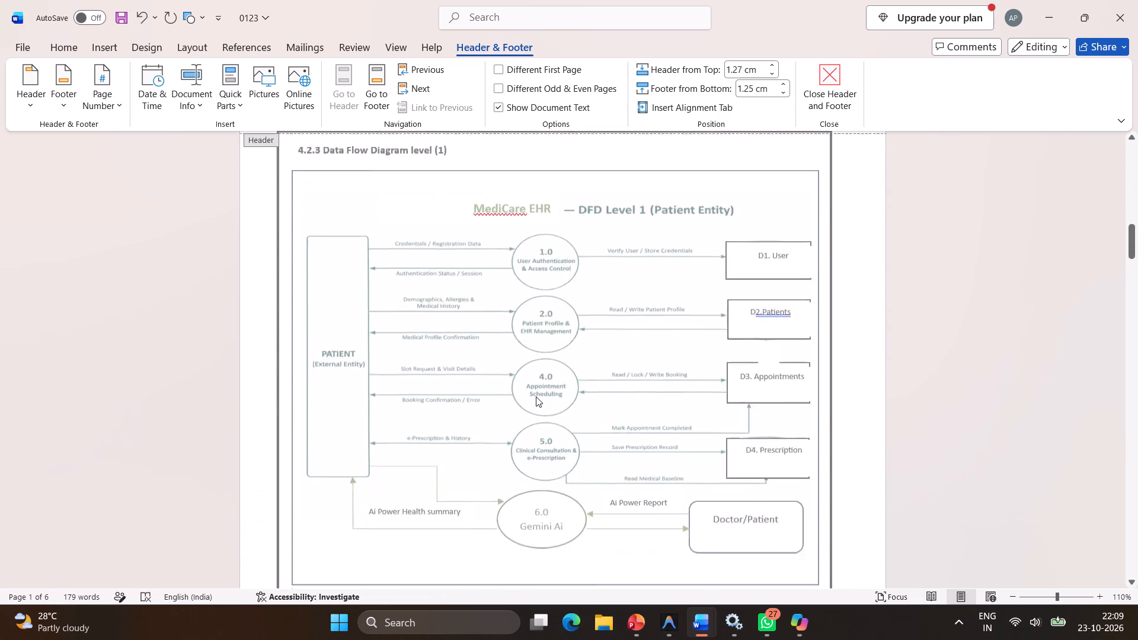
pyautogui.scroll(-3, 536, 396)
pyautogui.scroll(2, 536, 396)
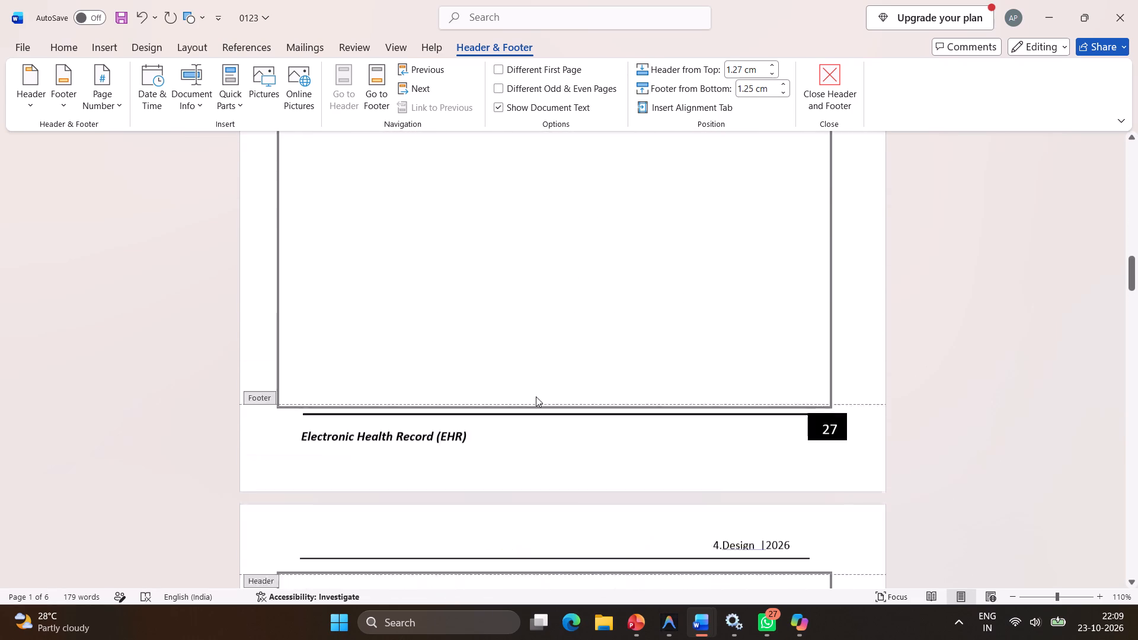
pyautogui.scroll(7, 536, 396)
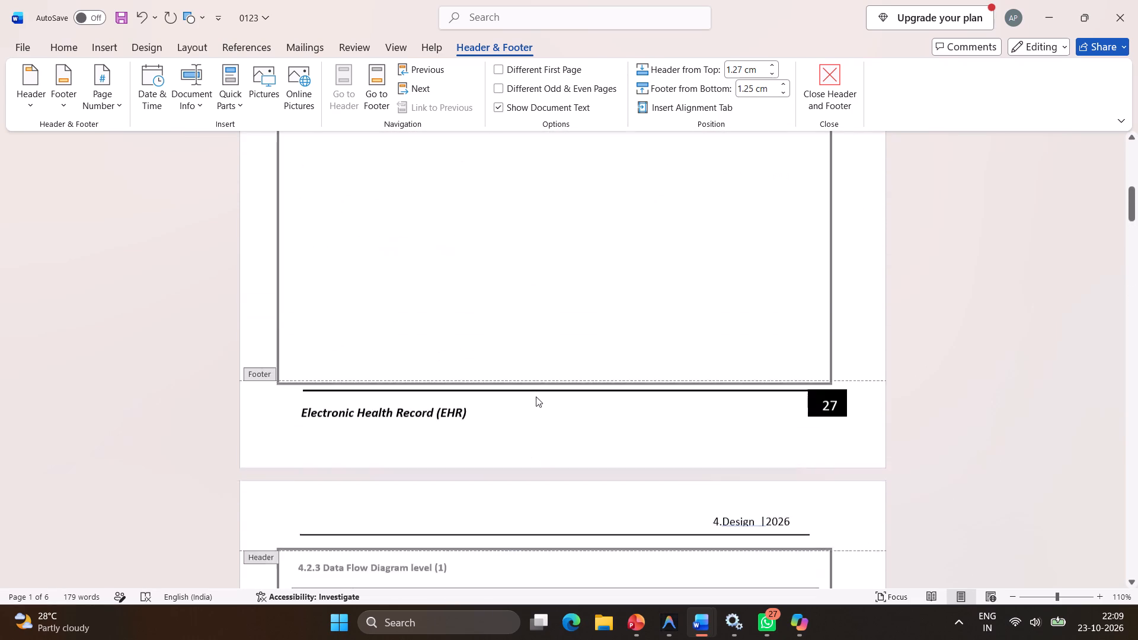
pyautogui.scroll(1, 536, 396)
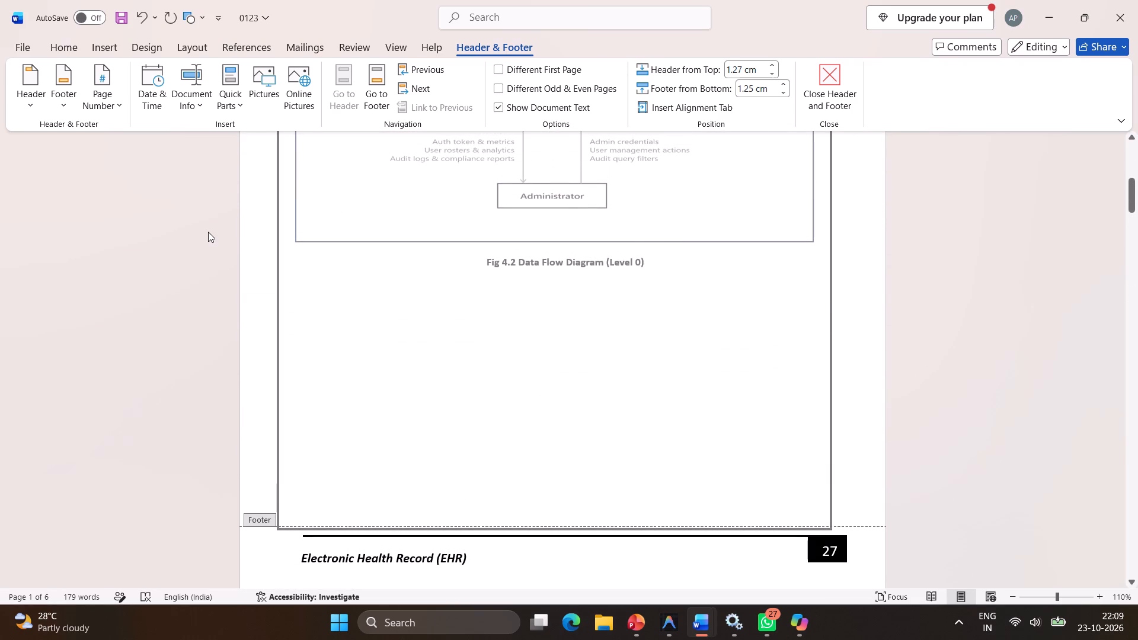
# Recheck the page number format of 0123 and apply it again with the numbering starting at 27.
pyautogui.click(106, 106)
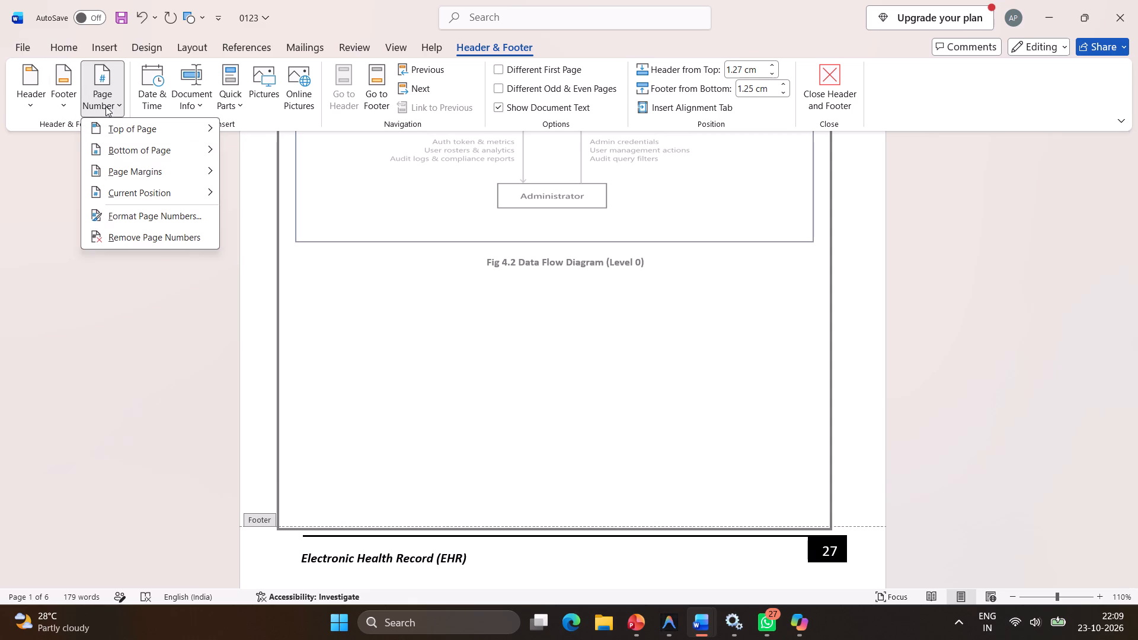
pyautogui.click(135, 212)
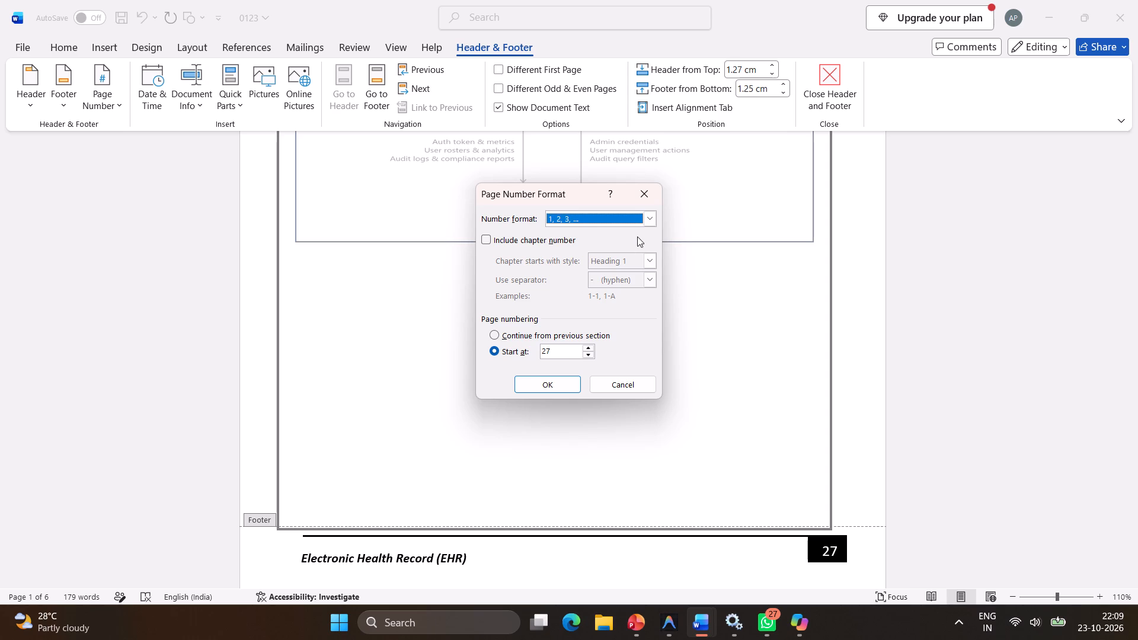
pyautogui.click(548, 382)
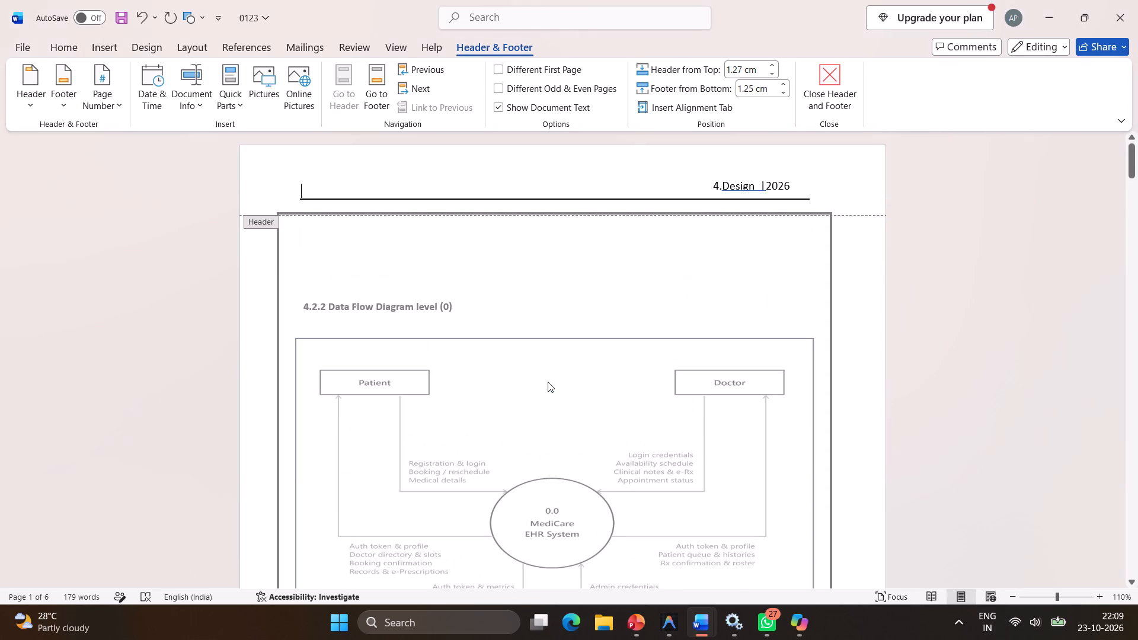
# Select the page number box in the first page's footer of 0123 and reapply the page numbering to start at 27.
pyautogui.scroll(-4, 626, 387)
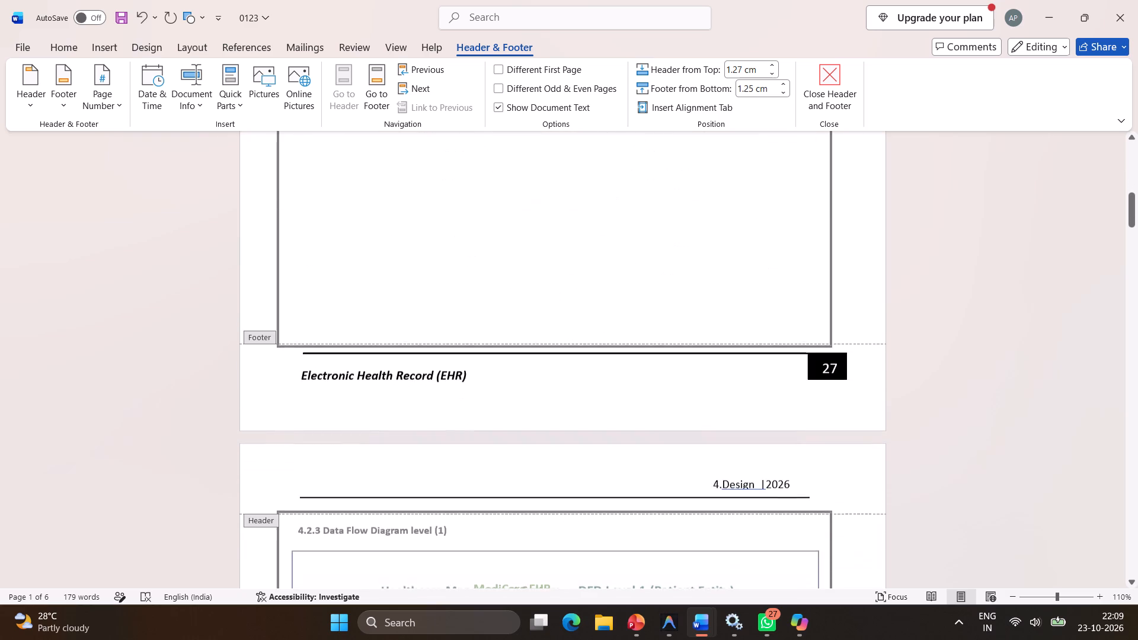
pyautogui.doubleClick(829, 359)
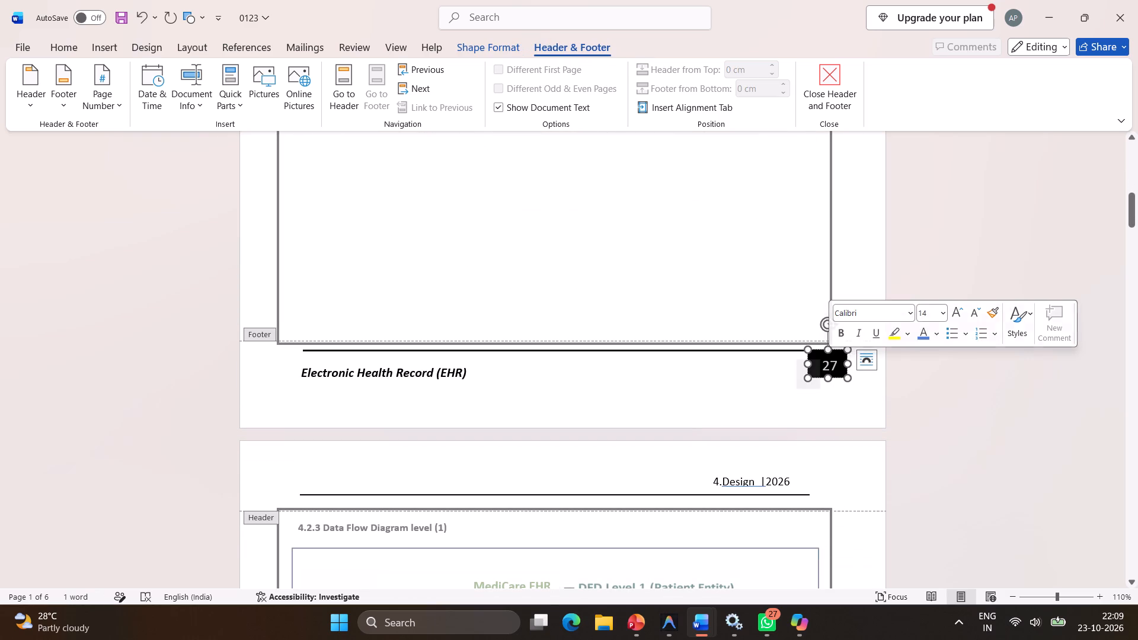
pyautogui.click(56, 97)
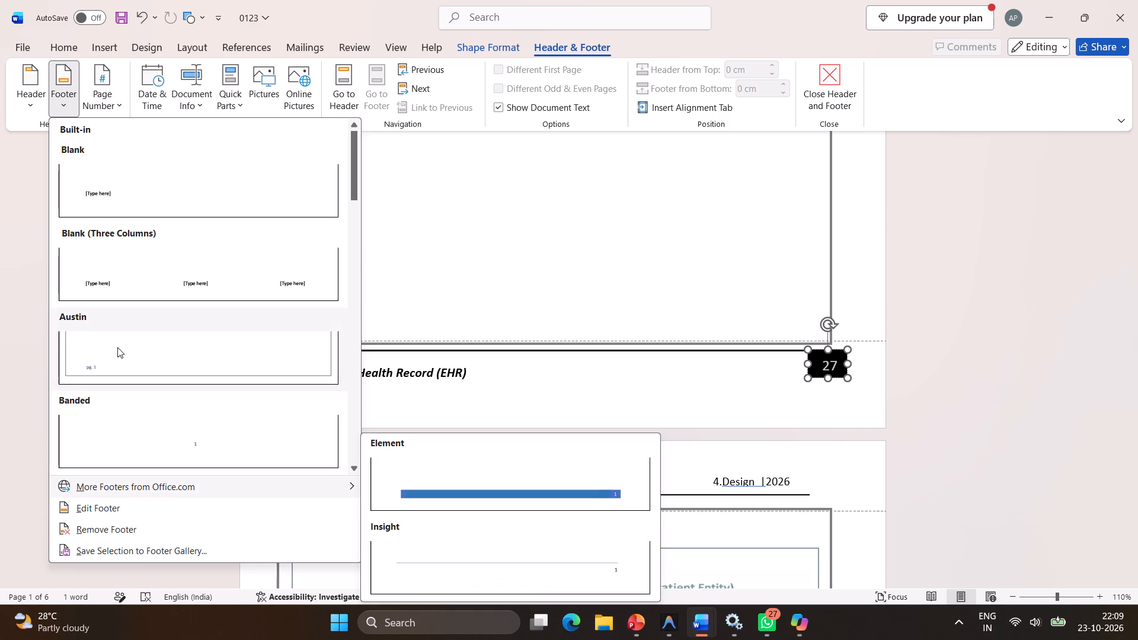
pyautogui.click(111, 100)
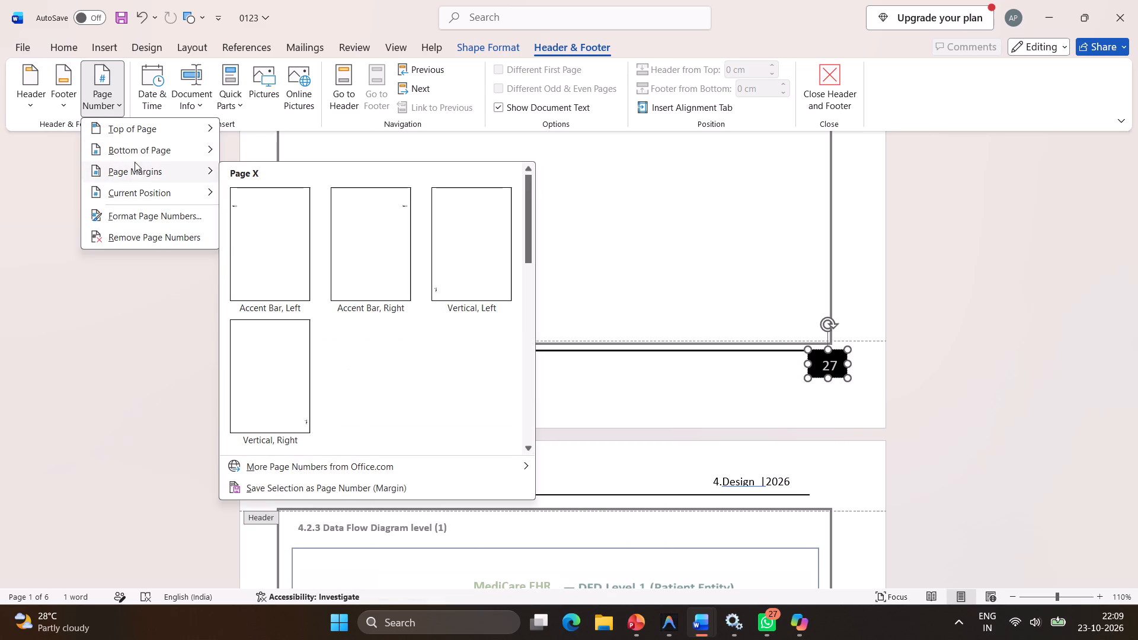
pyautogui.click(148, 152)
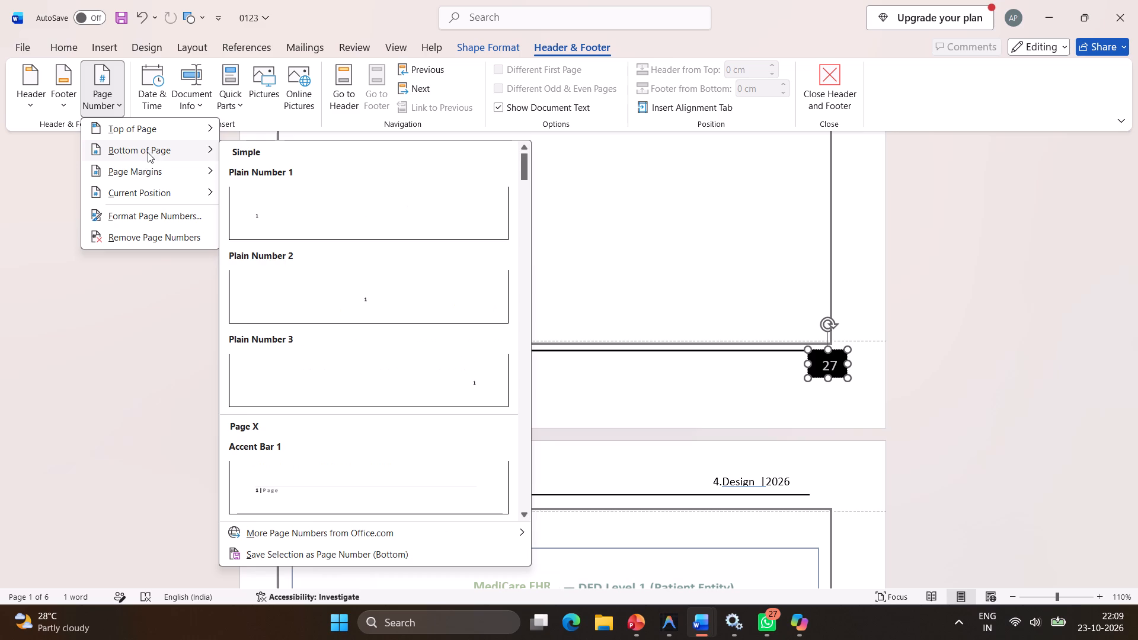
pyautogui.scroll(-3, 330, 300)
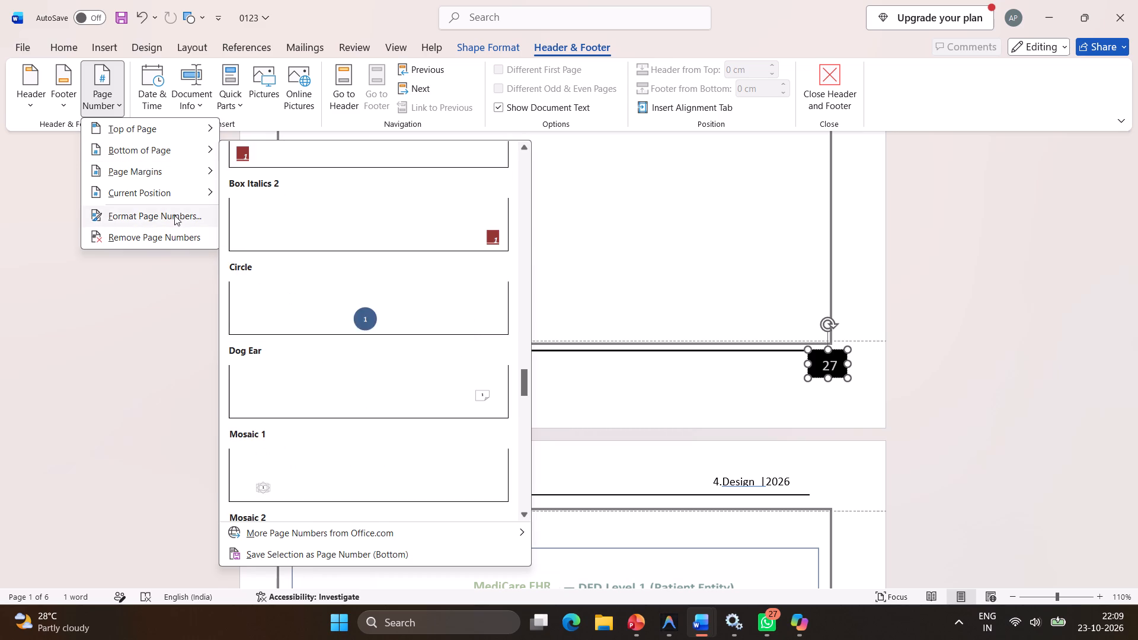
pyautogui.click(174, 215)
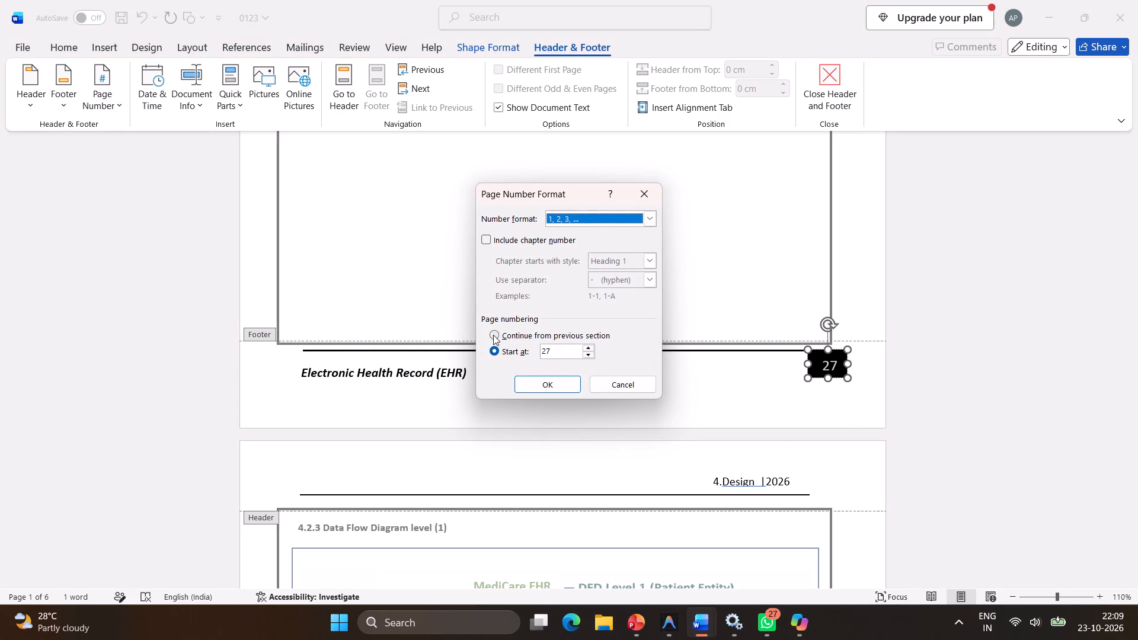
pyautogui.click(494, 335)
pyautogui.click(495, 350)
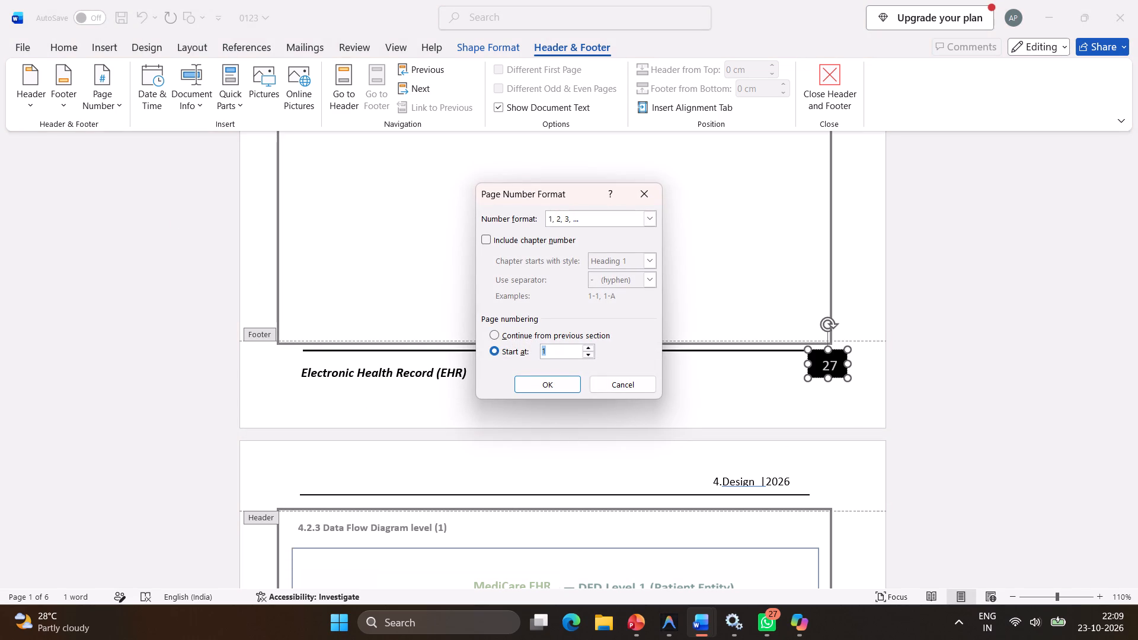
pyautogui.write('27')
pyautogui.click(567, 385)
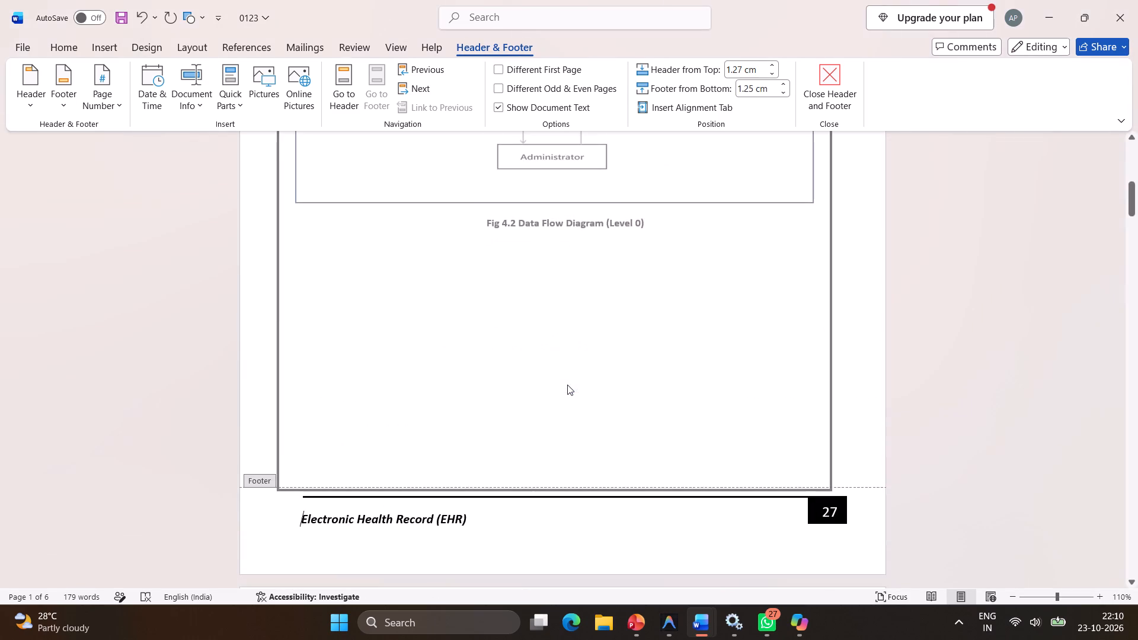
# Check the footer page numbers on the Clinical History page and the first pages of 0123, and leave header and footer editing.
pyautogui.scroll(-12, 567, 385)
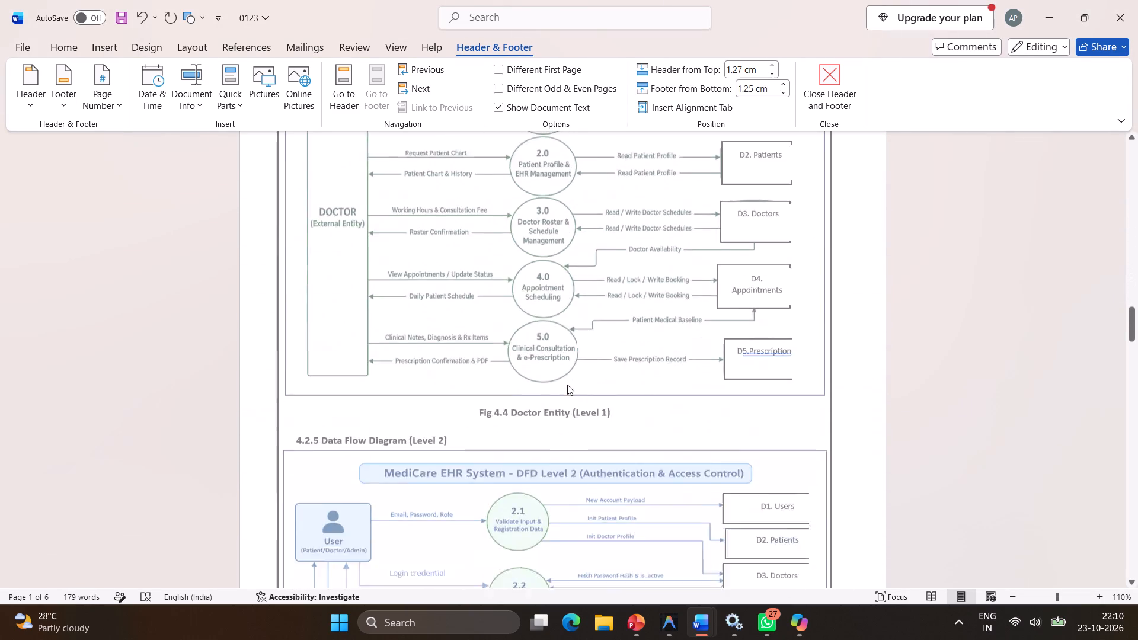
pyautogui.scroll(-15, 567, 385)
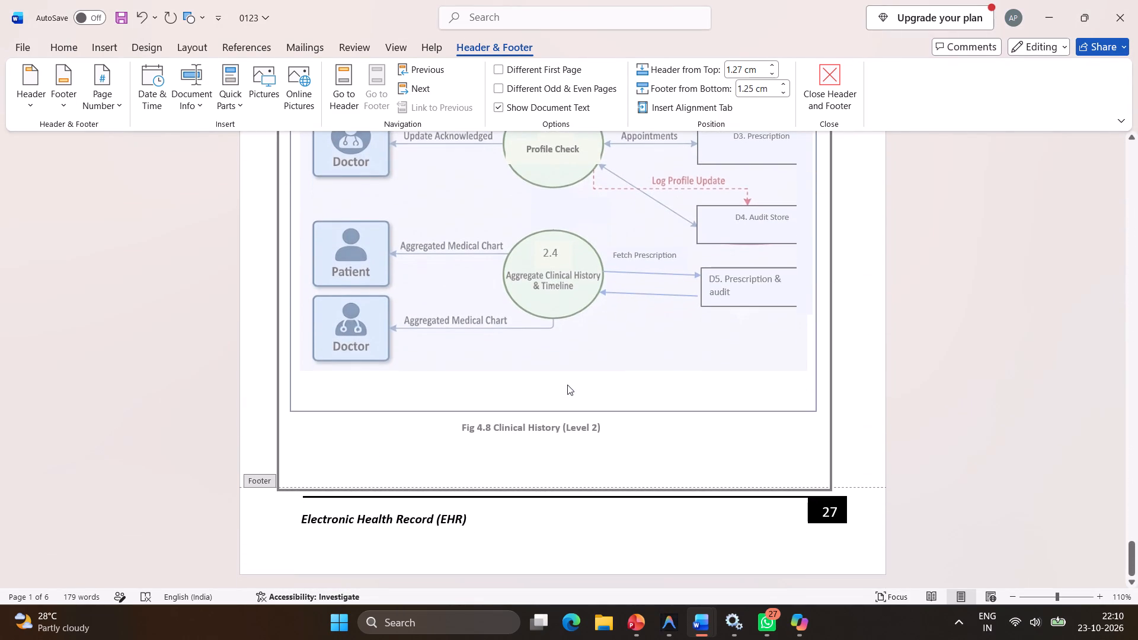
pyautogui.doubleClick(830, 512)
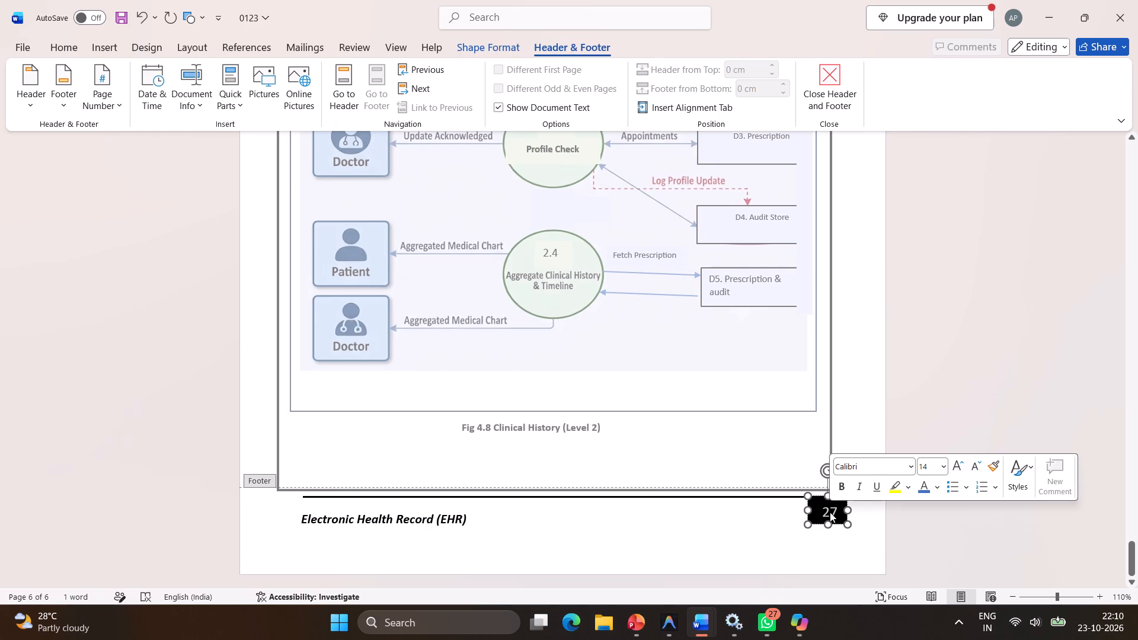
pyautogui.scroll(13, 707, 464)
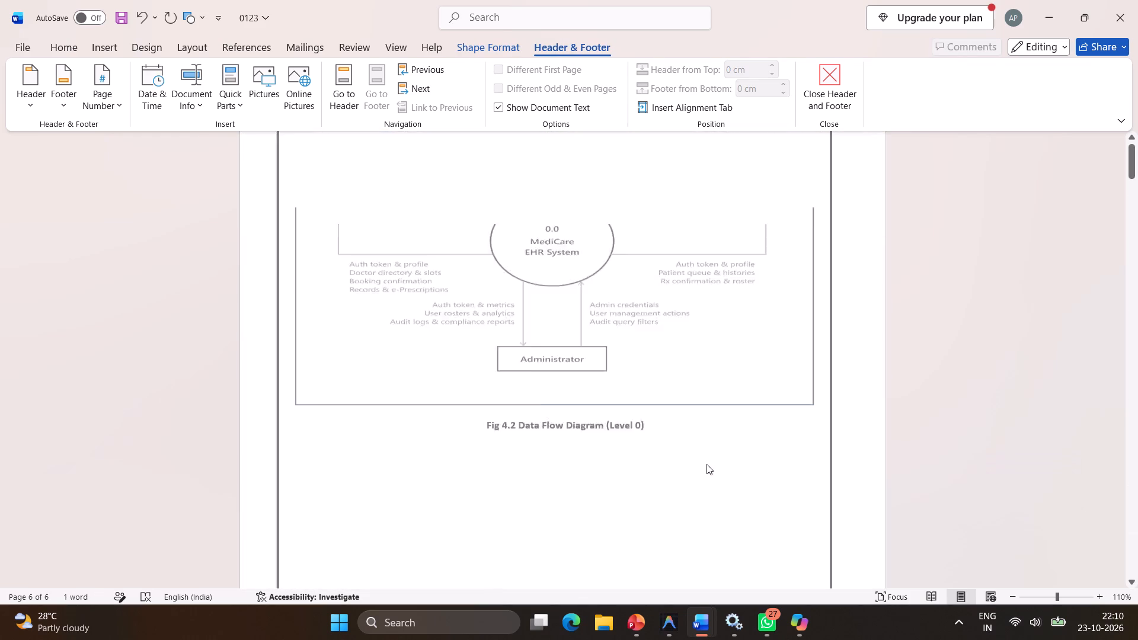
pyautogui.scroll(-4, 707, 464)
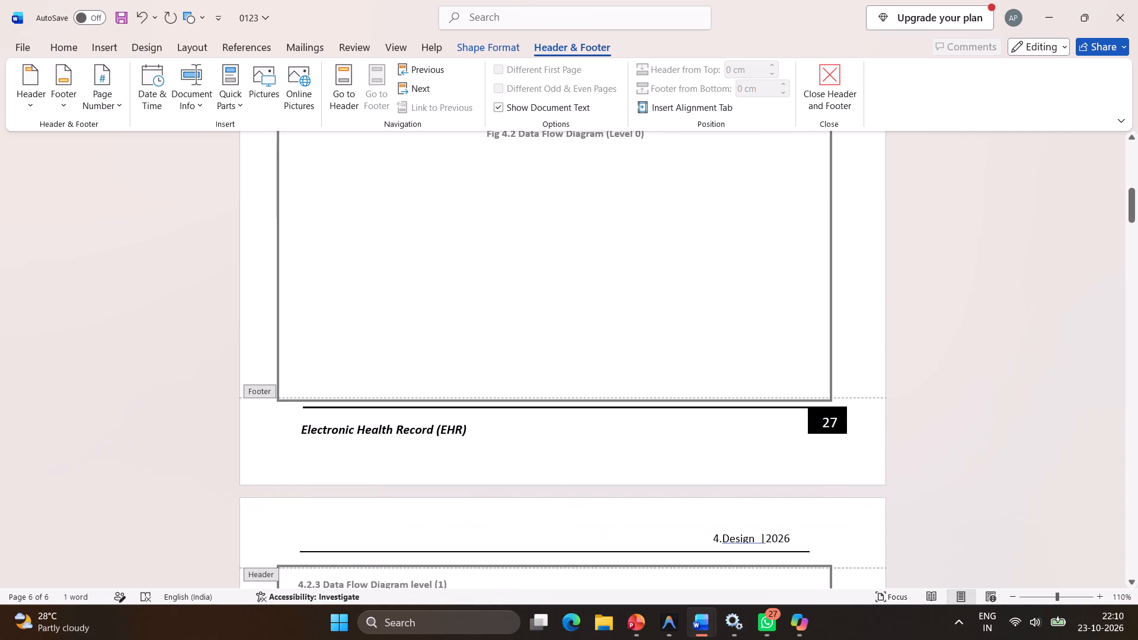
pyautogui.scroll(-2, 707, 464)
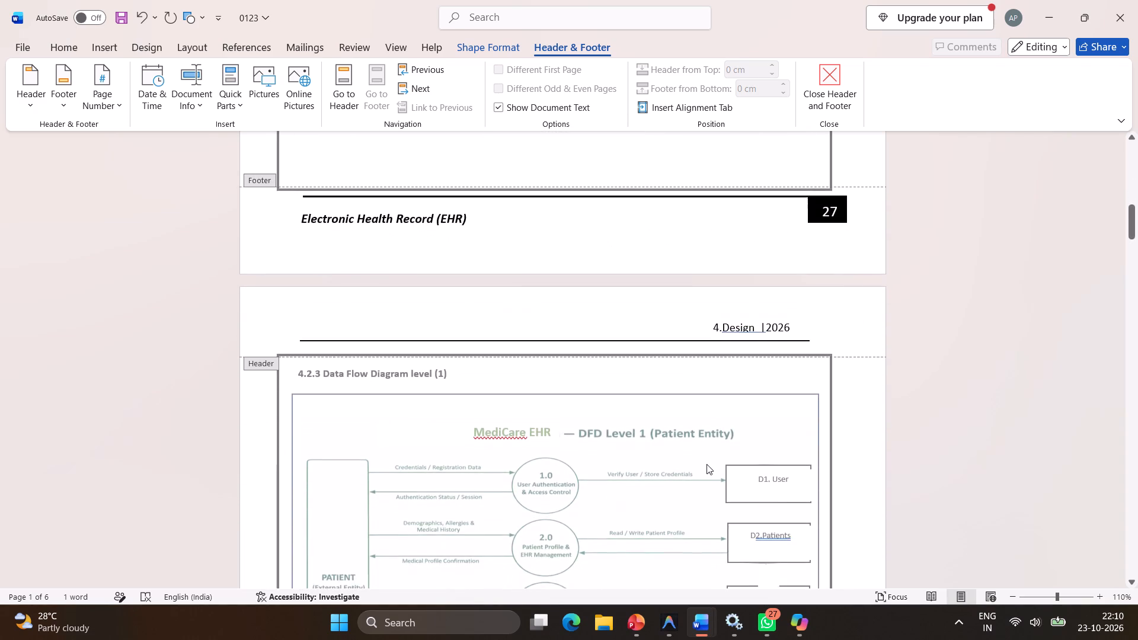
pyautogui.scroll(-1, 707, 464)
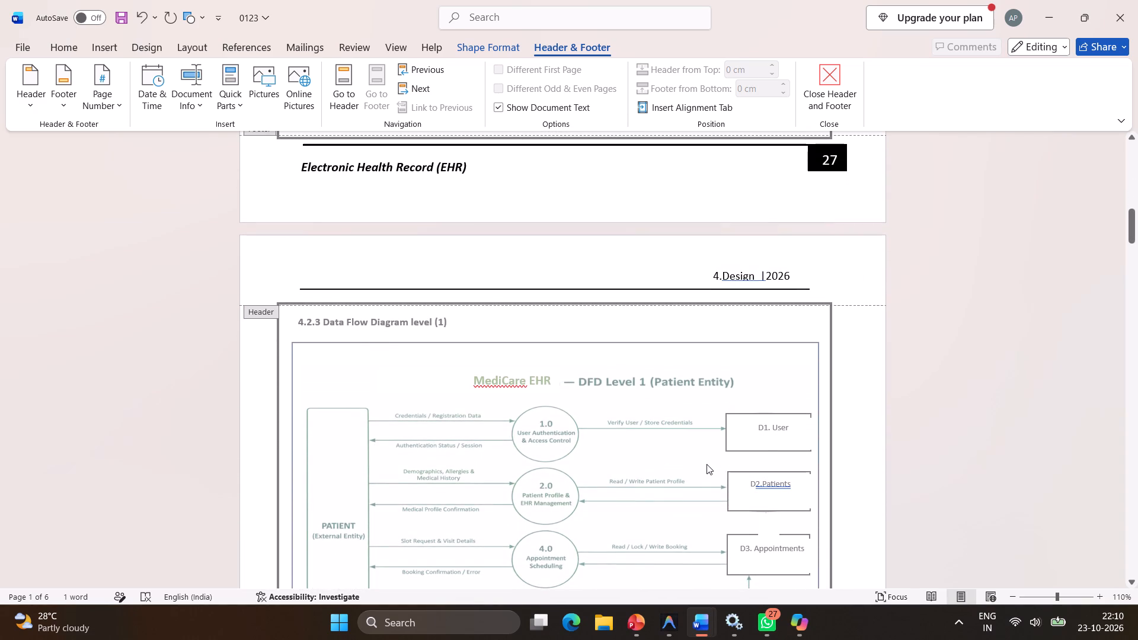
pyautogui.scroll(-1, 707, 464)
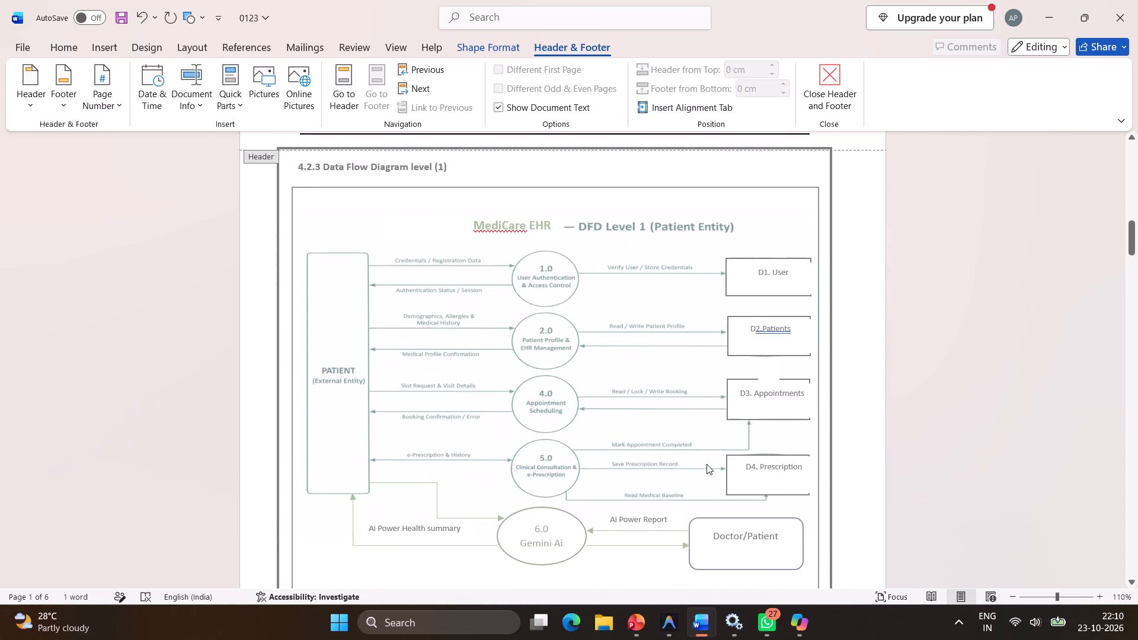
pyautogui.doubleClick(707, 464)
# Review the footer page numbers of 0123 from the section 4.2.3 page through to the Clinical History page.
pyautogui.scroll(-1, 707, 464)
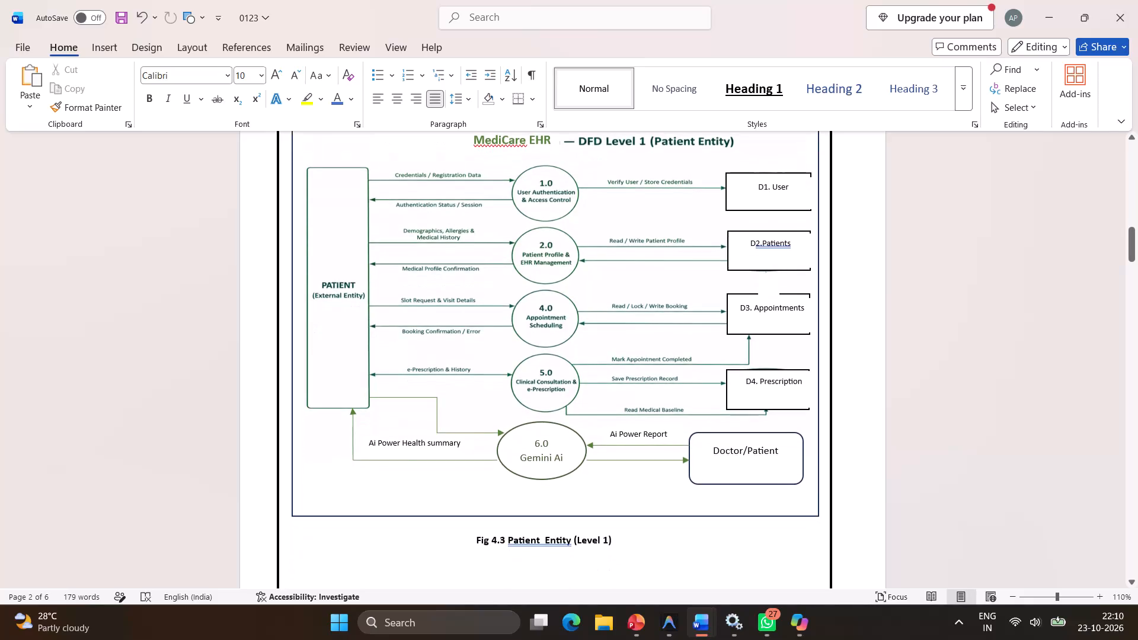
pyautogui.scroll(-5, 707, 464)
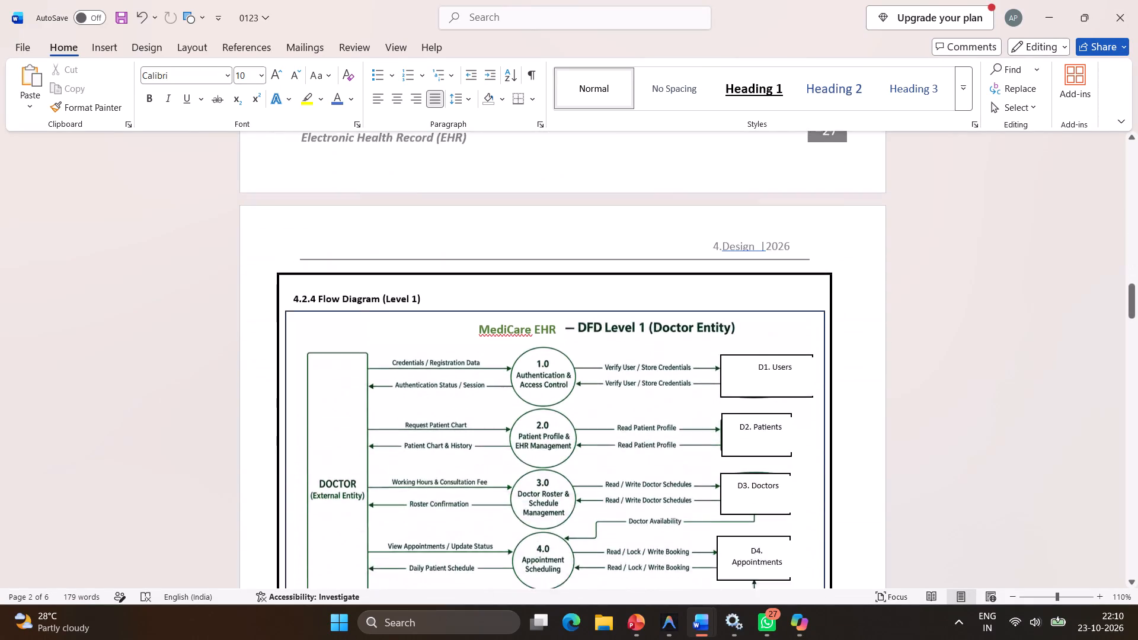
pyautogui.scroll(-2, 707, 464)
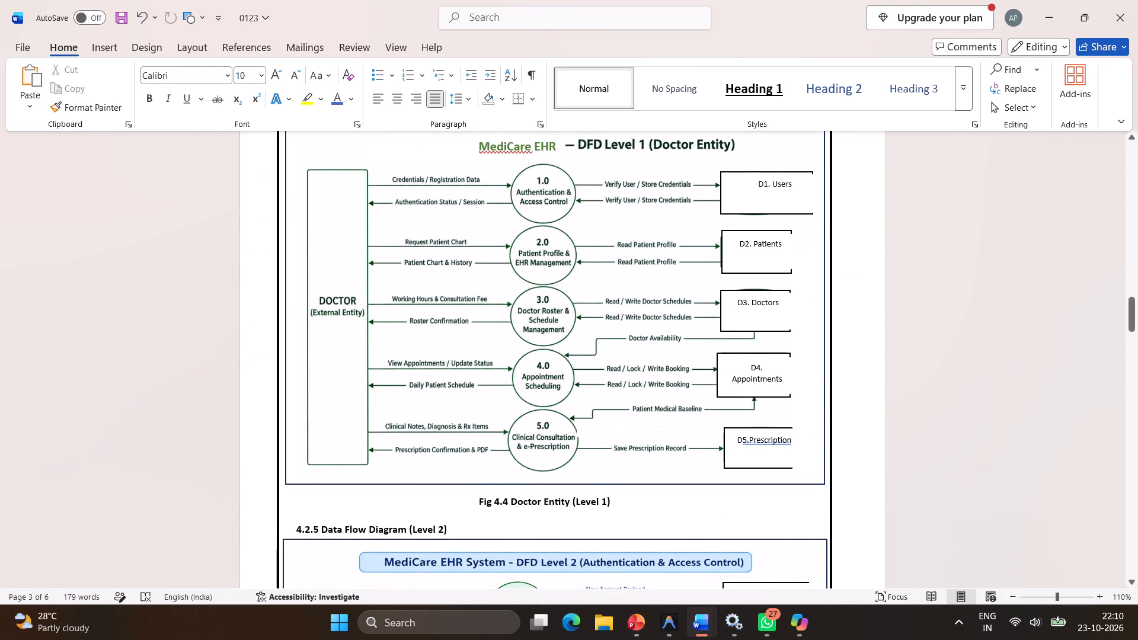
pyautogui.scroll(-3, 707, 464)
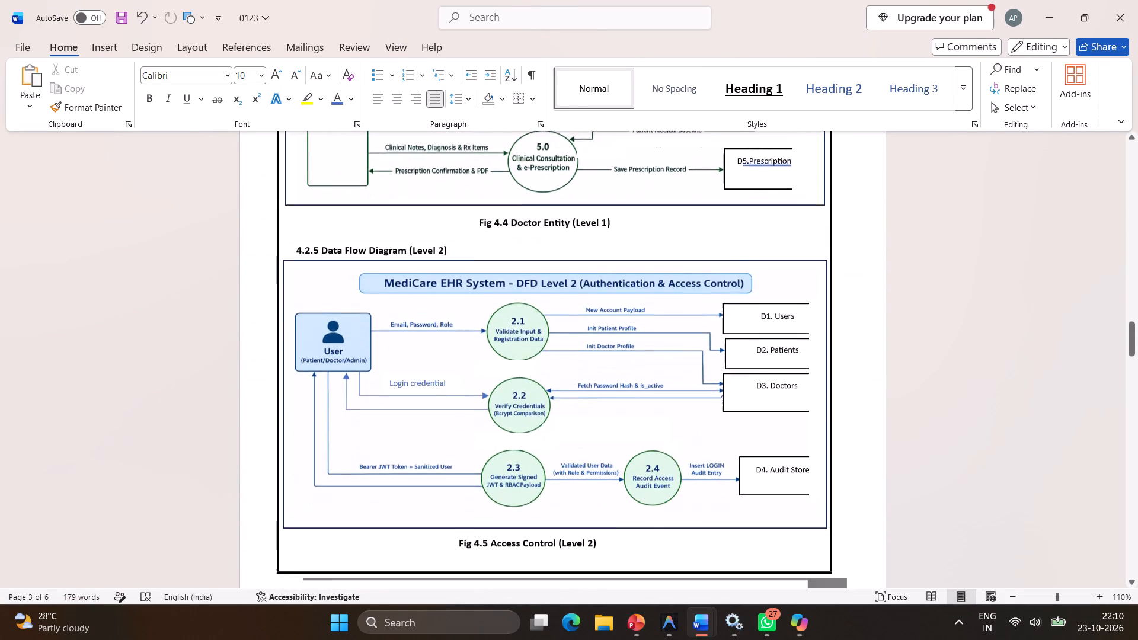
pyautogui.scroll(-3, 707, 464)
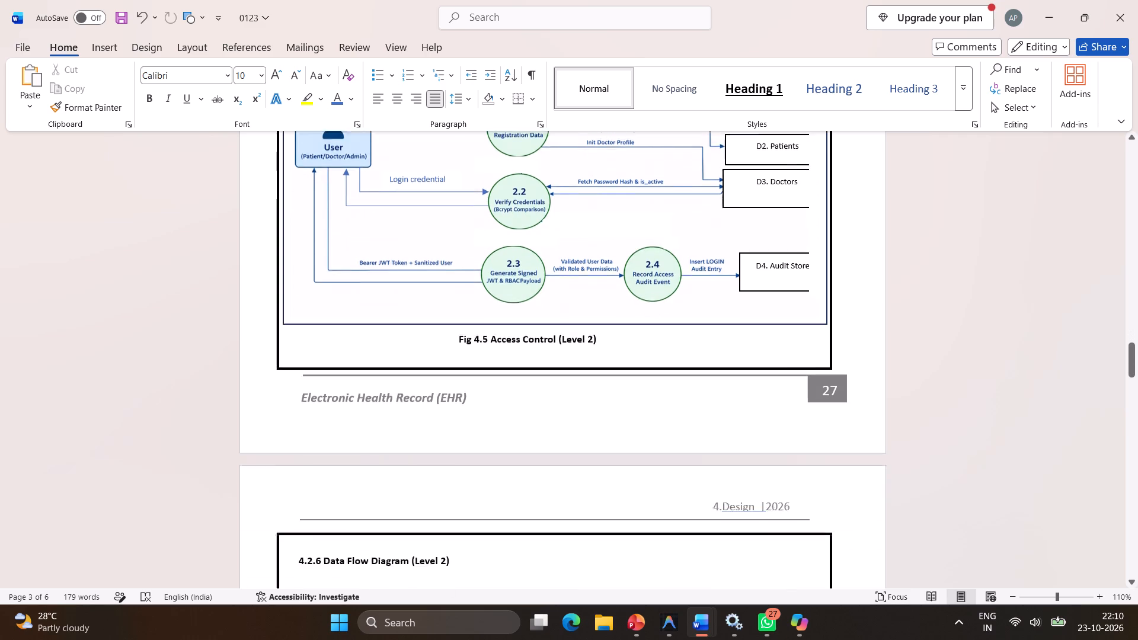
pyautogui.scroll(-4, 707, 464)
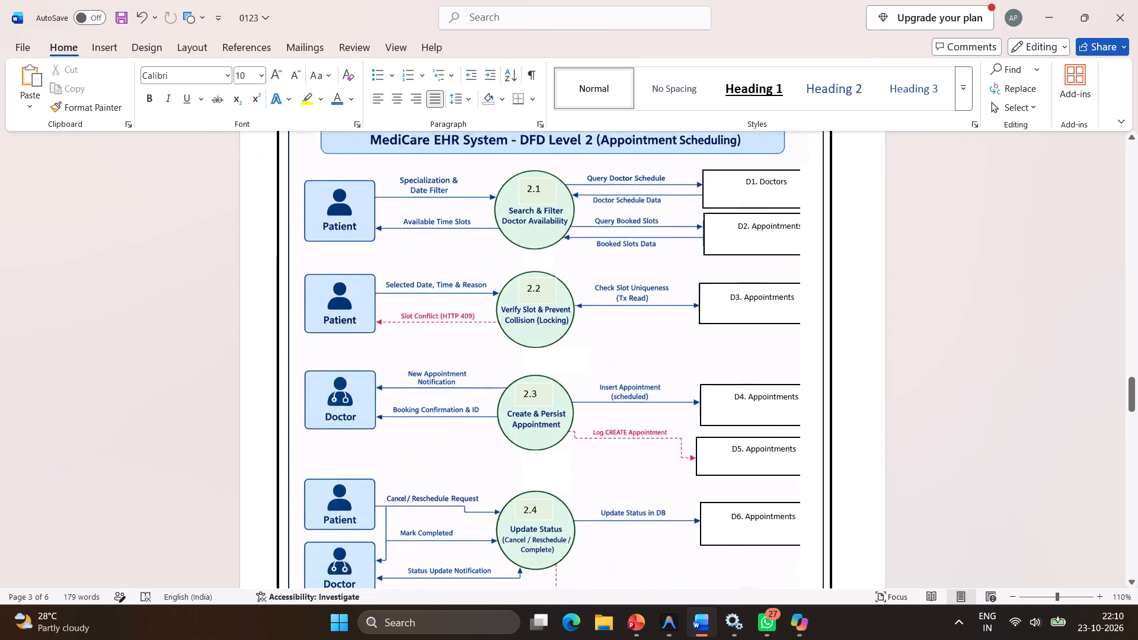
pyautogui.scroll(-5, 707, 464)
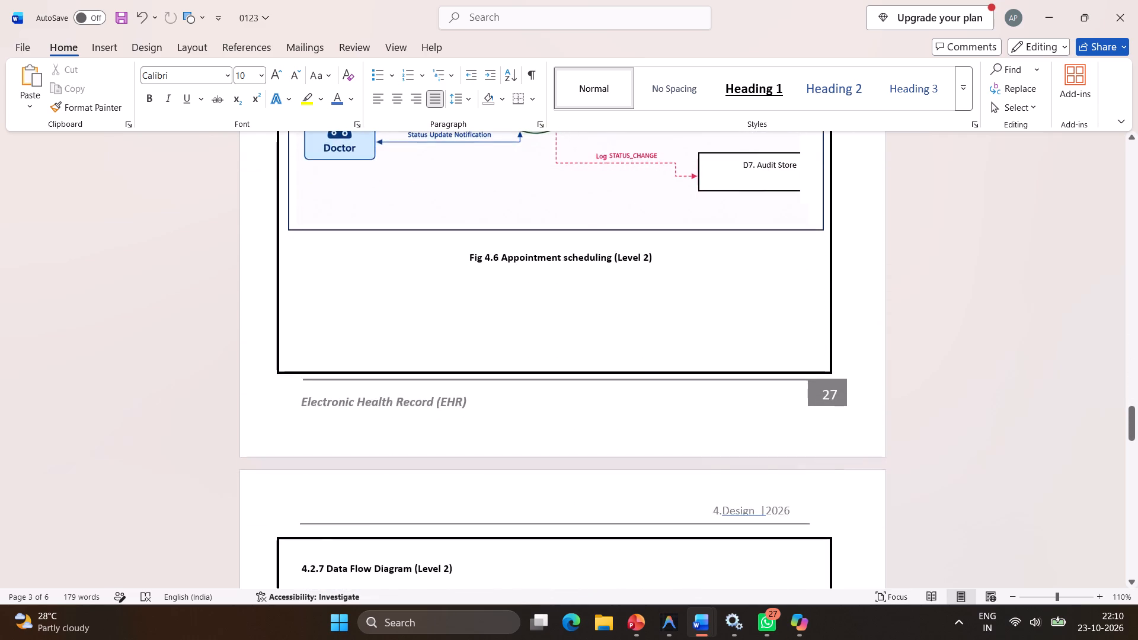
pyautogui.scroll(-3, 707, 464)
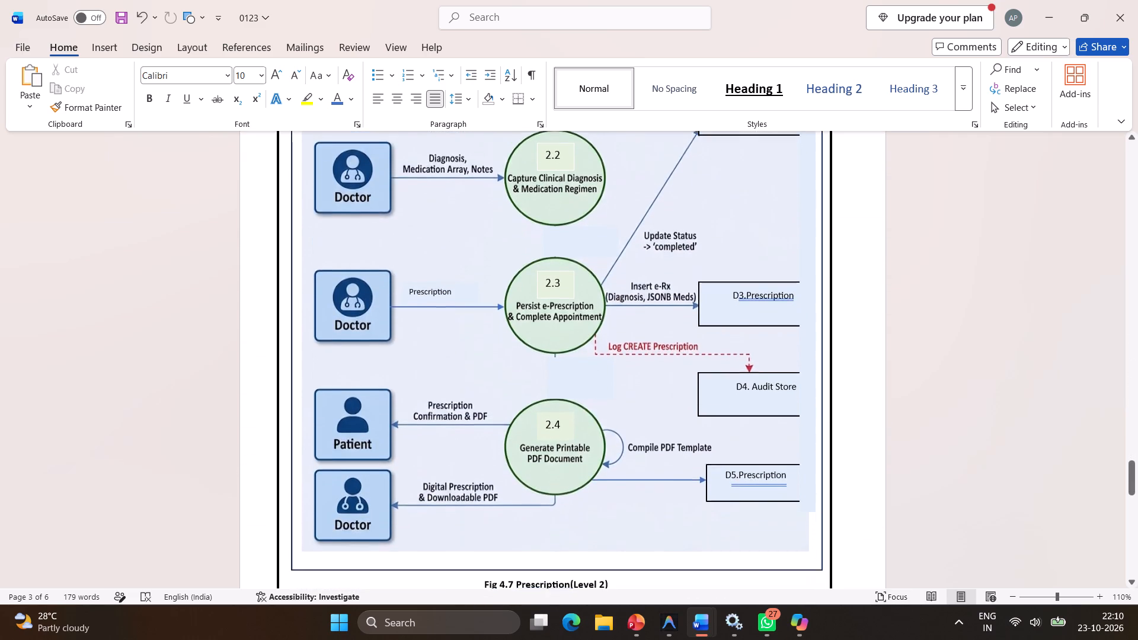
pyautogui.scroll(-1, 707, 464)
pyautogui.scroll(1, 707, 464)
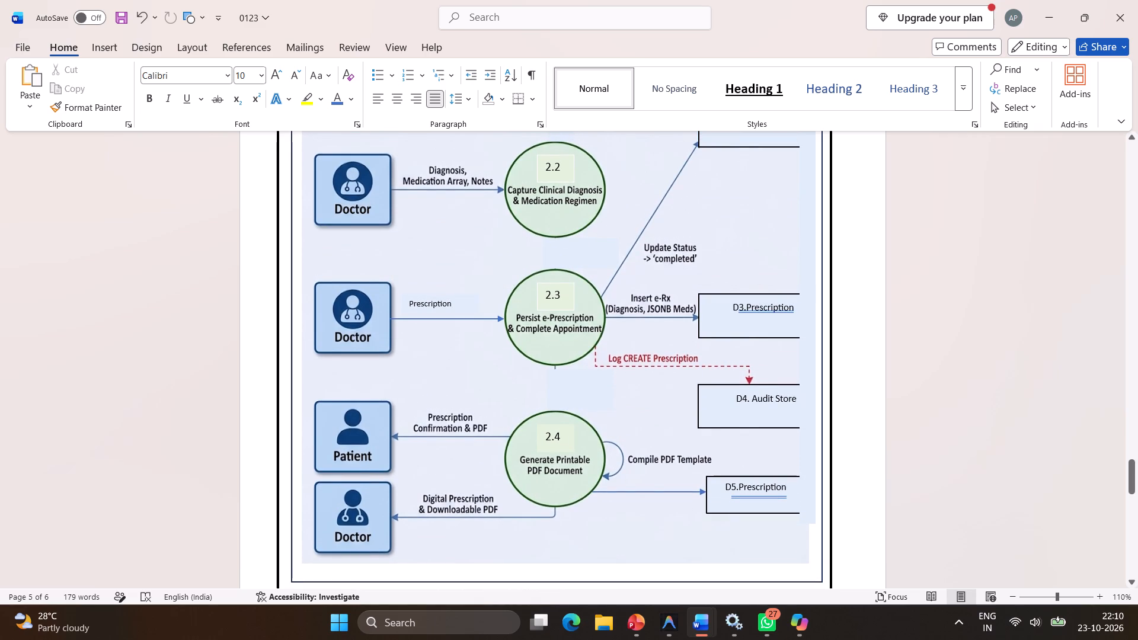
pyautogui.scroll(-1, 707, 464)
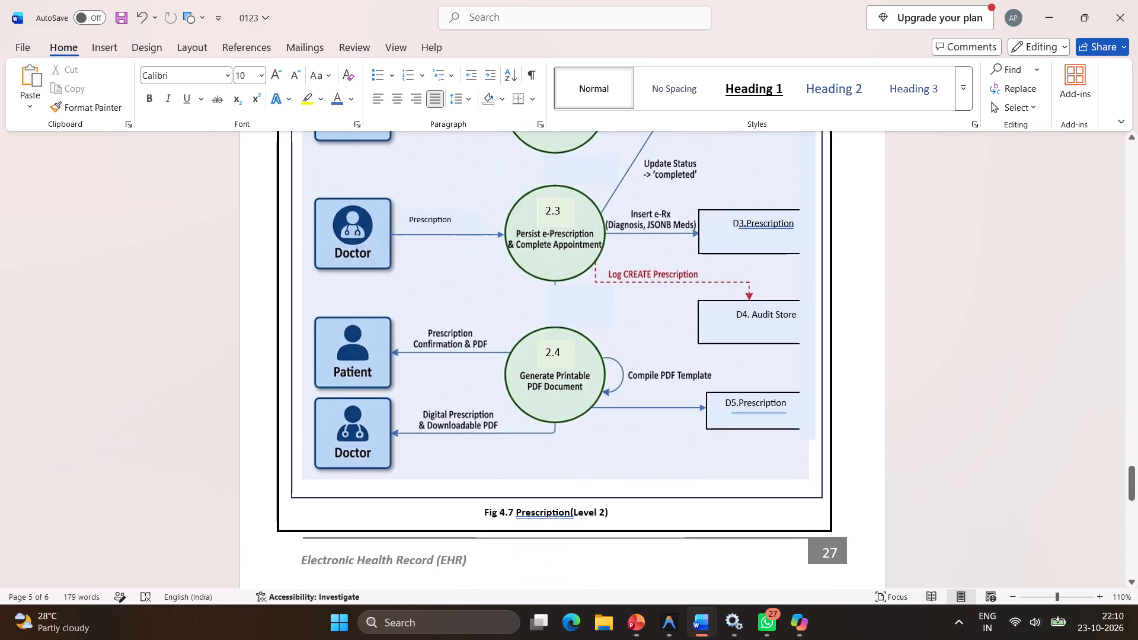
pyautogui.scroll(-2, 707, 464)
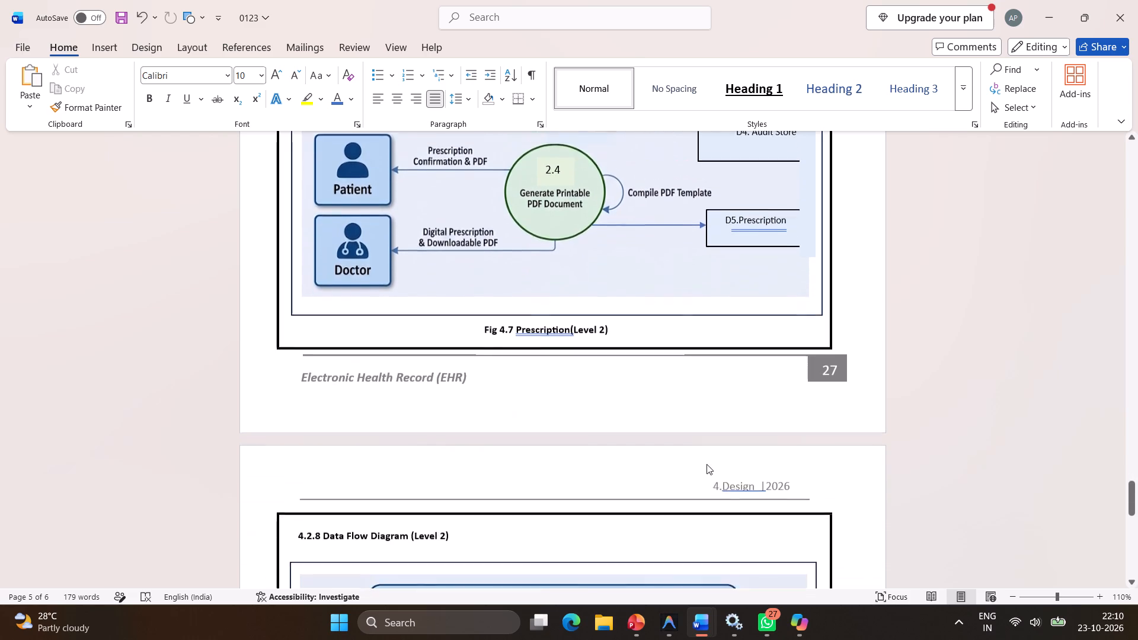
pyautogui.scroll(-3, 707, 464)
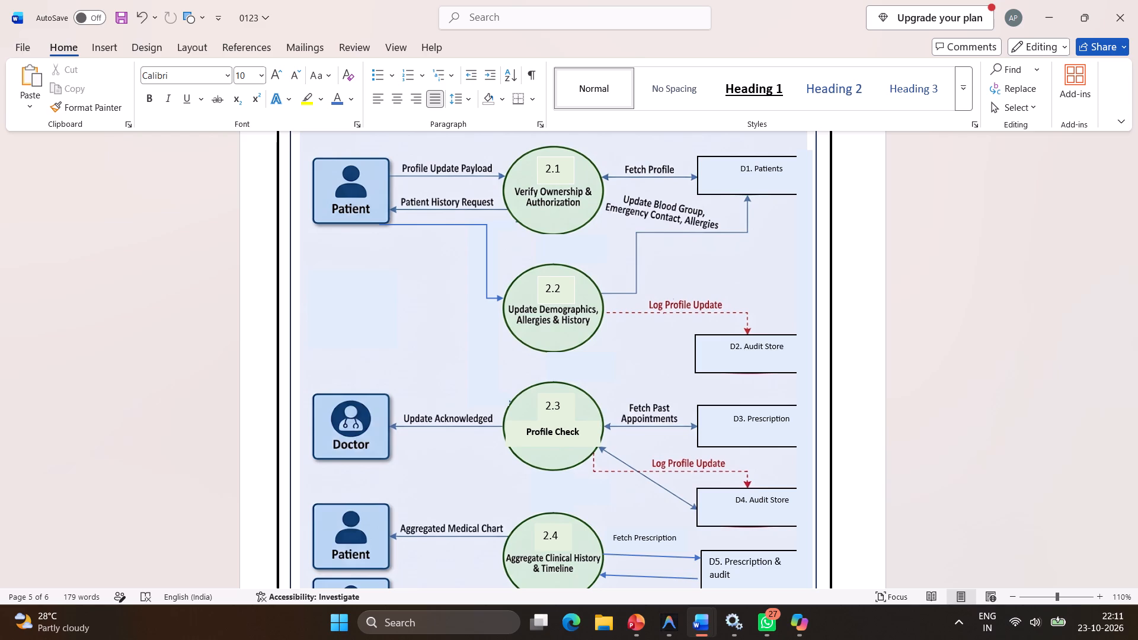
pyautogui.scroll(-4, 707, 464)
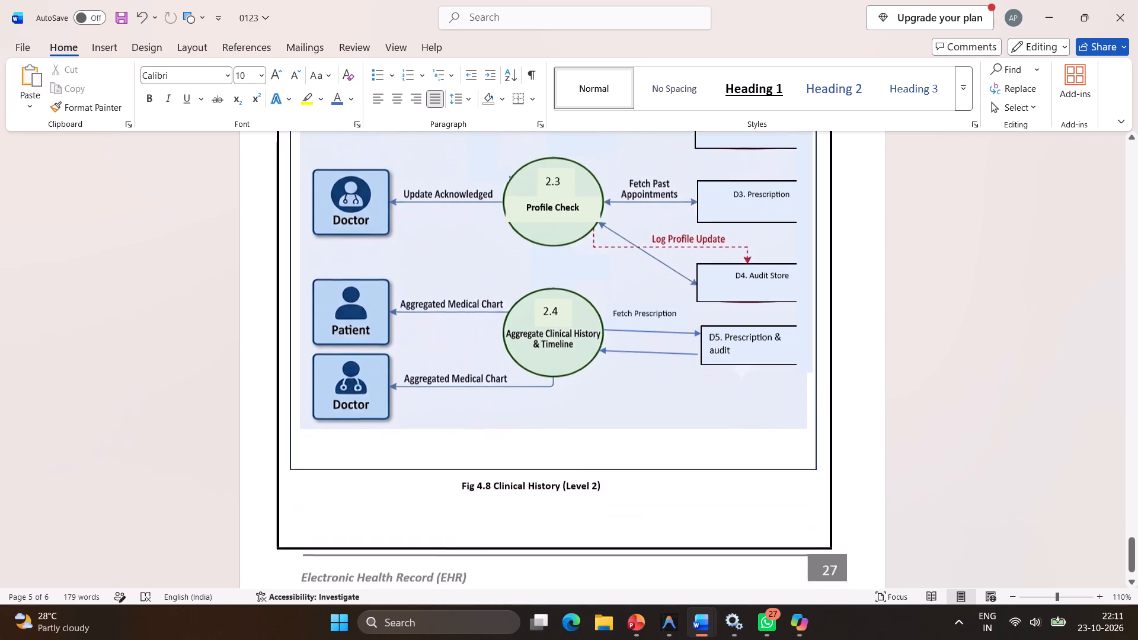
pyautogui.scroll(-5, 707, 464)
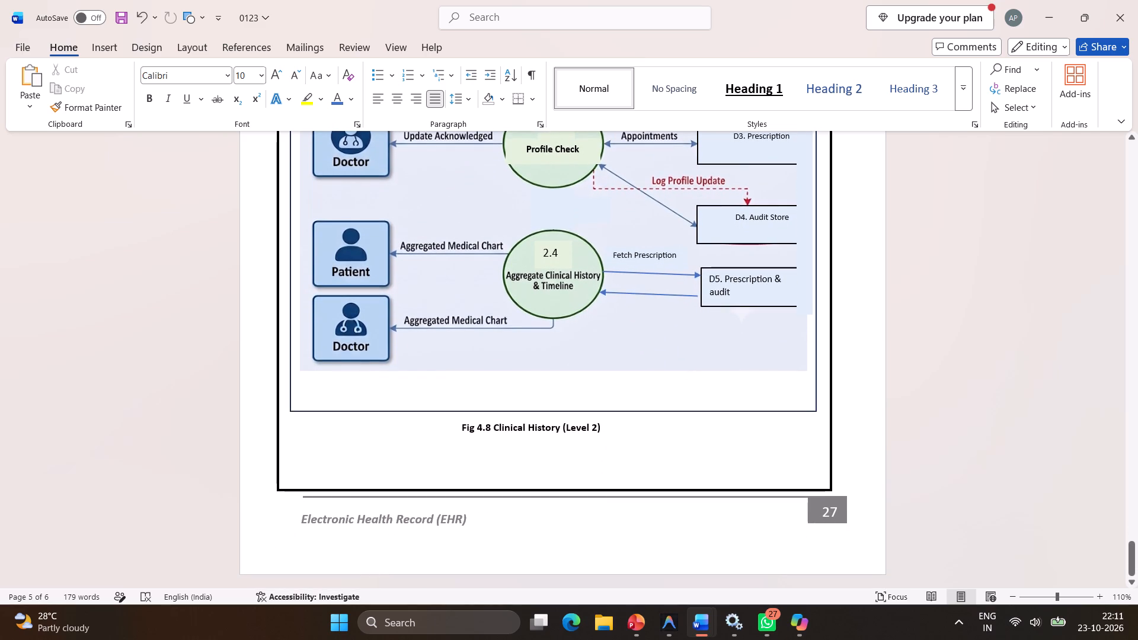
pyautogui.scroll(-1, 707, 464)
# Recheck the diagram pages and their footers in 0123 from the Clinical History page back to the Doctor Entity page.
pyautogui.scroll(5, 707, 464)
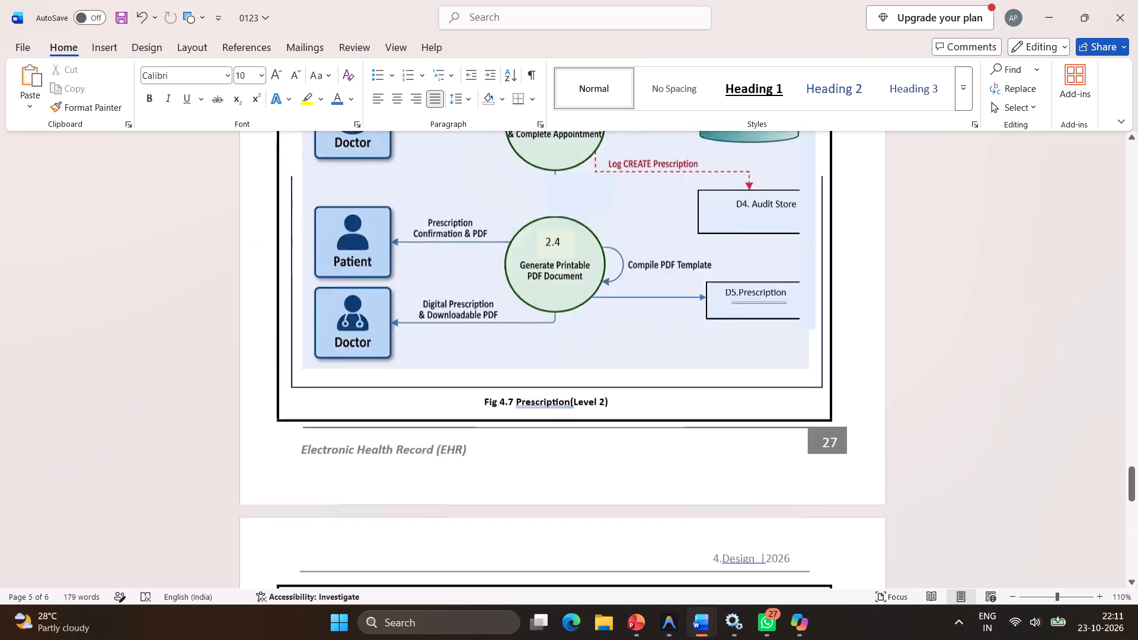
pyautogui.scroll(3, 707, 464)
pyautogui.scroll(-1, 707, 464)
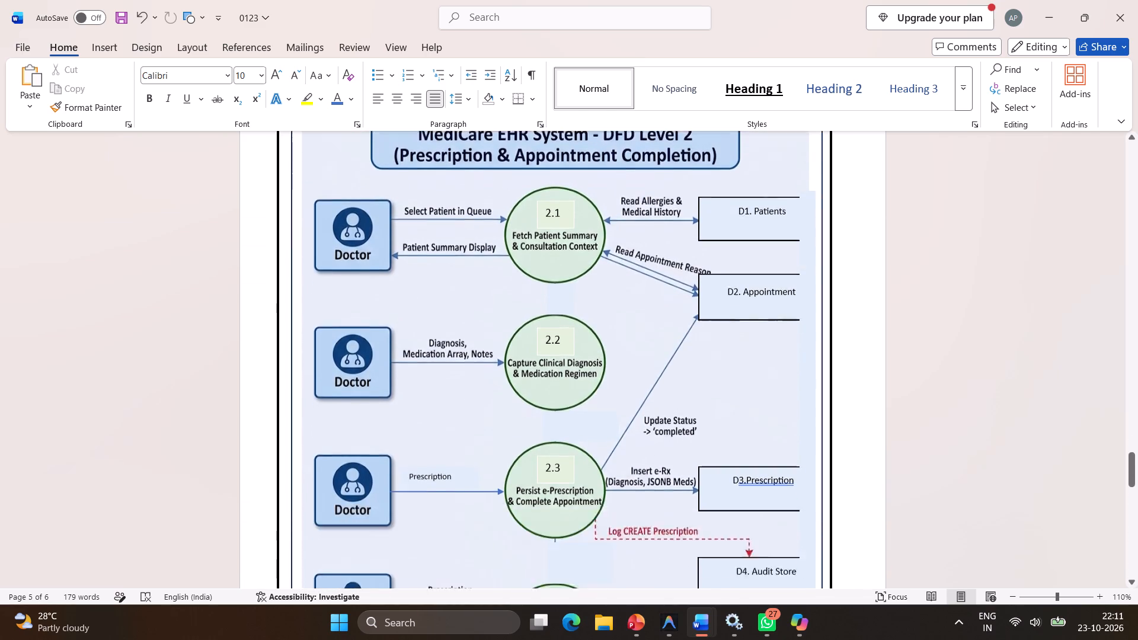
pyautogui.scroll(-1, 707, 464)
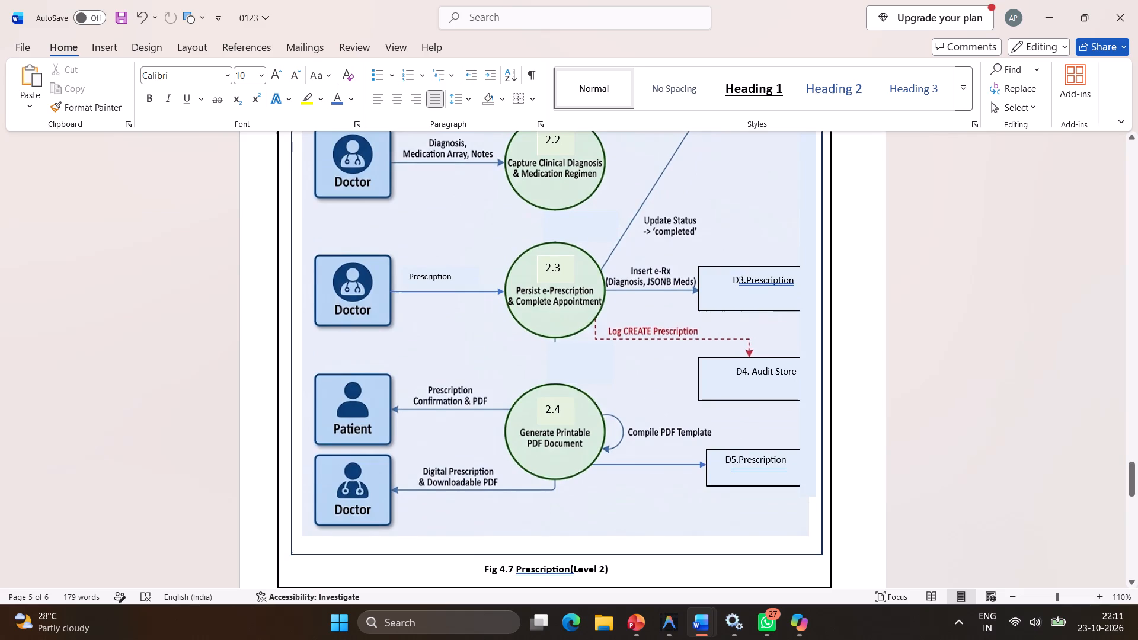
pyautogui.scroll(2, 707, 464)
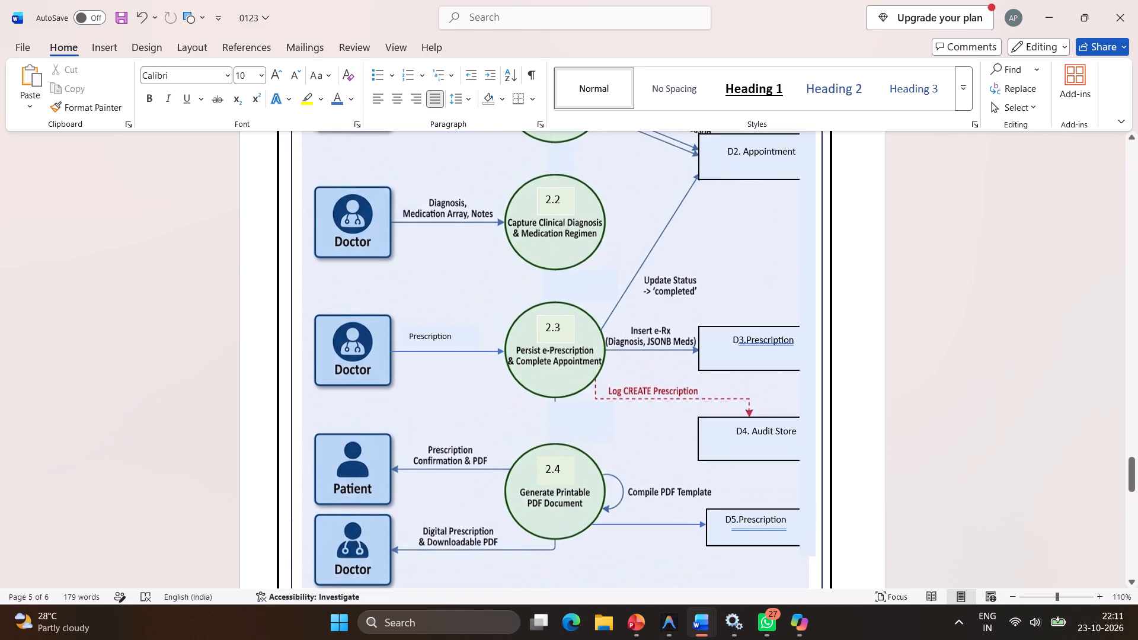
pyautogui.scroll(5, 707, 464)
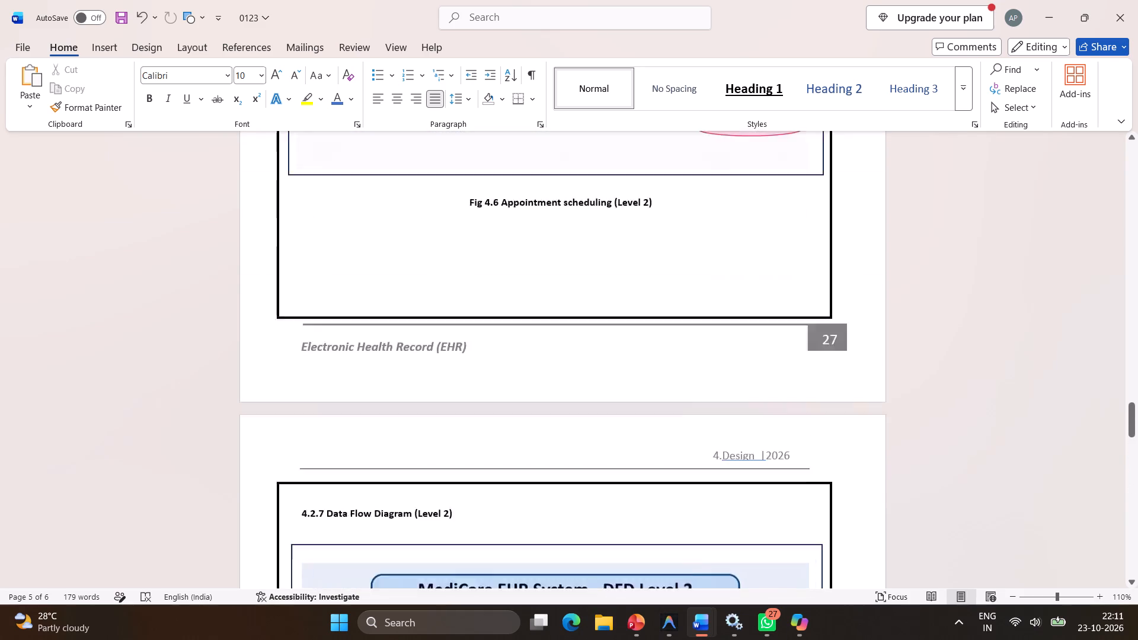
pyautogui.scroll(1, 707, 464)
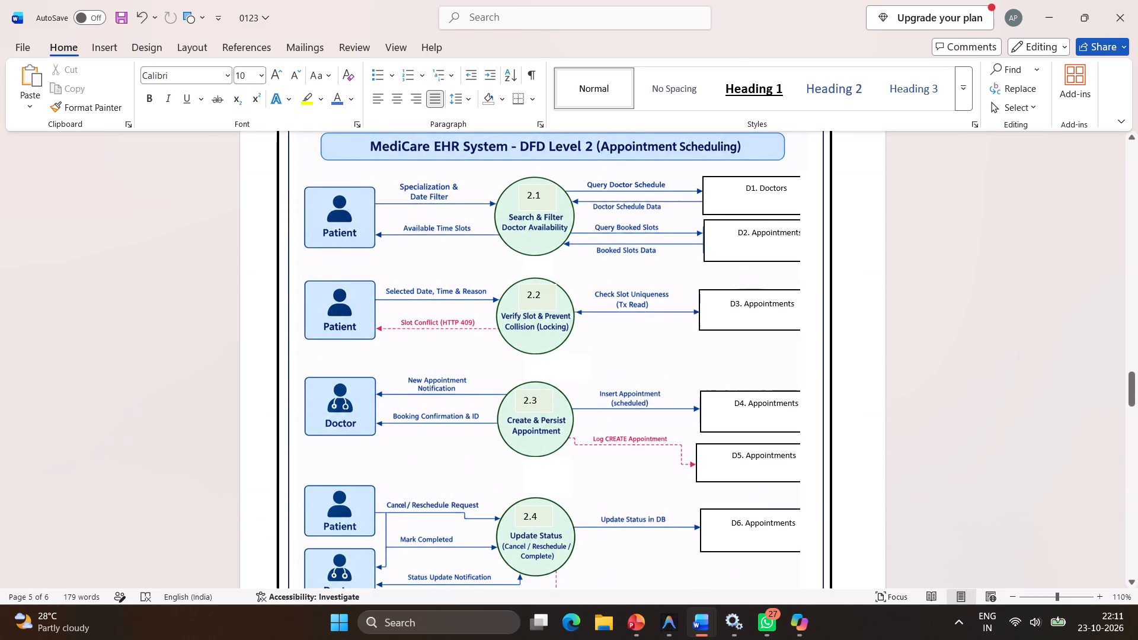
pyautogui.scroll(4, 707, 464)
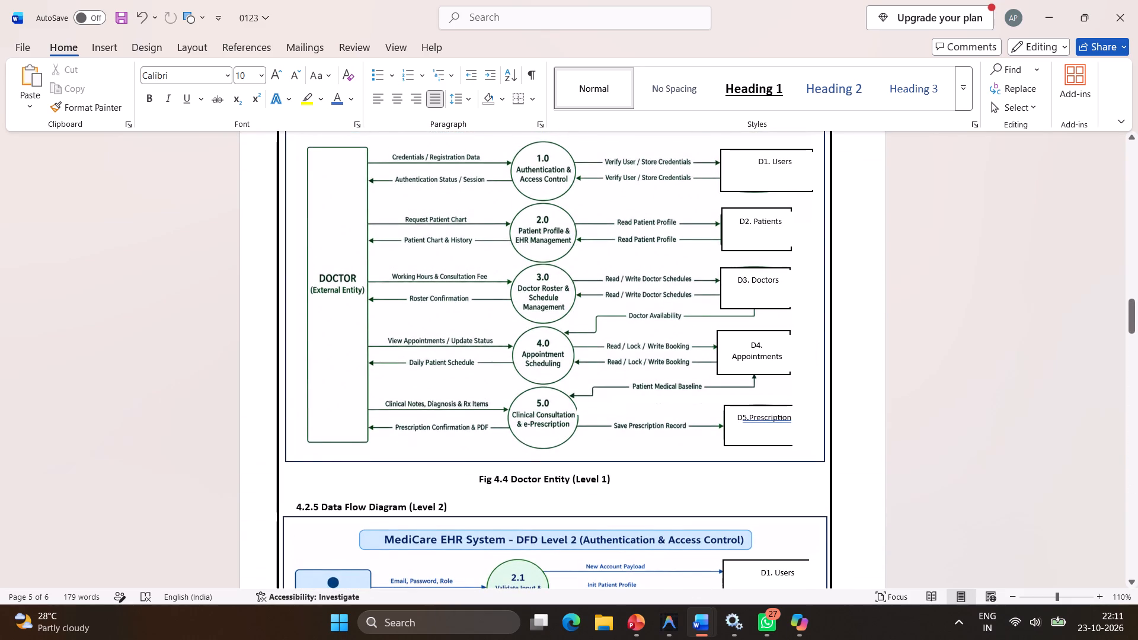
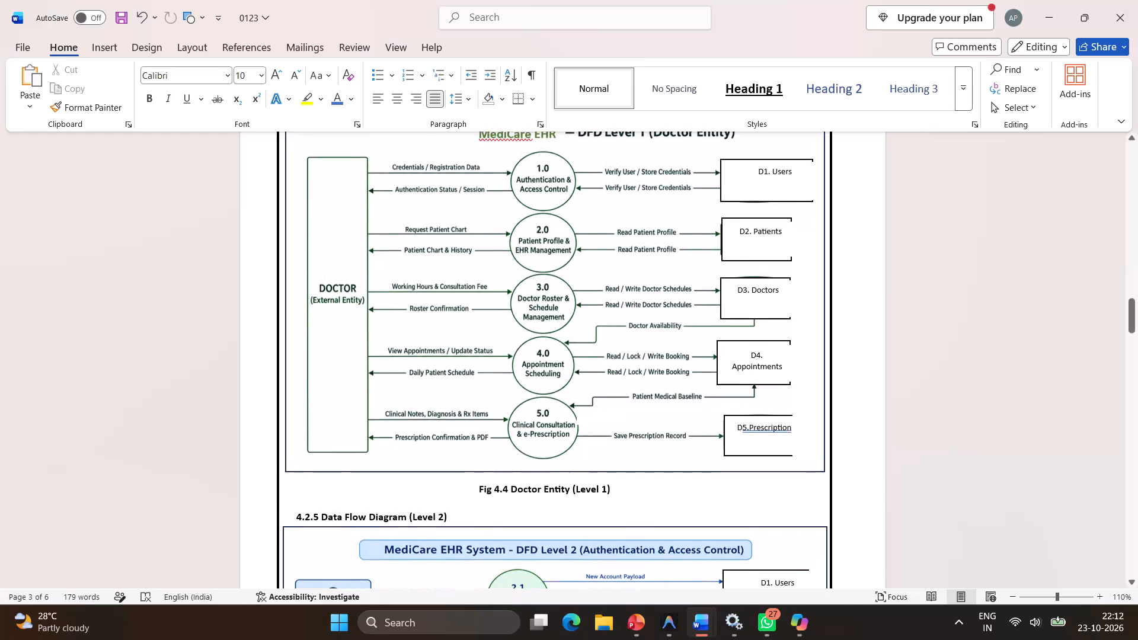
# Extend the white cover rectangle in the Doctor Entity diagram up past the D1. Users box and widen it slightly toward the data store labels.
pyautogui.click(798, 417)
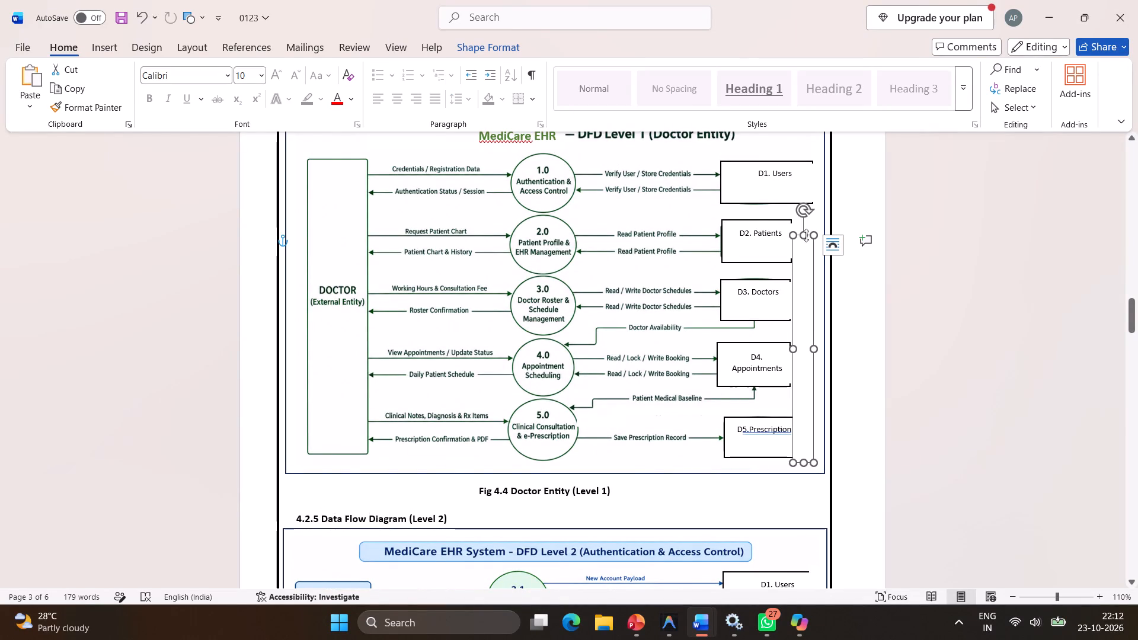
pyautogui.moveTo(806, 235); pyautogui.dragTo(804, 217)
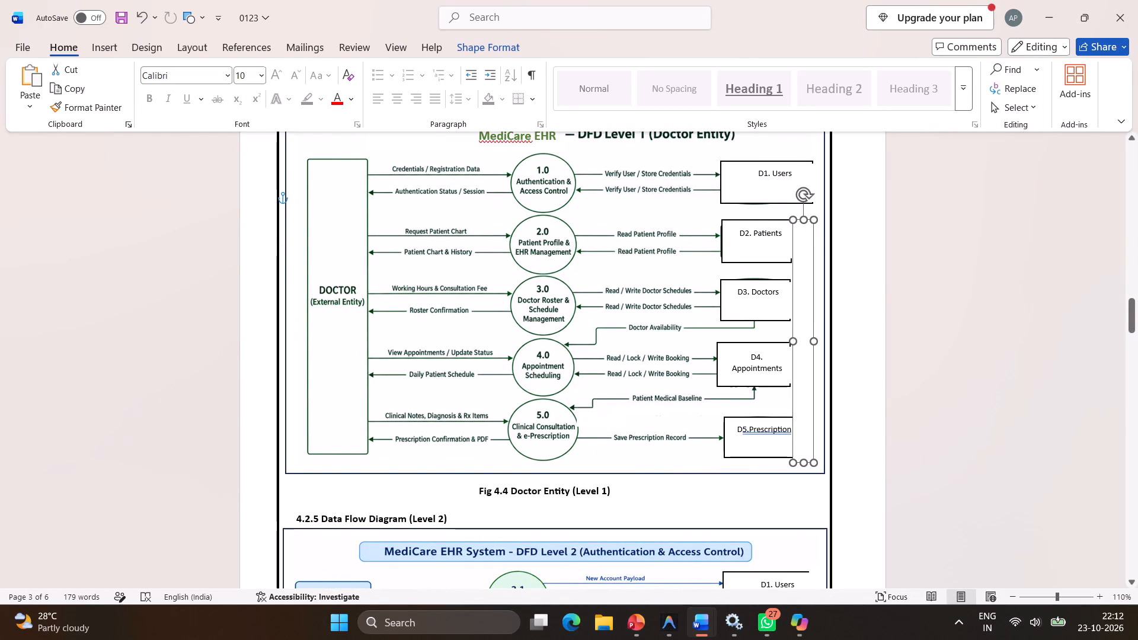
pyautogui.moveTo(804, 217); pyautogui.dragTo(813, 162)
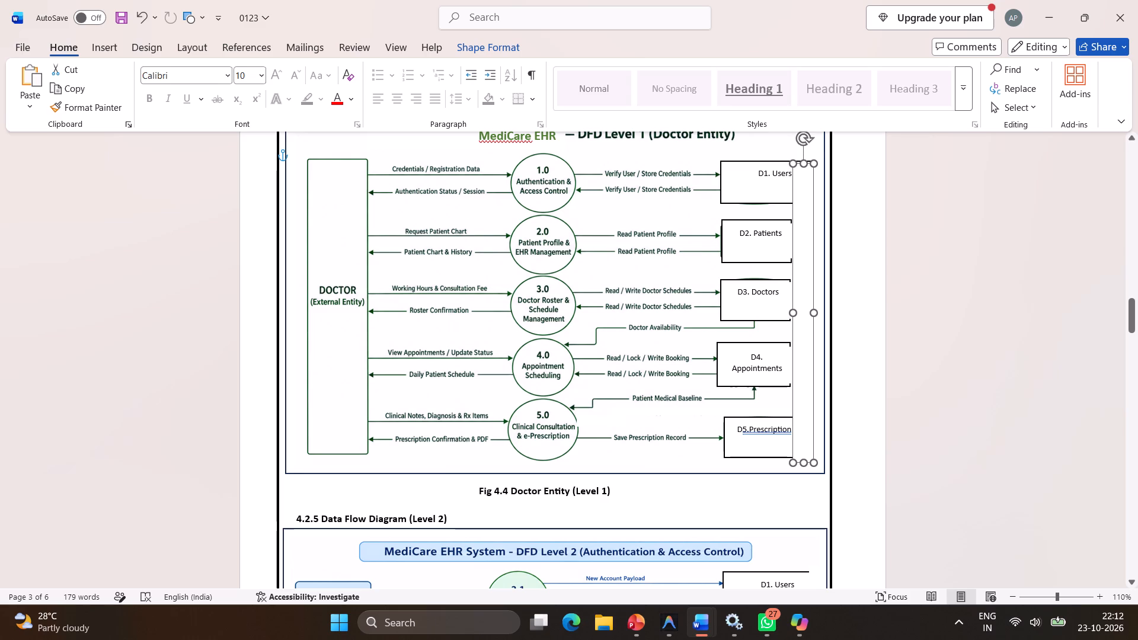
pyautogui.moveTo(813, 162); pyautogui.dragTo(813, 156)
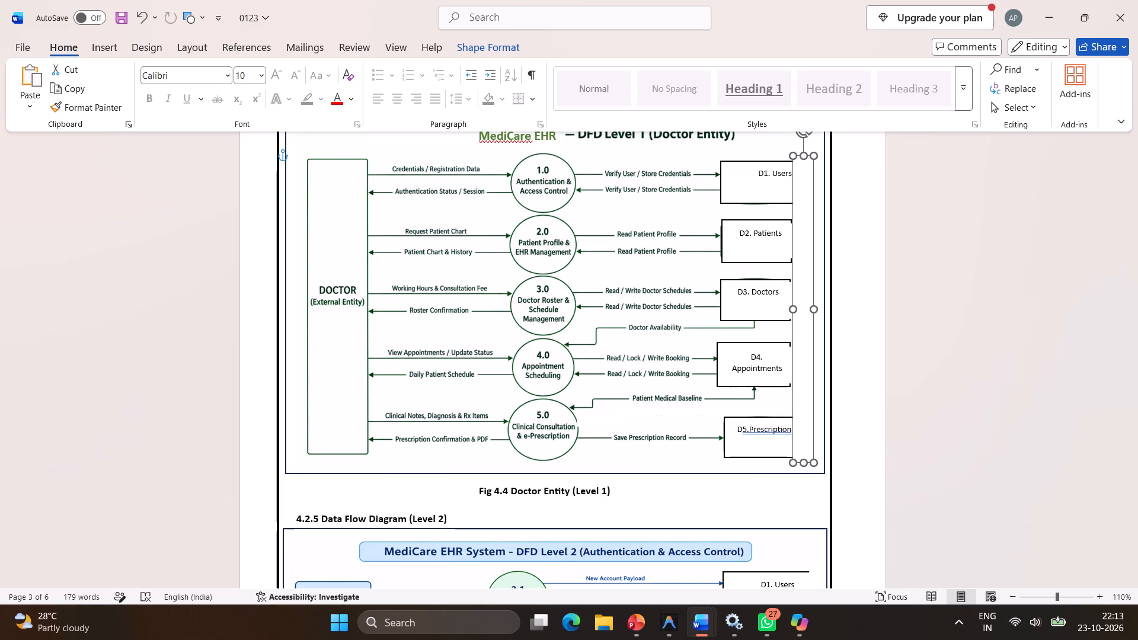
pyautogui.moveTo(813, 156); pyautogui.dragTo(813, 158)
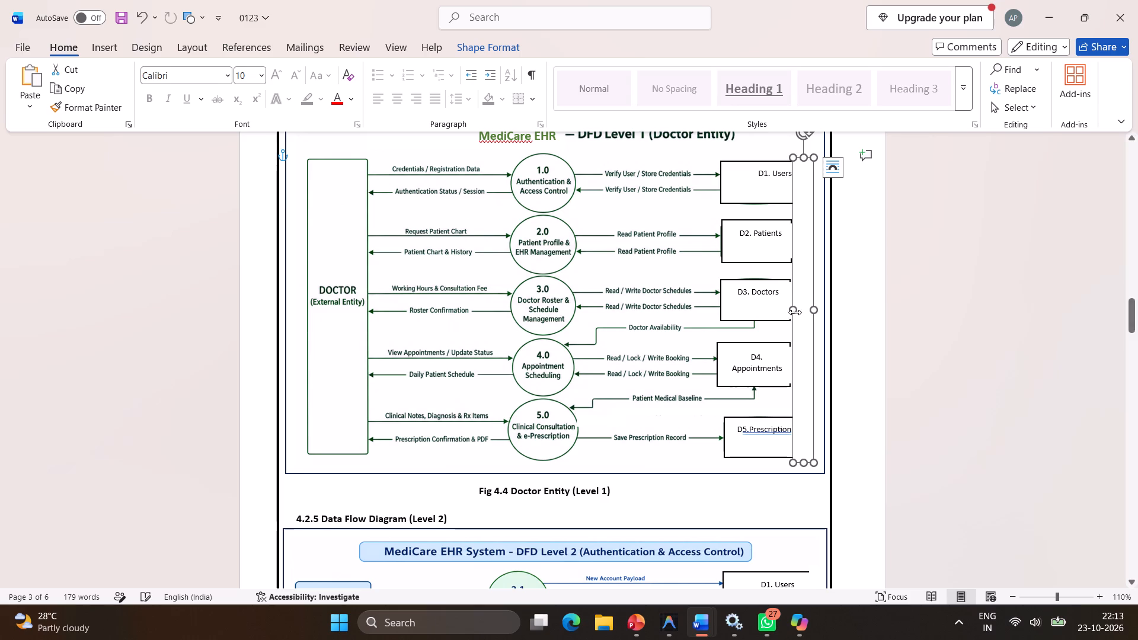
pyautogui.click(794, 312)
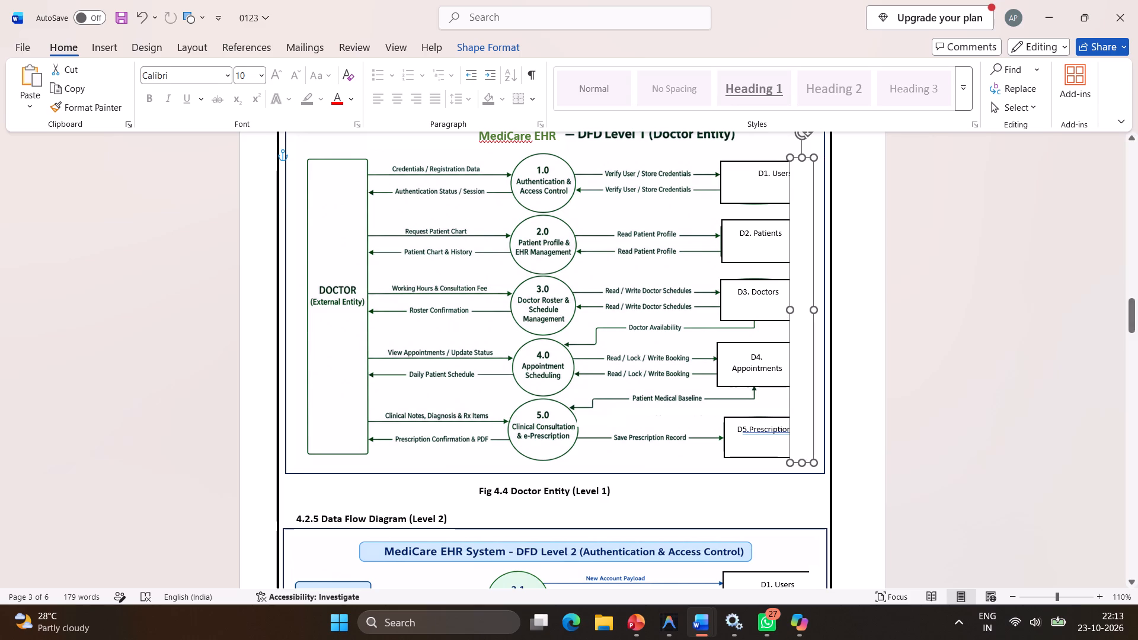
# Shift the D1. Users label in the Doctor Entity diagram slightly left so it clears the white cover rectangle.
pyautogui.click(778, 178)
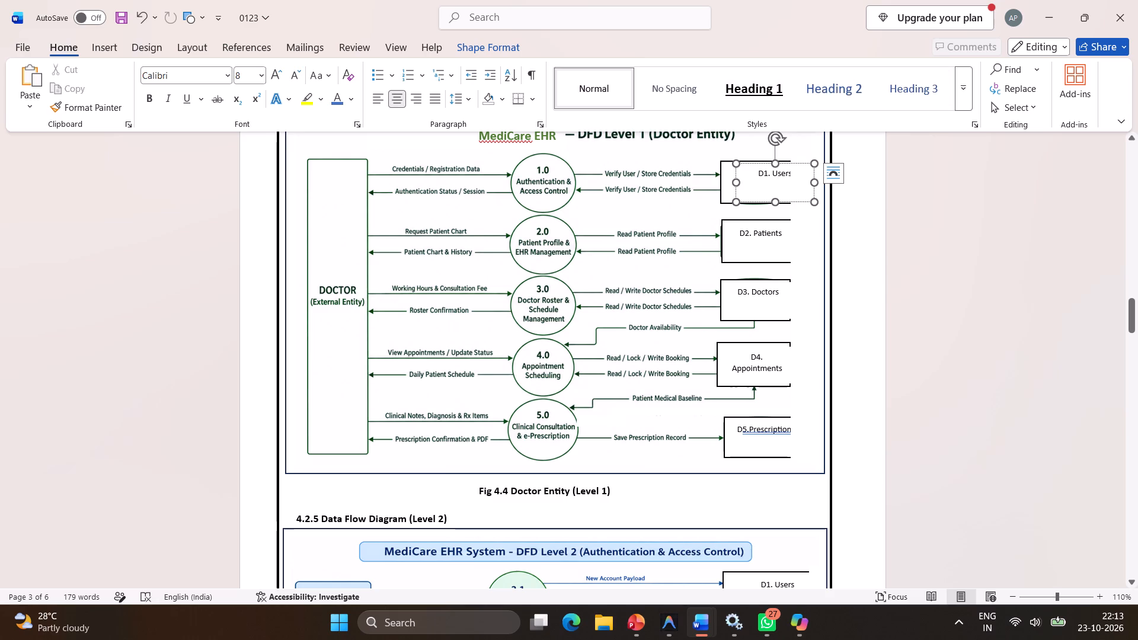
pyautogui.click(787, 162)
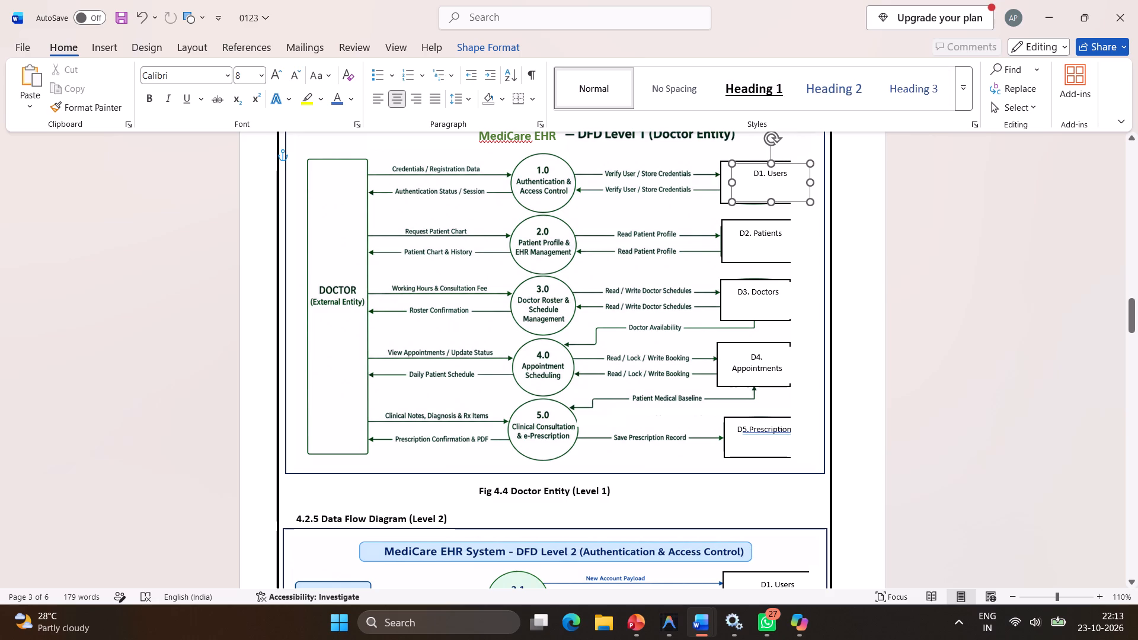
pyautogui.click(802, 263)
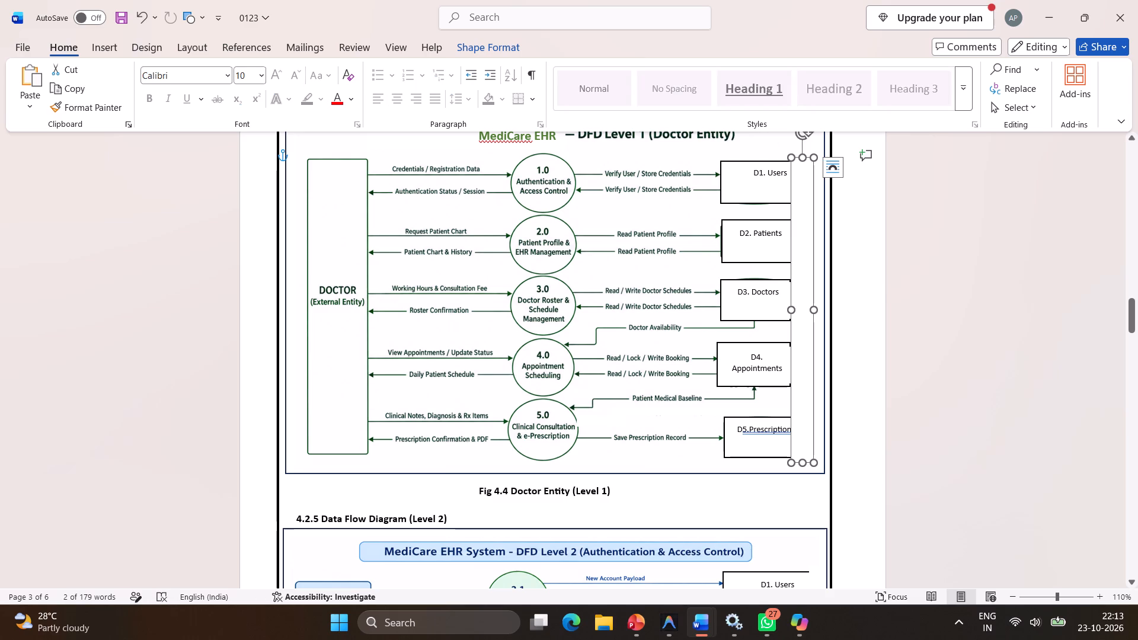
pyautogui.click(866, 287)
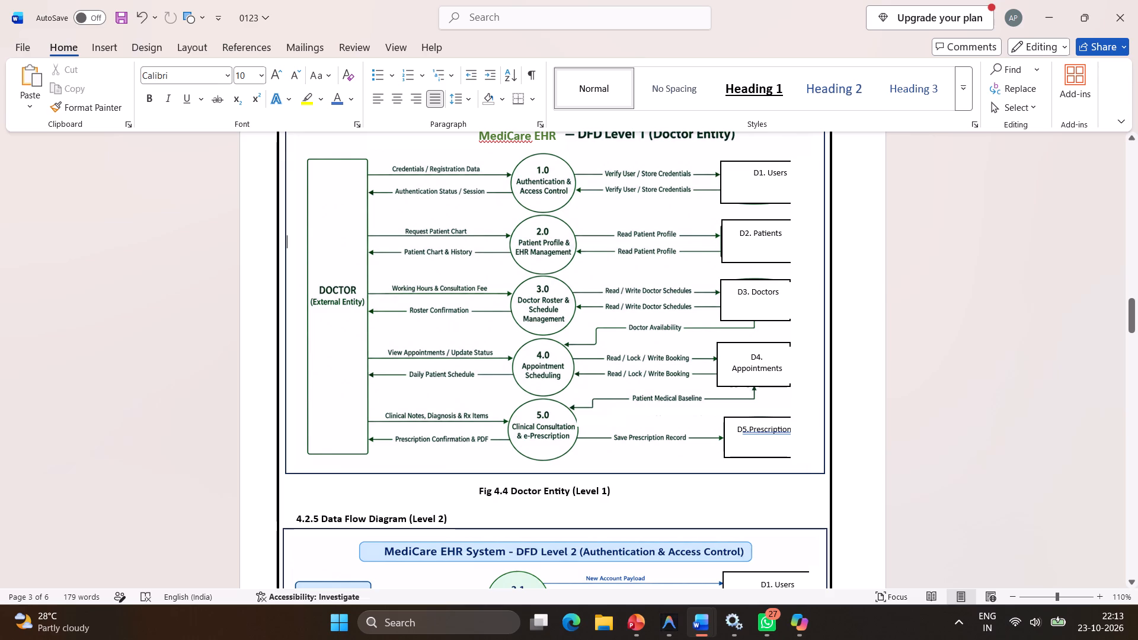
# Nudge the D5.Prescription label in the Doctor Entity diagram slightly left within its data store box.
pyautogui.click(766, 430)
pyautogui.click(776, 420)
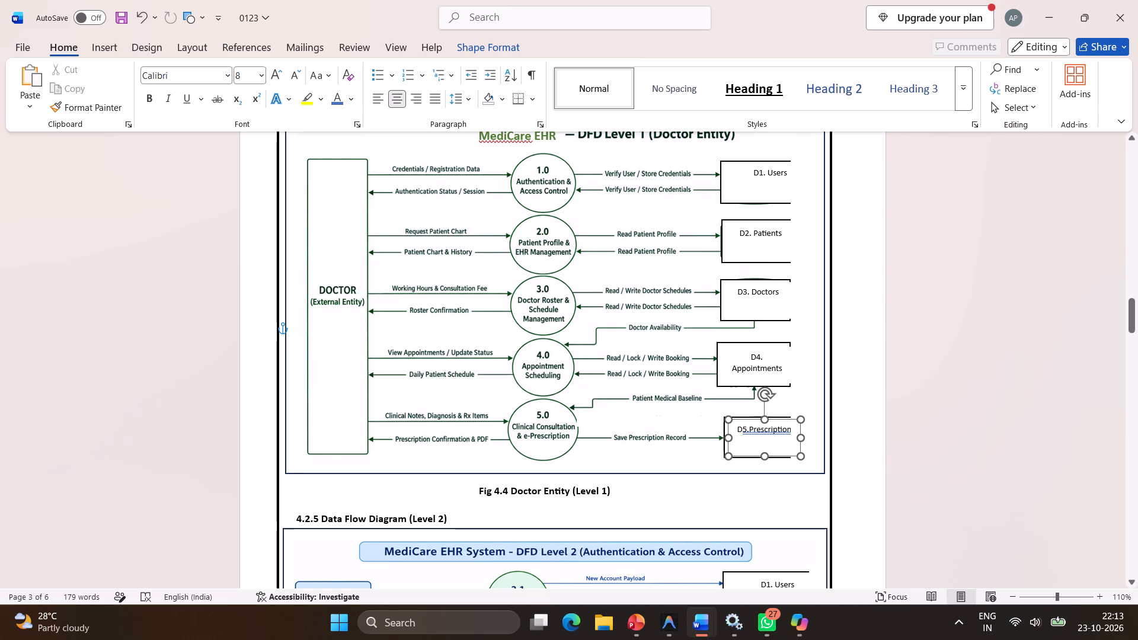
# Widen the white cover rectangle in the Doctor Entity diagram slightly toward the data store labels and deselect it.
pyautogui.click(810, 386)
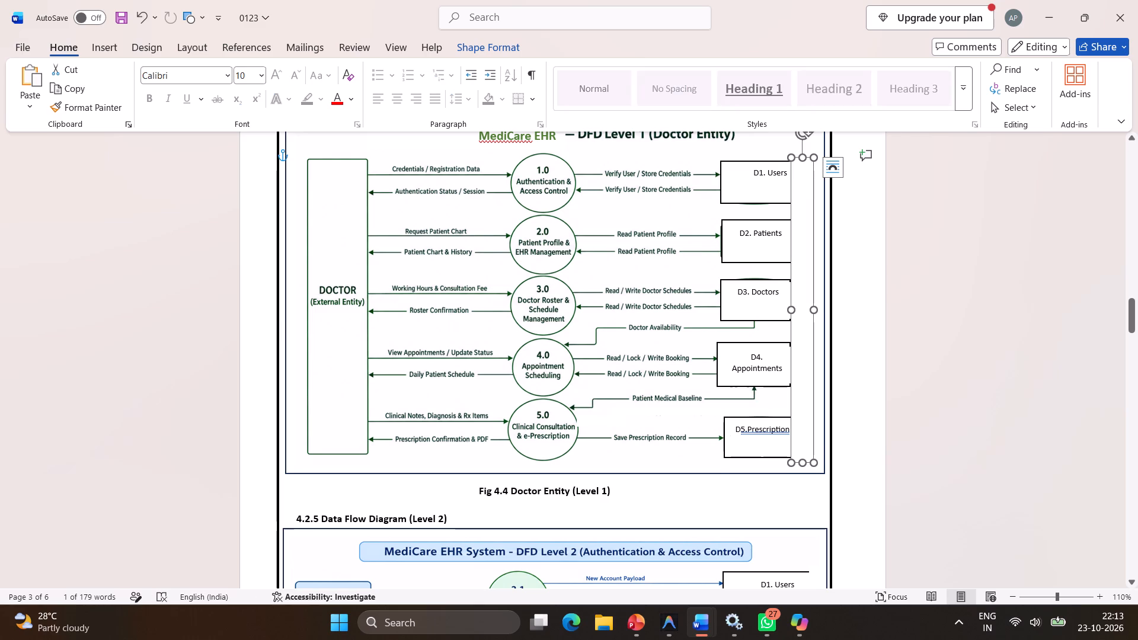
pyautogui.click(792, 311)
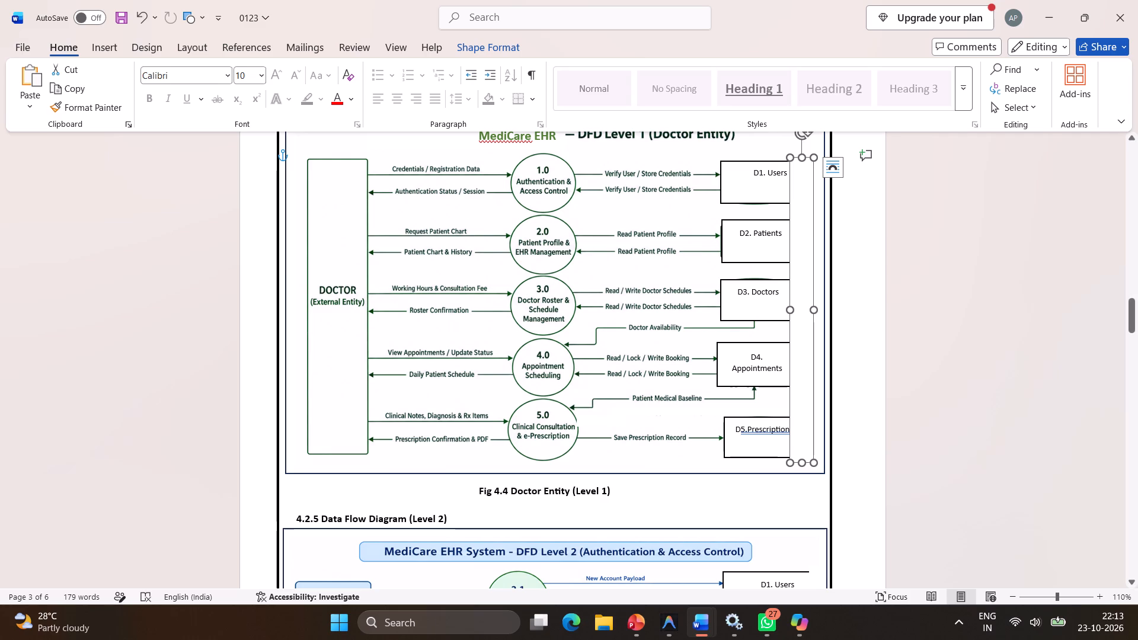
pyautogui.click(765, 497)
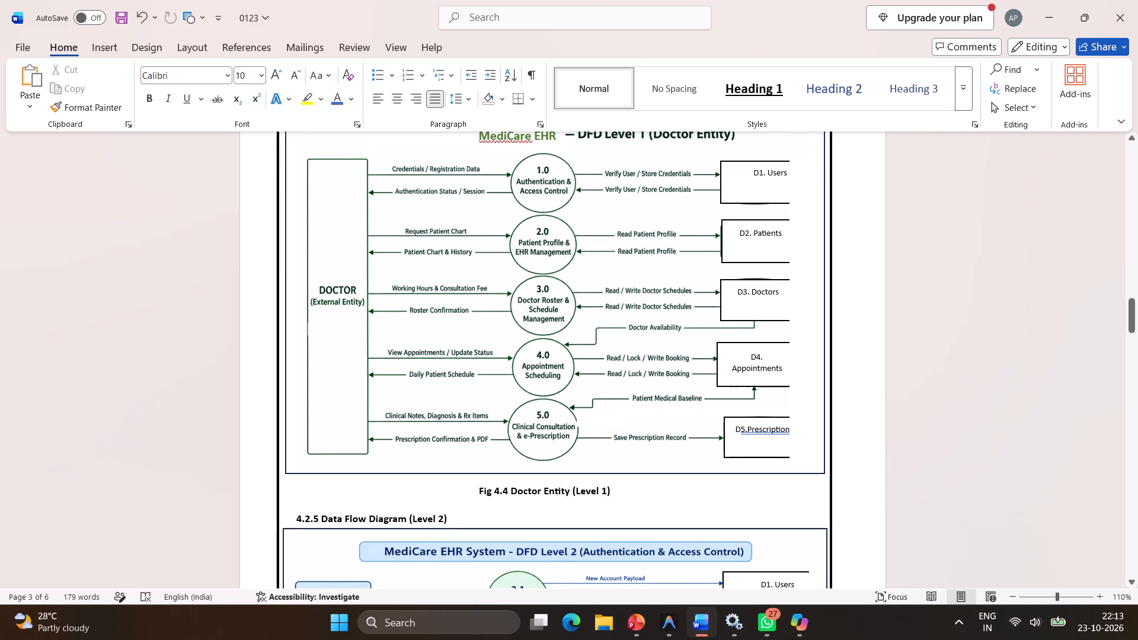
# Review the data store boxes and page footers of 0123 through to the Clinical History page and back to the section 4.2.2 page.
pyautogui.scroll(1, 765, 497)
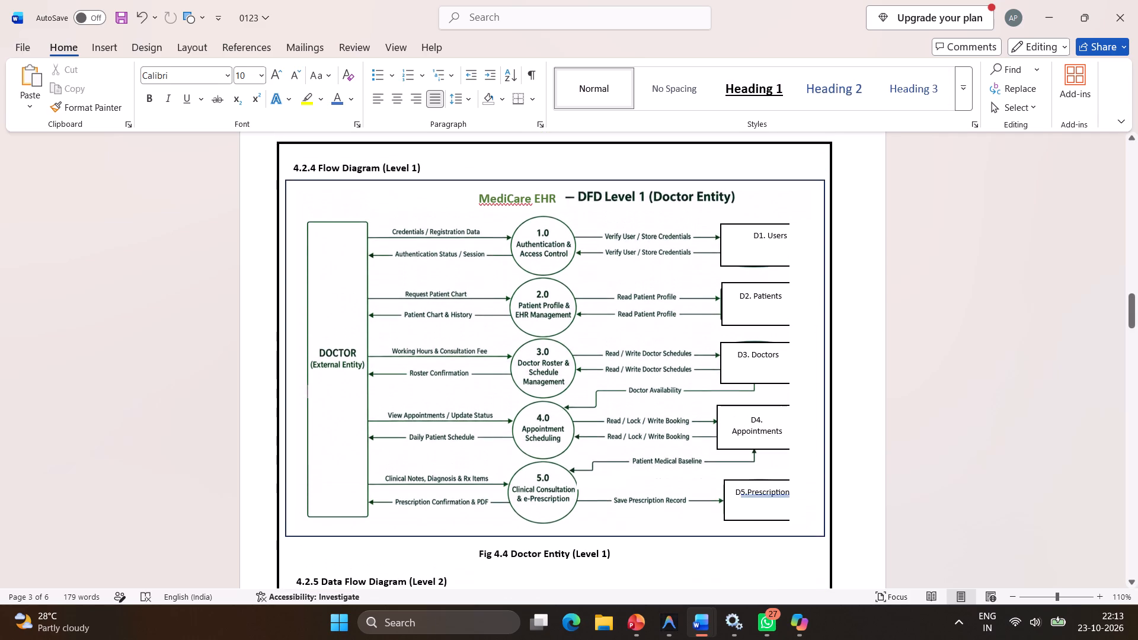
pyautogui.scroll(-3, 765, 497)
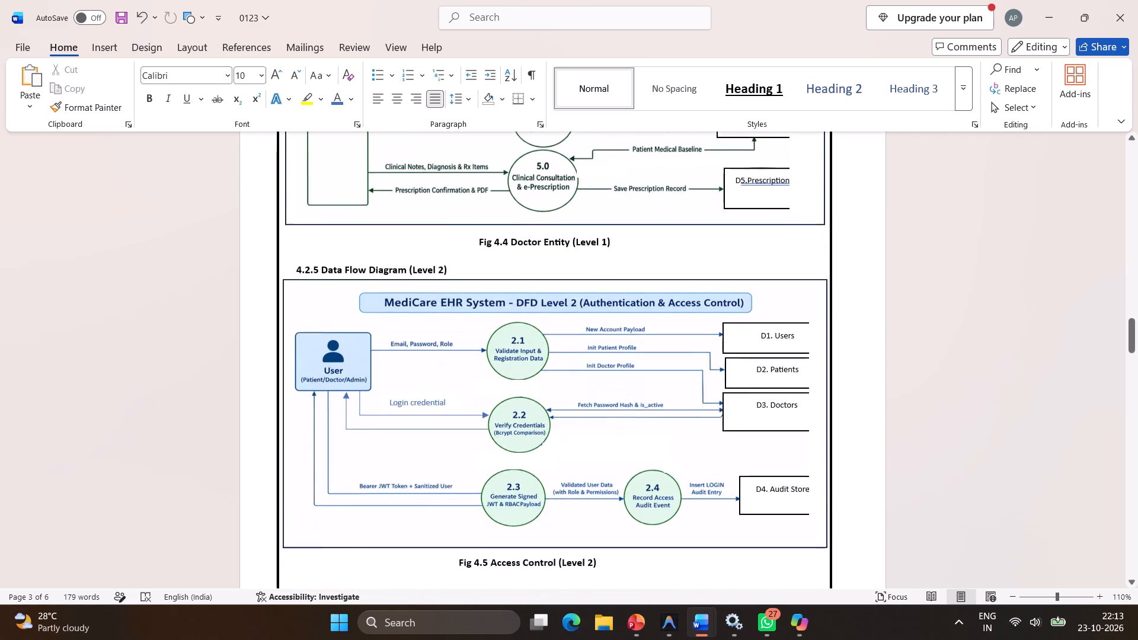
pyautogui.scroll(-2, 765, 497)
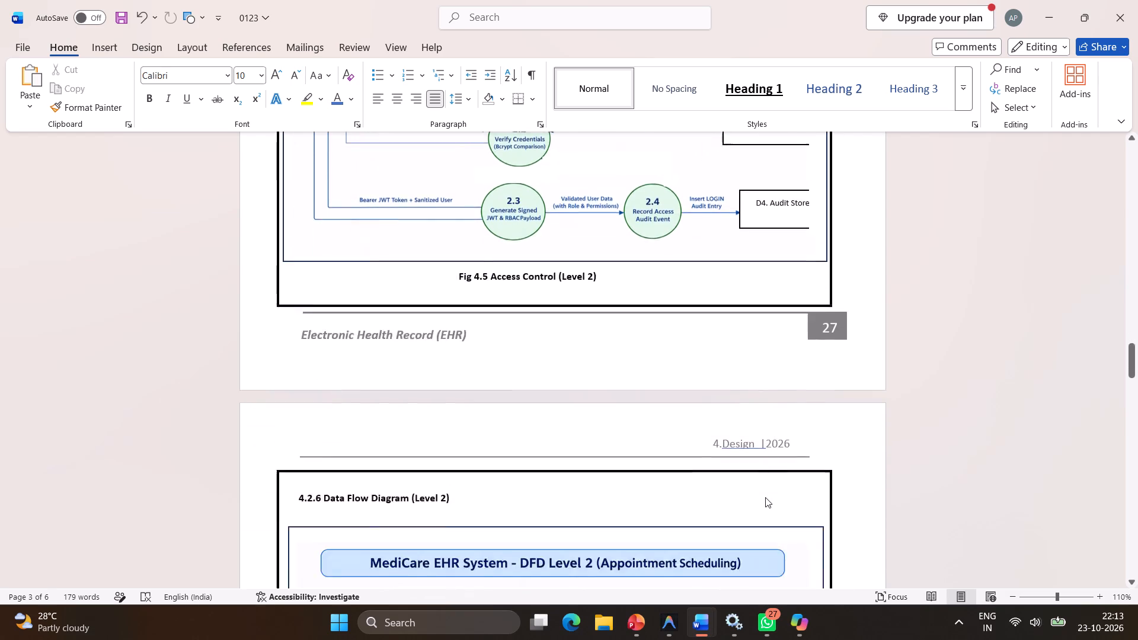
pyautogui.scroll(-3, 765, 497)
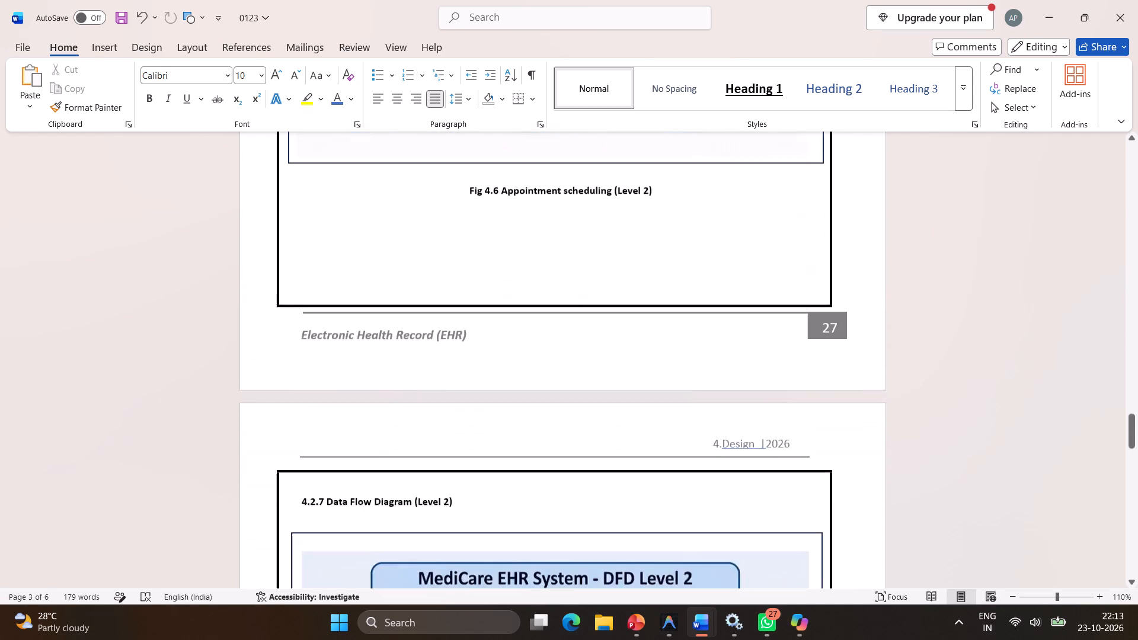
pyautogui.scroll(-5, 765, 497)
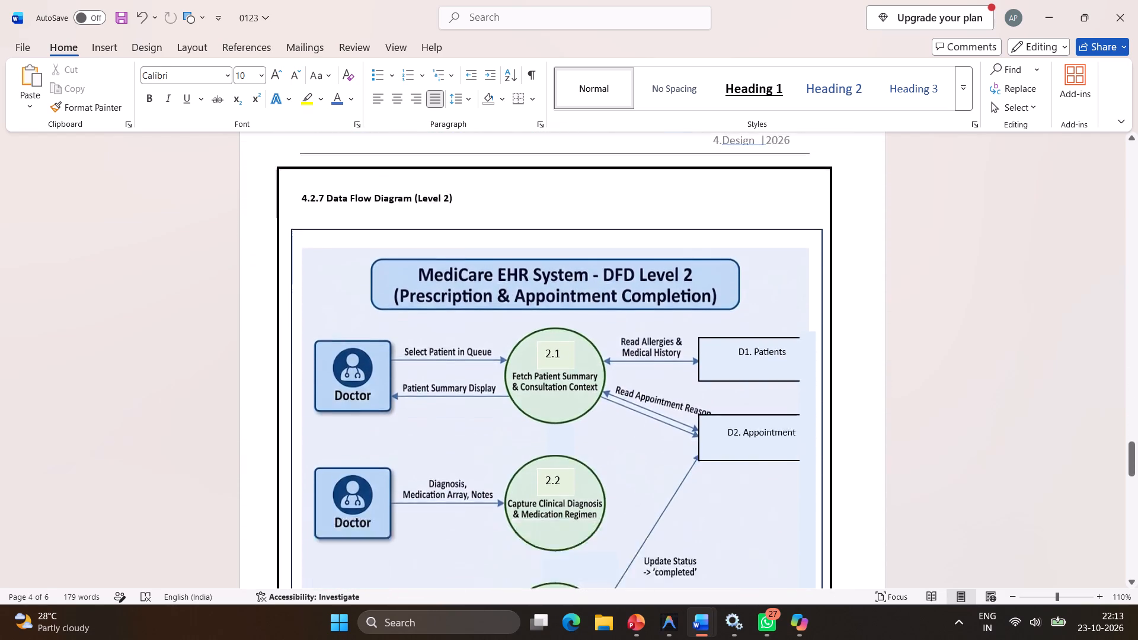
pyautogui.scroll(-3, 765, 497)
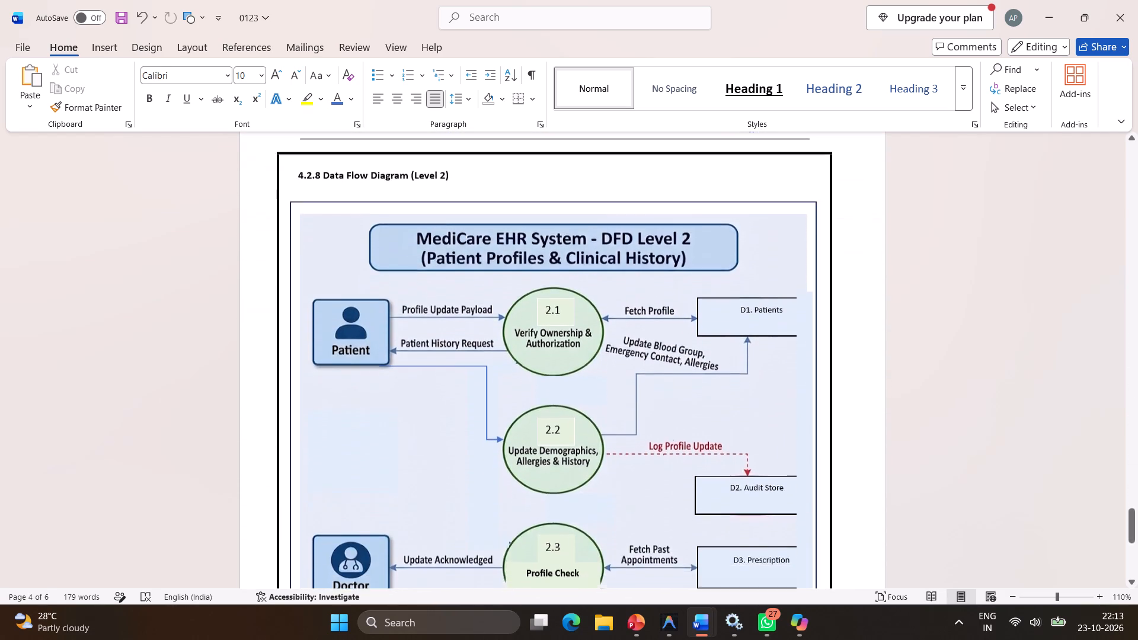
pyautogui.scroll(-5, 765, 497)
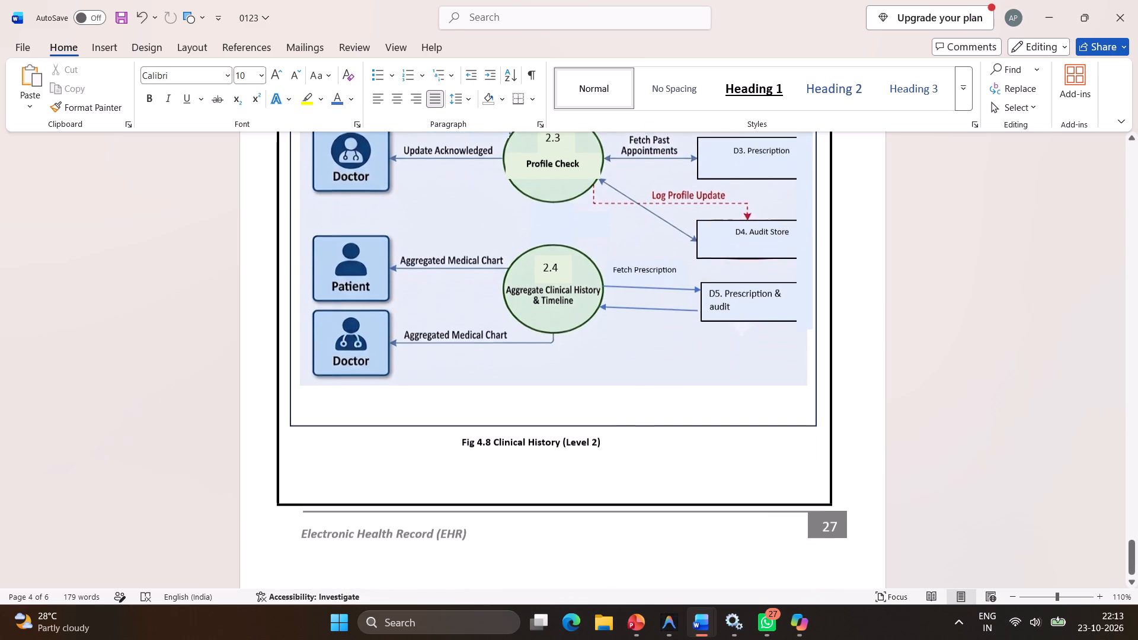
pyautogui.scroll(-3, 765, 497)
pyautogui.scroll(12, 765, 497)
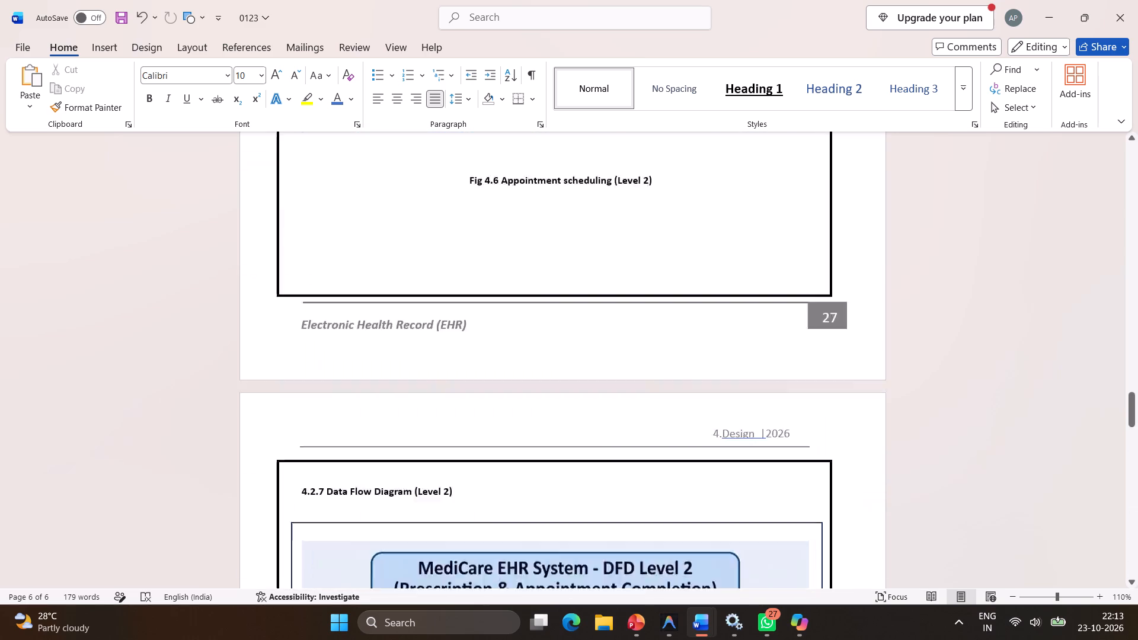
pyautogui.scroll(5, 765, 497)
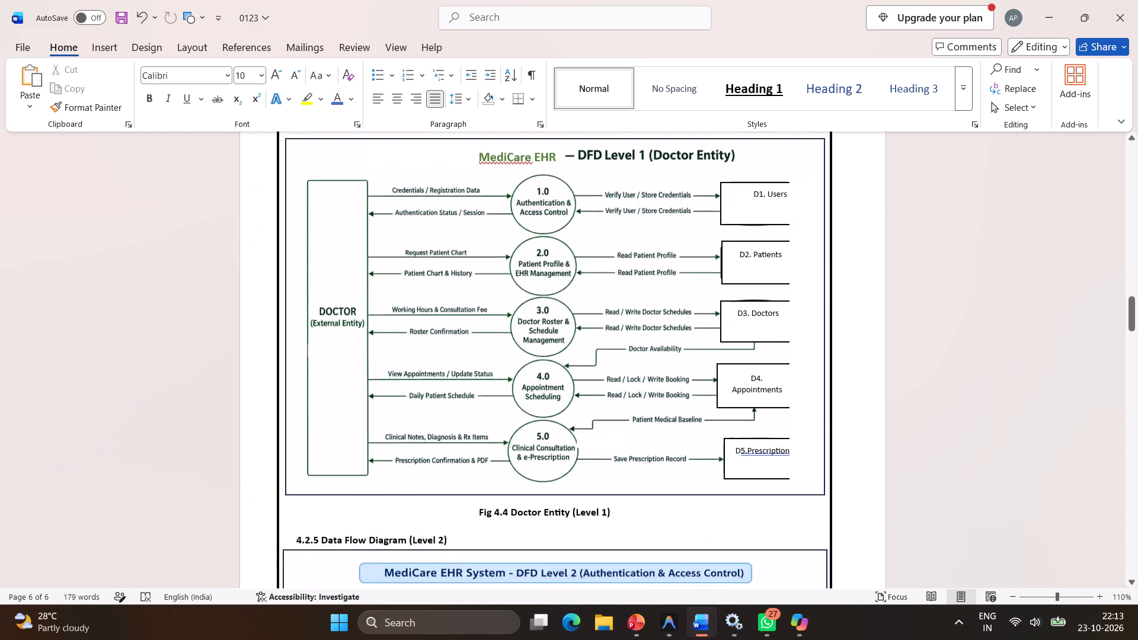
pyautogui.scroll(11, 765, 497)
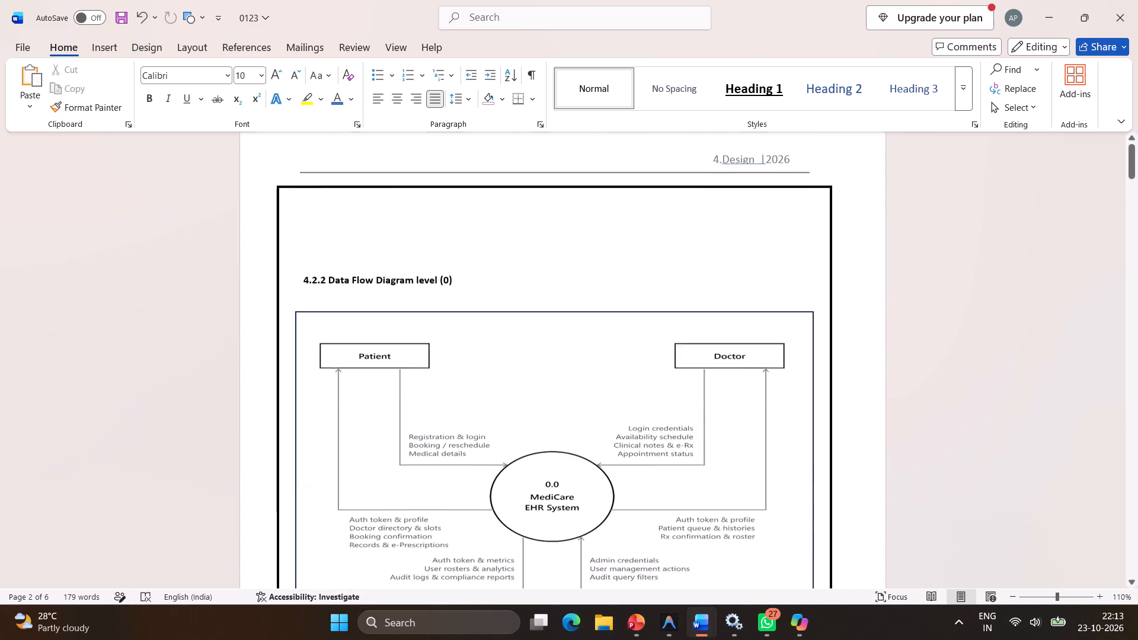
# Draw a narrow rectangle about 7.95 cm high and 0.35 cm wide over the right ends of the D1 to D4 boxes in the Patient Entity diagram.
pyautogui.scroll(-6, 765, 497)
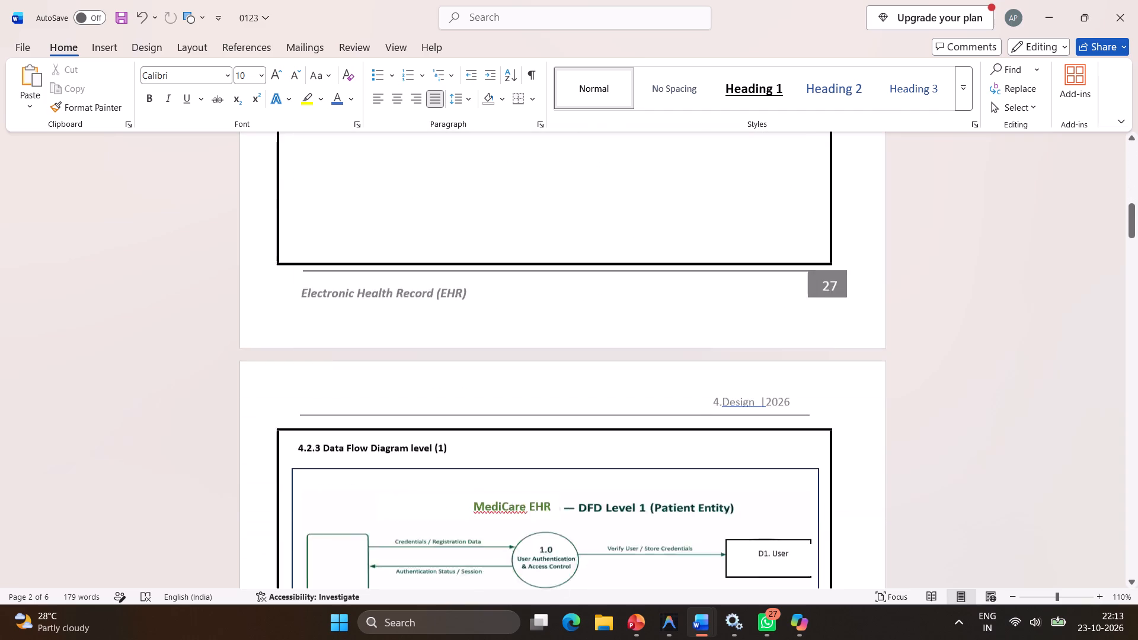
pyautogui.scroll(-2, 765, 497)
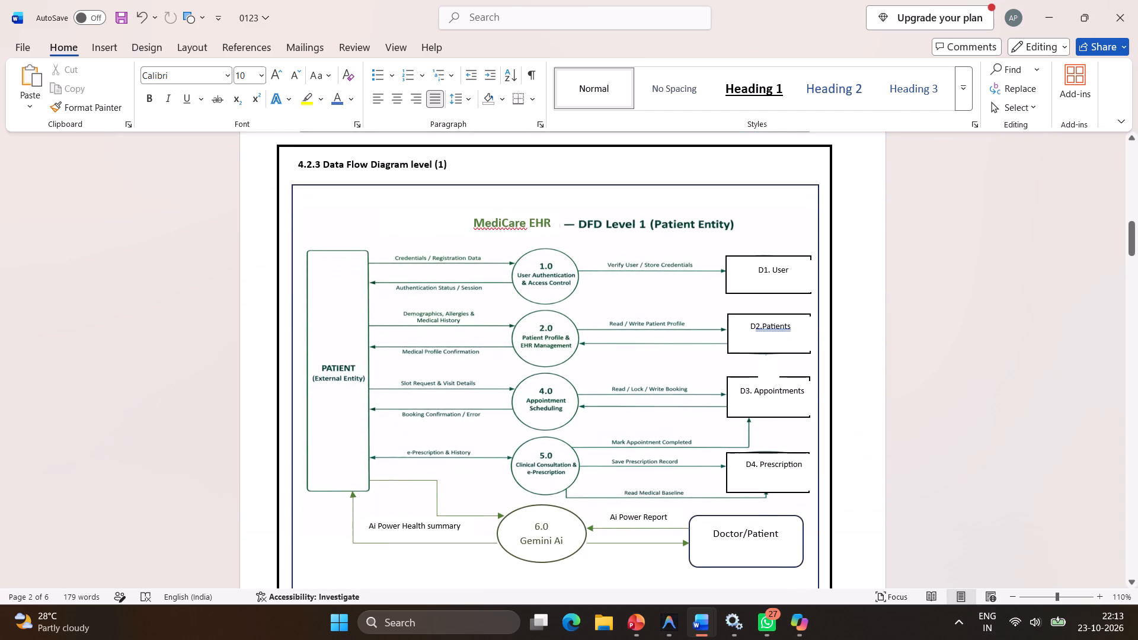
pyautogui.scroll(-1, 765, 497)
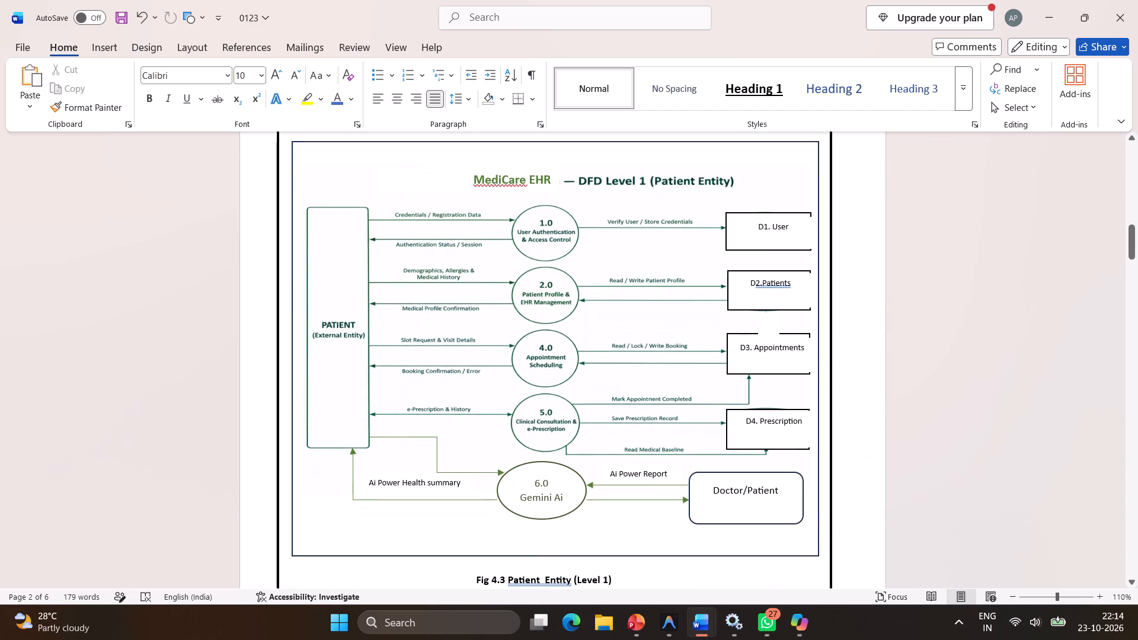
pyautogui.click(104, 50)
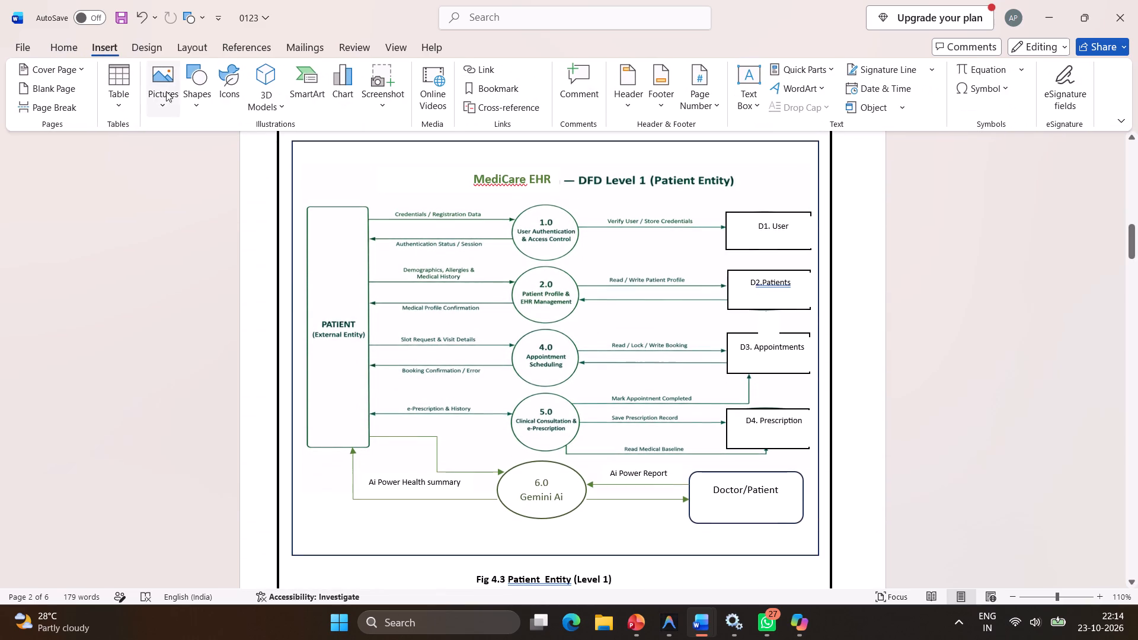
pyautogui.click(173, 101)
pyautogui.click(201, 97)
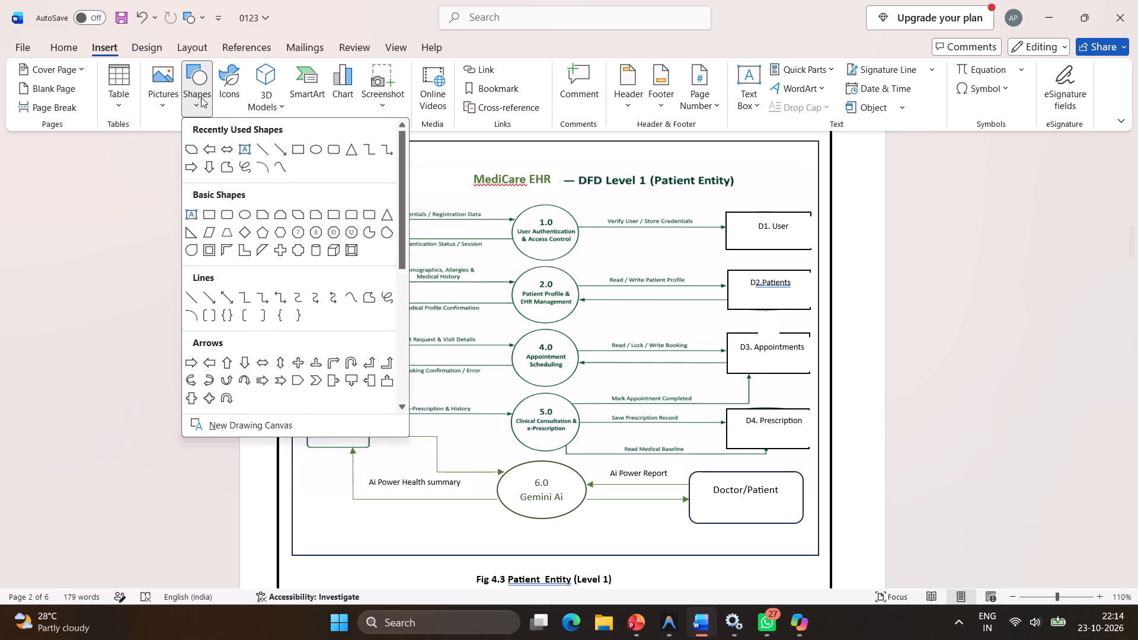
pyautogui.click(202, 212)
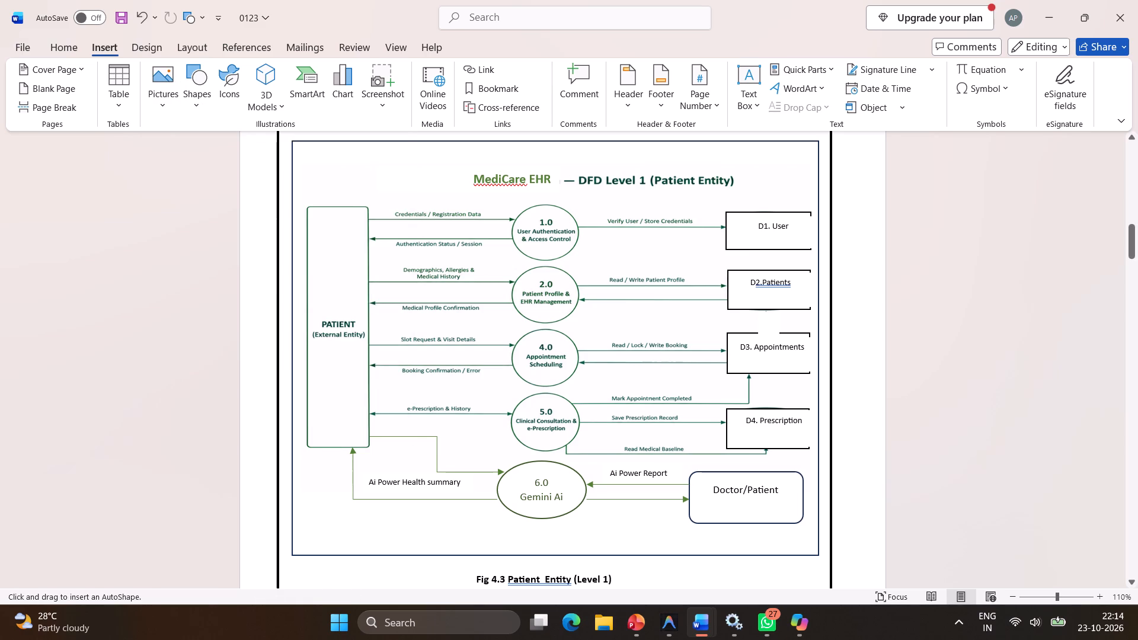
pyautogui.moveTo(804, 208); pyautogui.dragTo(816, 436)
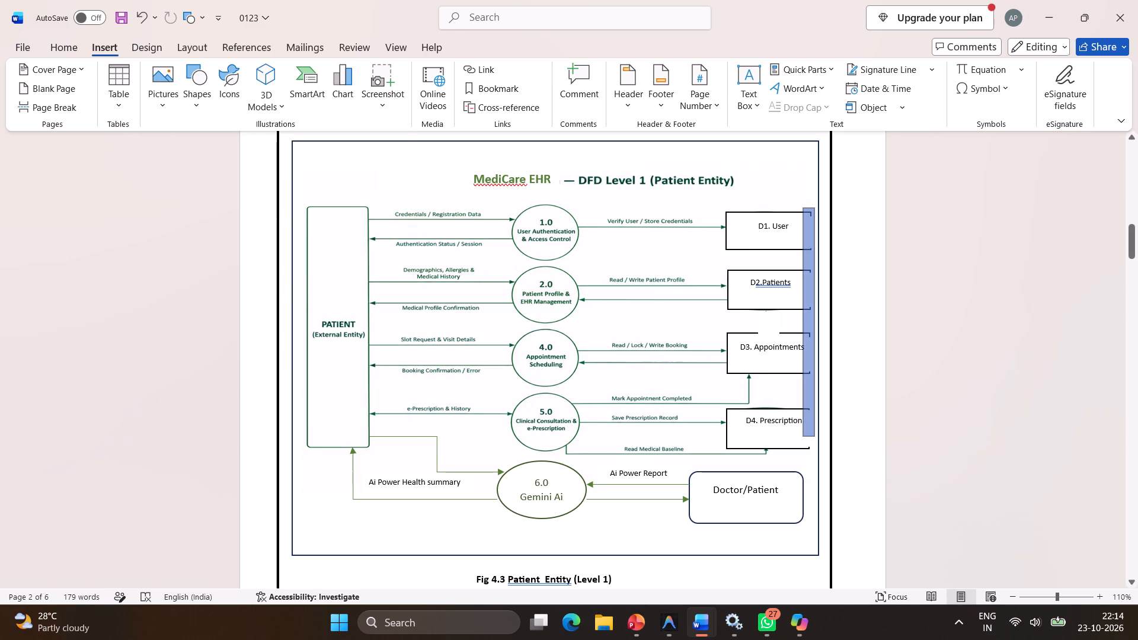
pyautogui.moveTo(816, 436); pyautogui.dragTo(815, 455)
pyautogui.moveTo(815, 455); pyautogui.dragTo(814, 453)
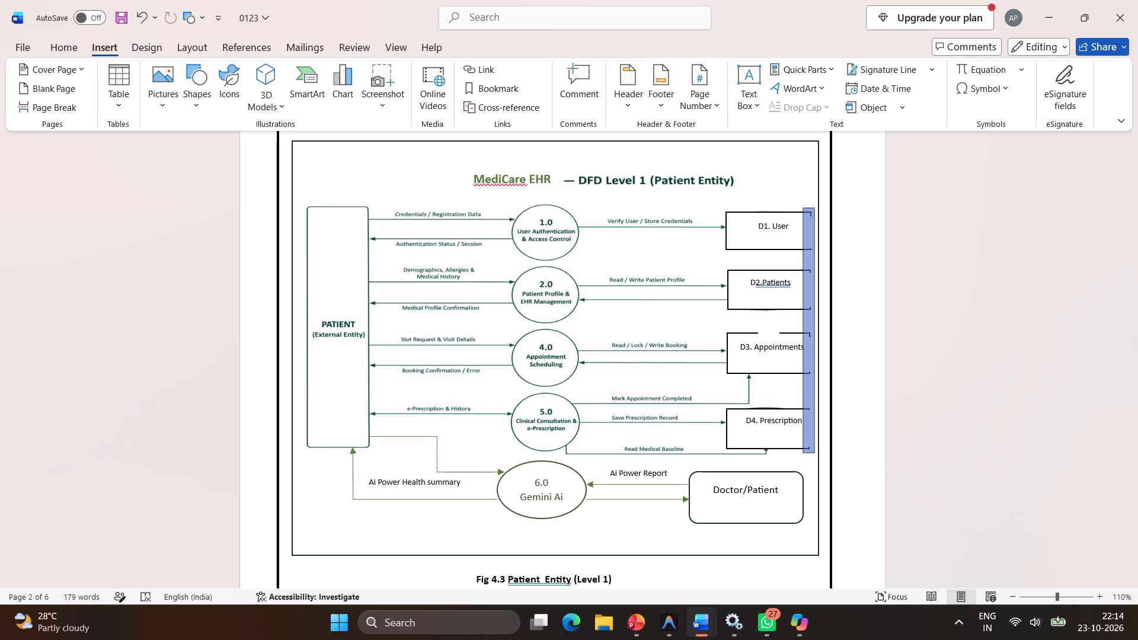
pyautogui.moveTo(814, 453); pyautogui.dragTo(814, 452)
pyautogui.moveTo(814, 452); pyautogui.dragTo(814, 453)
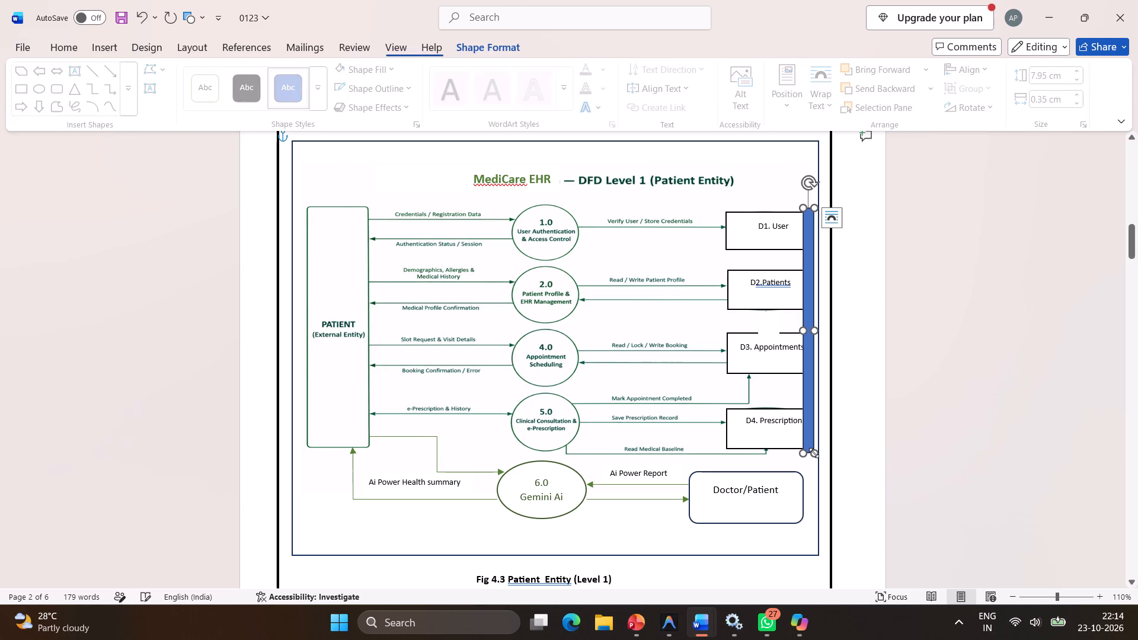
# Give the narrow rectangle over the D1 to D4 box ends in the Patient Entity diagram a white fill and white outline.
pyautogui.rightClick(811, 423)
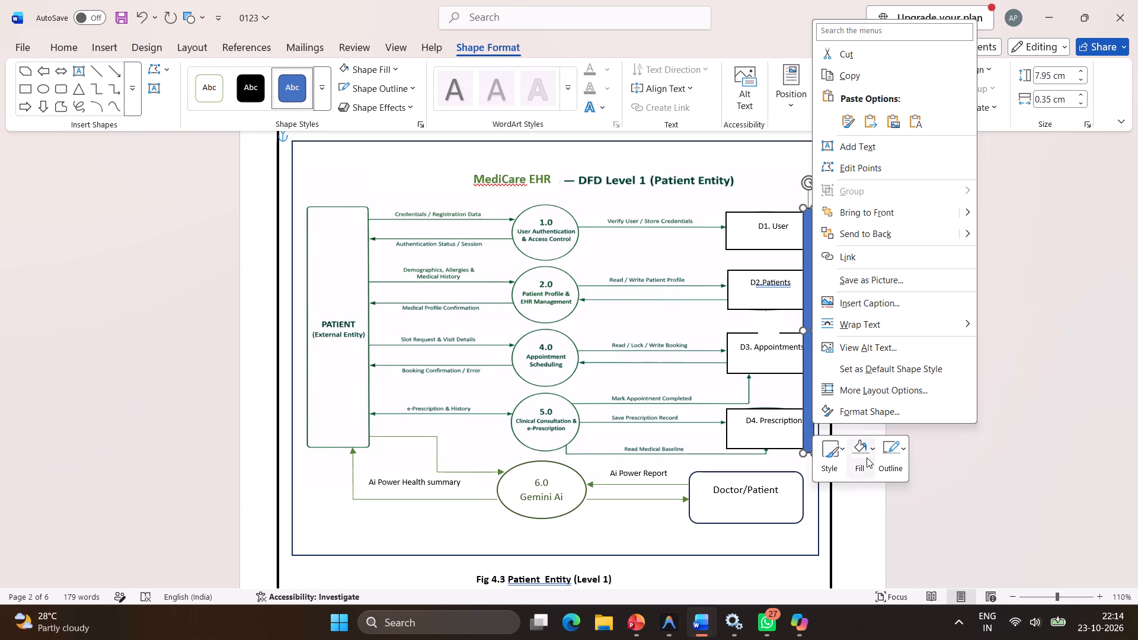
pyautogui.click(867, 457)
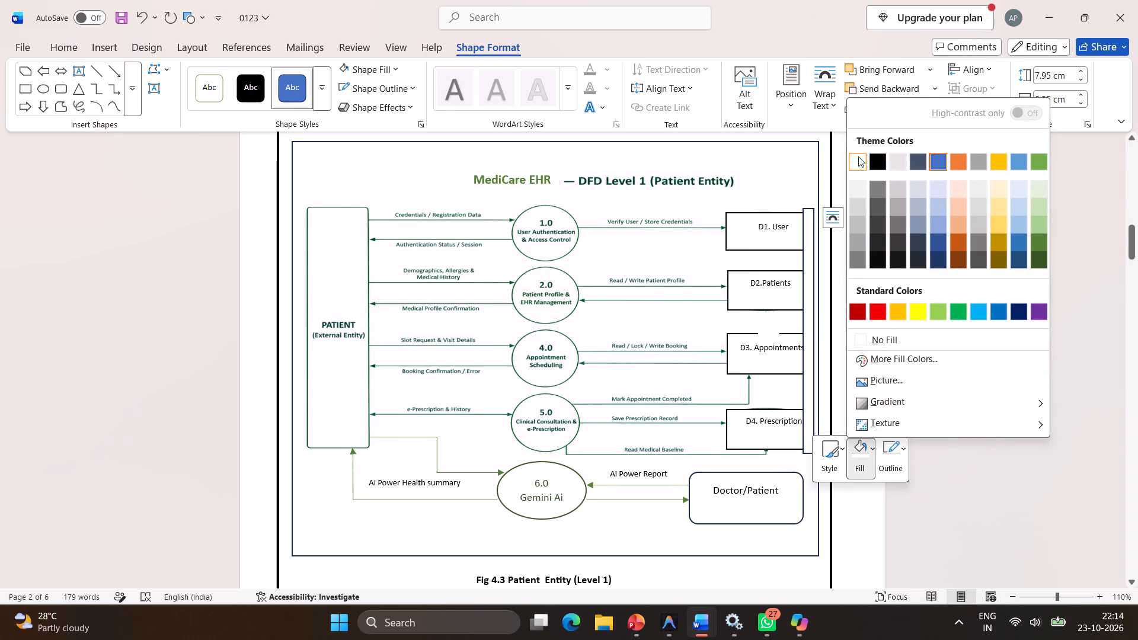
pyautogui.click(858, 156)
pyautogui.click(891, 461)
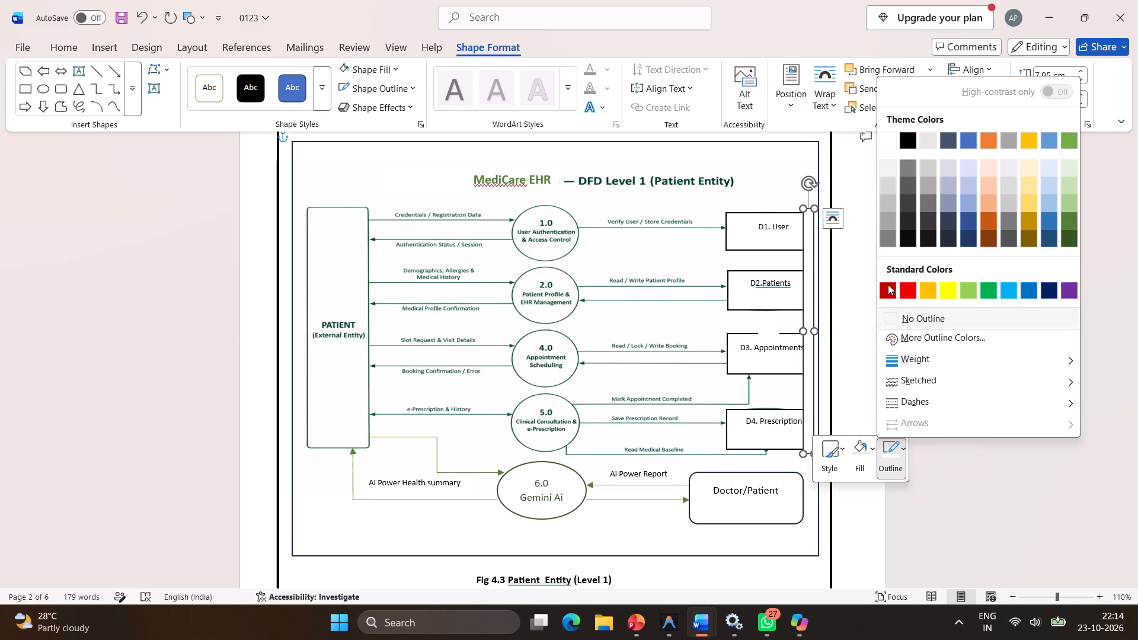
pyautogui.click(888, 140)
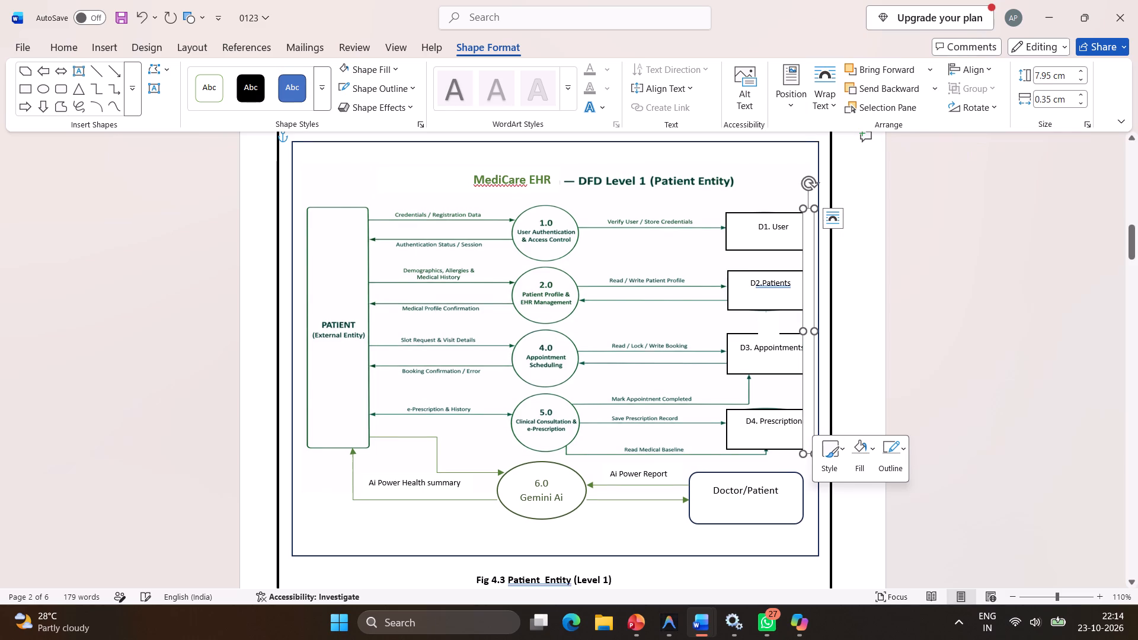
pyautogui.click(892, 223)
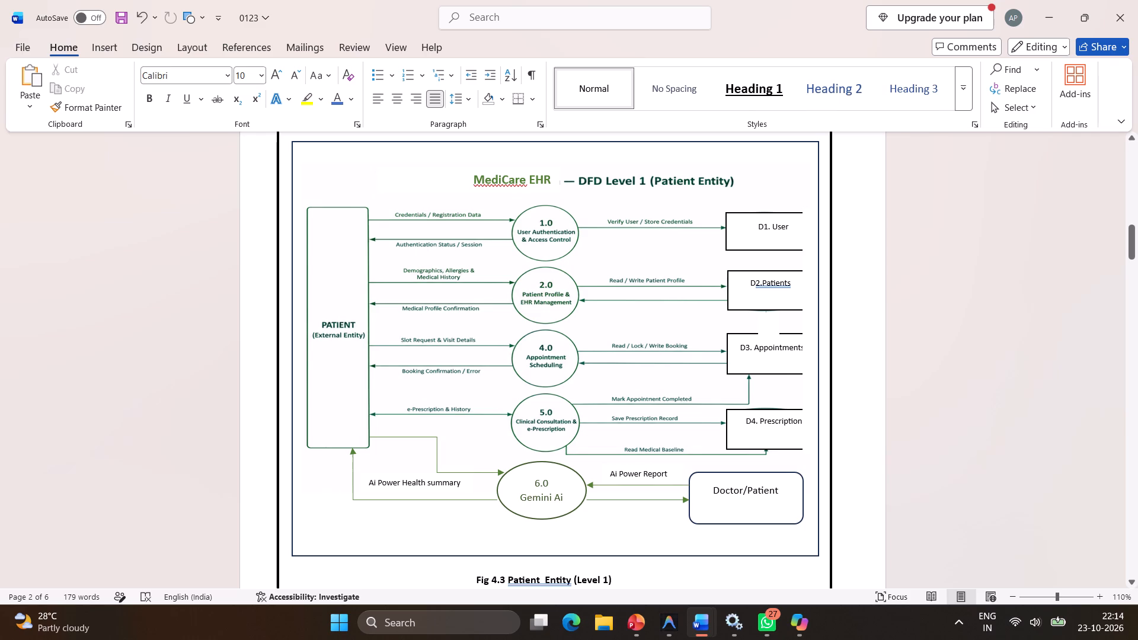
# Narrow the white cover rectangle in the Patient Entity diagram slightly on the side facing the data store labels and deselect it.
pyautogui.click(810, 353)
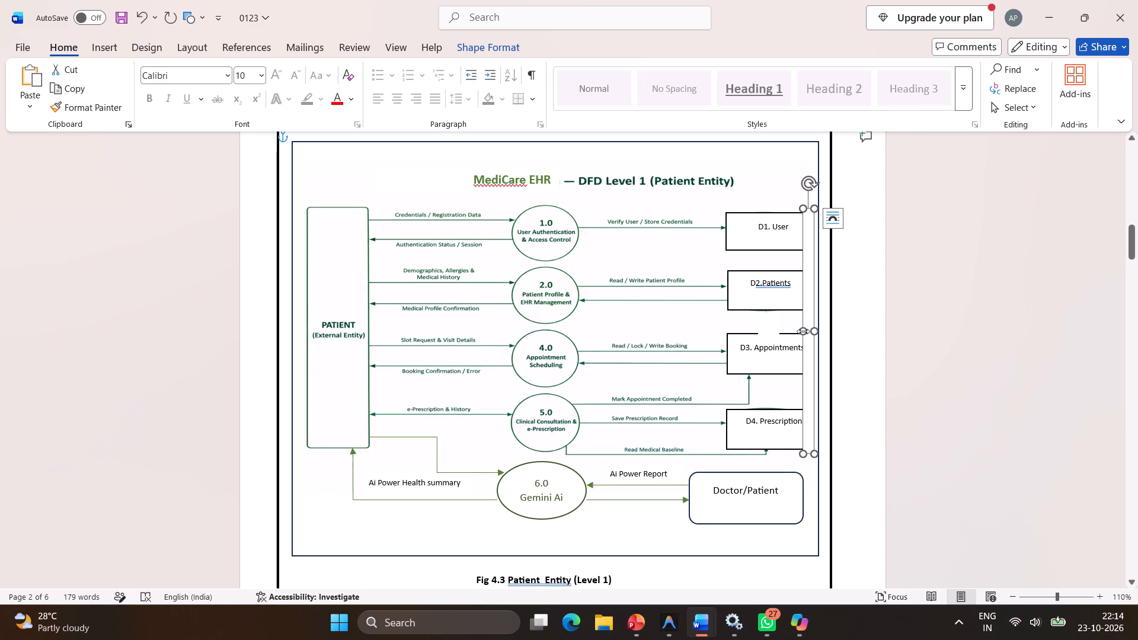
pyautogui.click(802, 329)
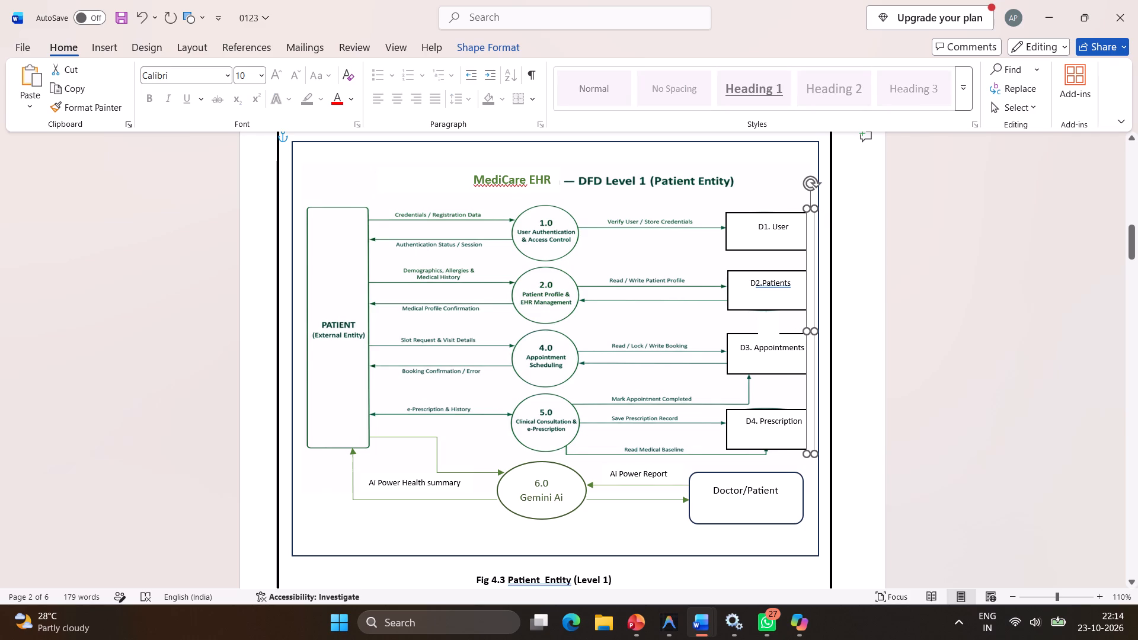
pyautogui.click(896, 325)
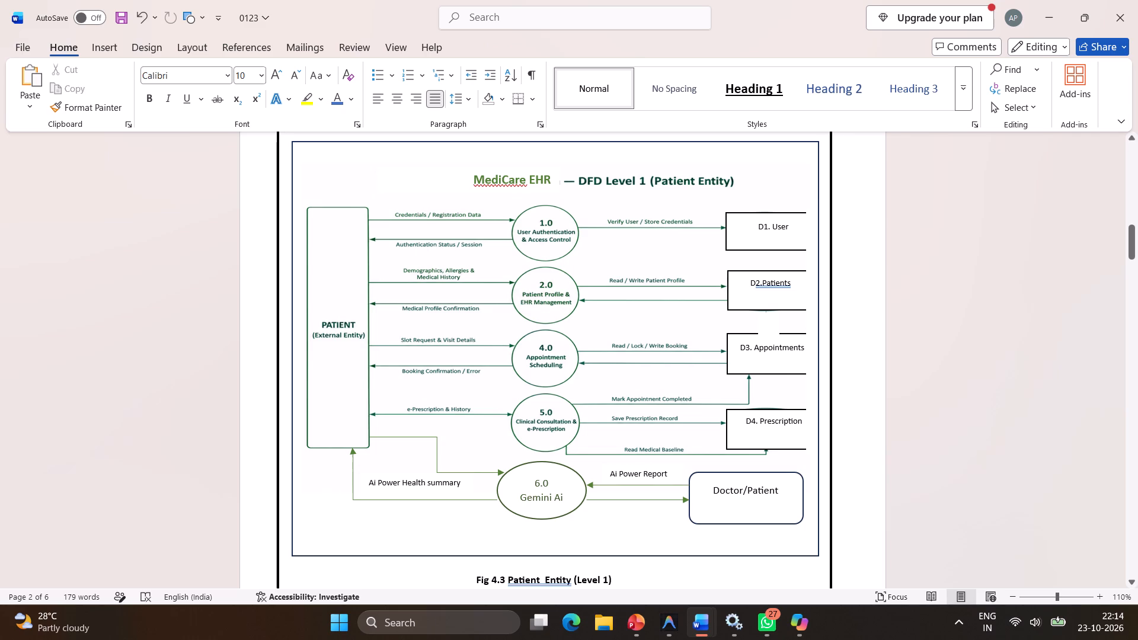
# Recolour the MediCare EHR title text in the Patient Entity diagram to the darkest green theme shade.
pyautogui.click(525, 183)
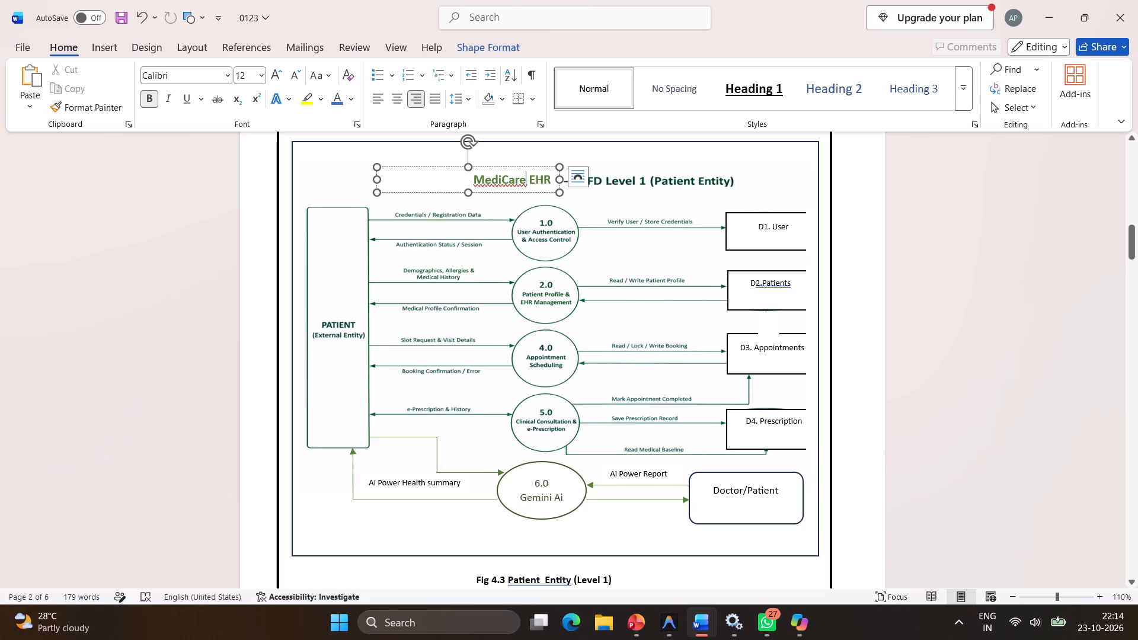
pyautogui.hotkey('ctrl', 'a')
pyautogui.rightClick(525, 183)
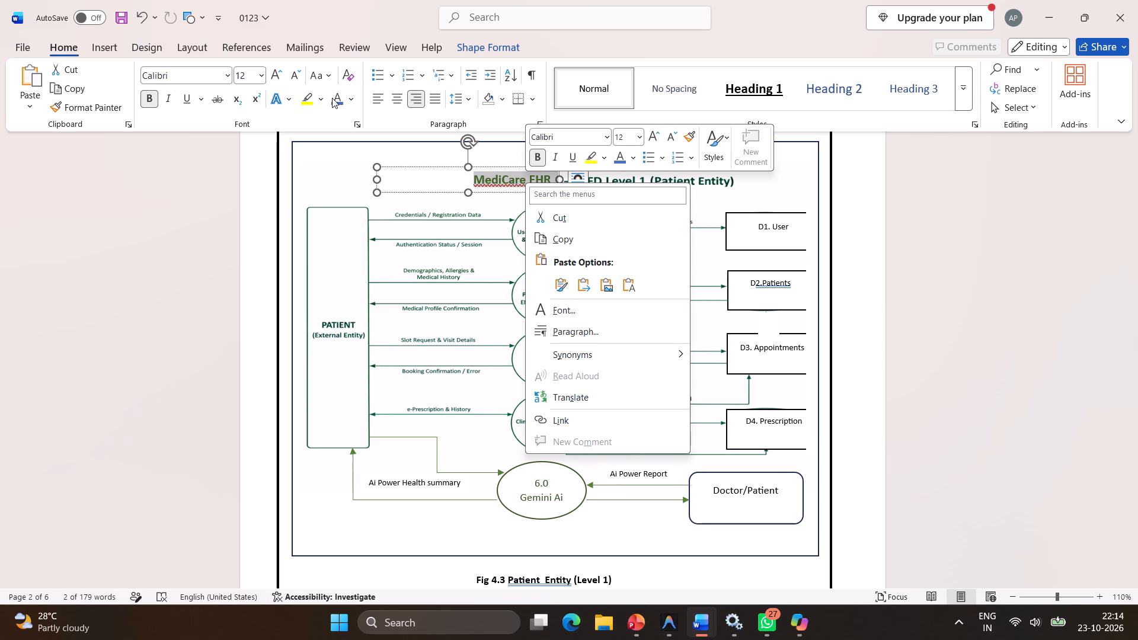
pyautogui.click(347, 97)
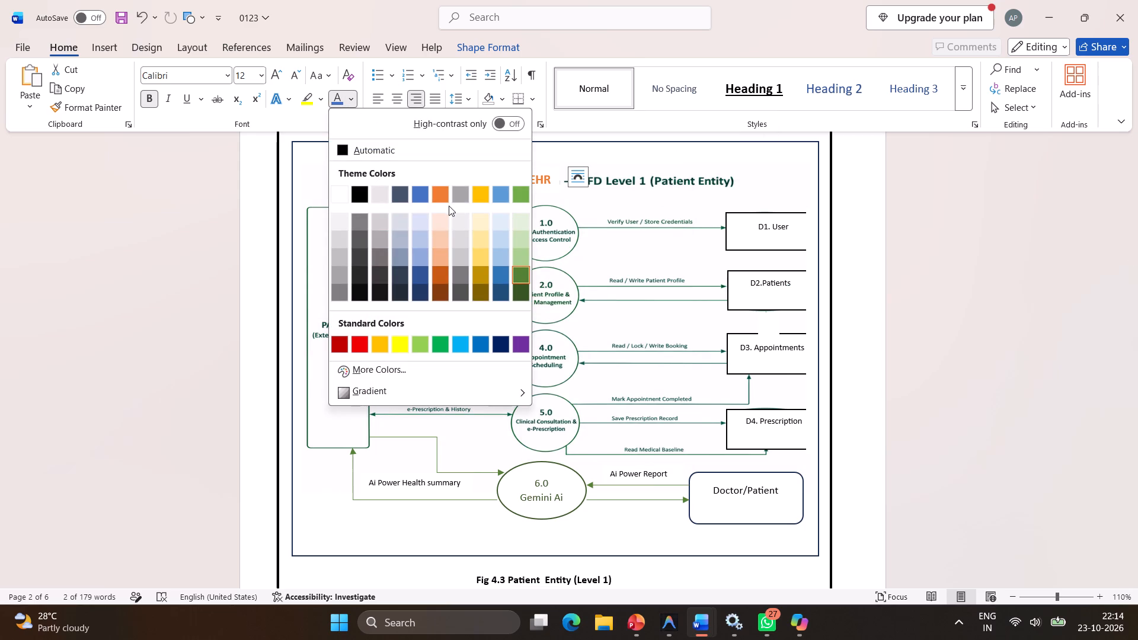
pyautogui.click(517, 289)
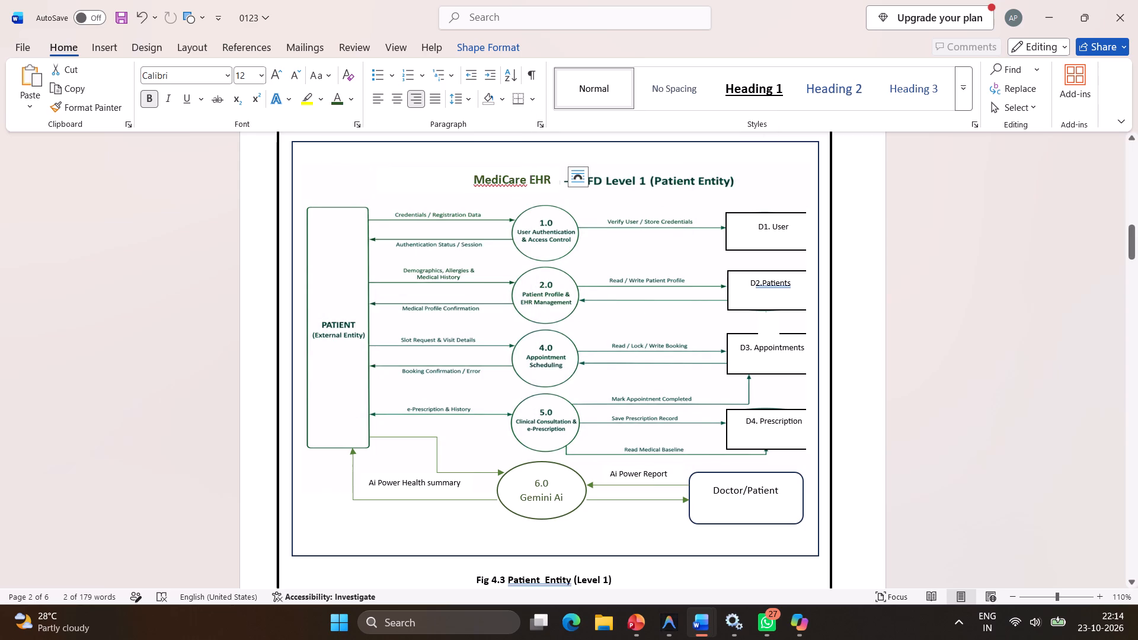
pyautogui.click(745, 169)
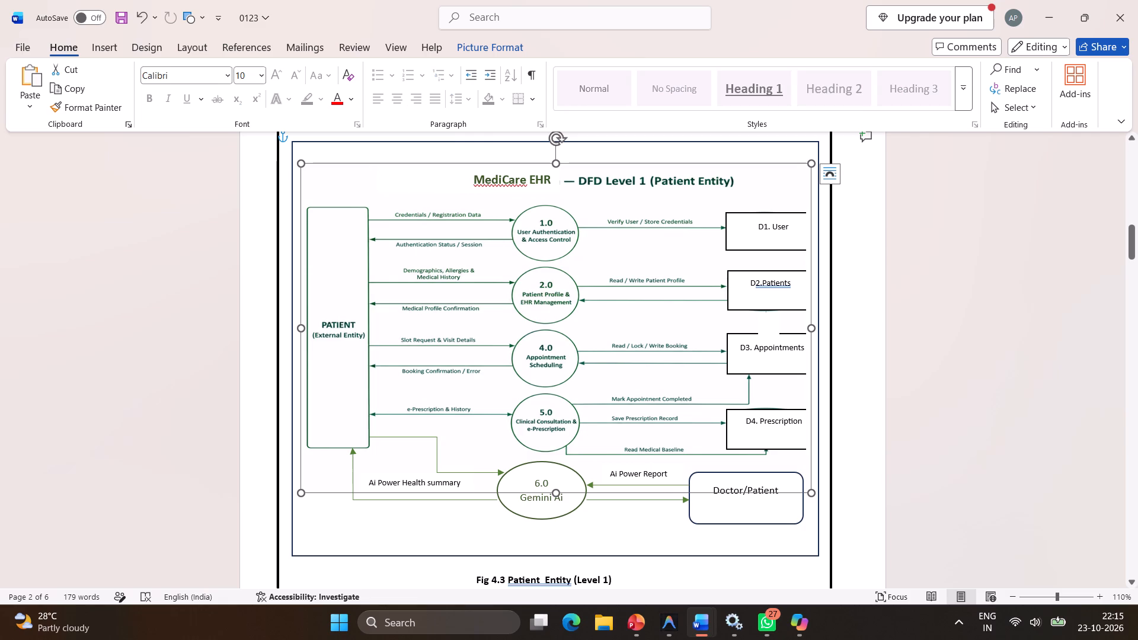
# Review the Doctor Entity diagram page of 0123 and the footer of the page before it.
pyautogui.scroll(-6, 647, 323)
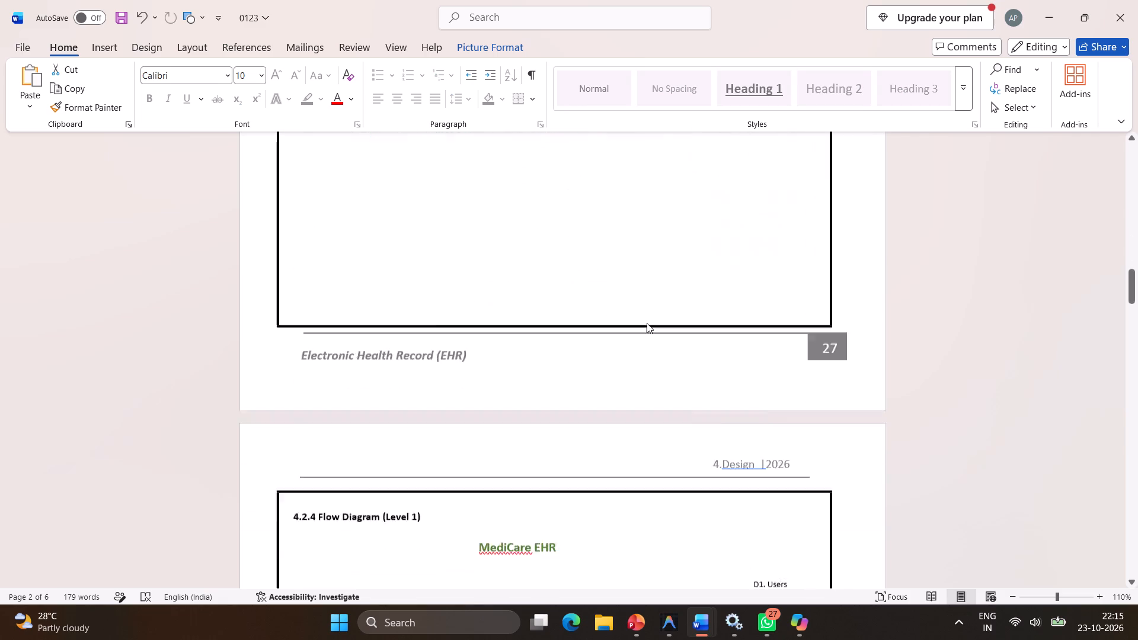
pyautogui.scroll(-3, 647, 323)
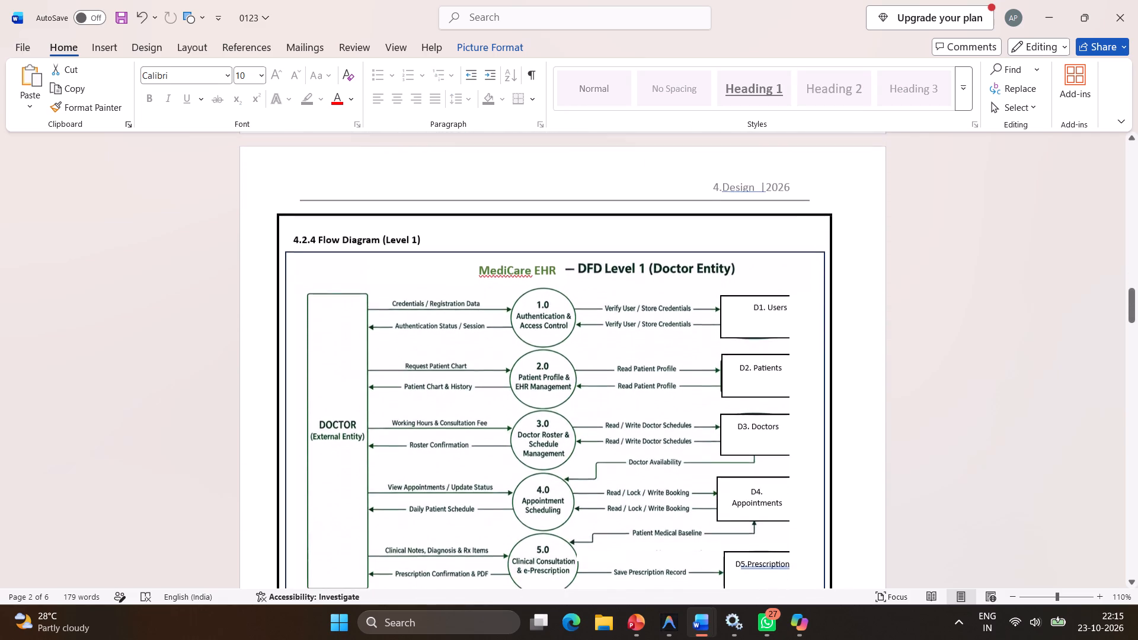
pyautogui.scroll(-2, 647, 323)
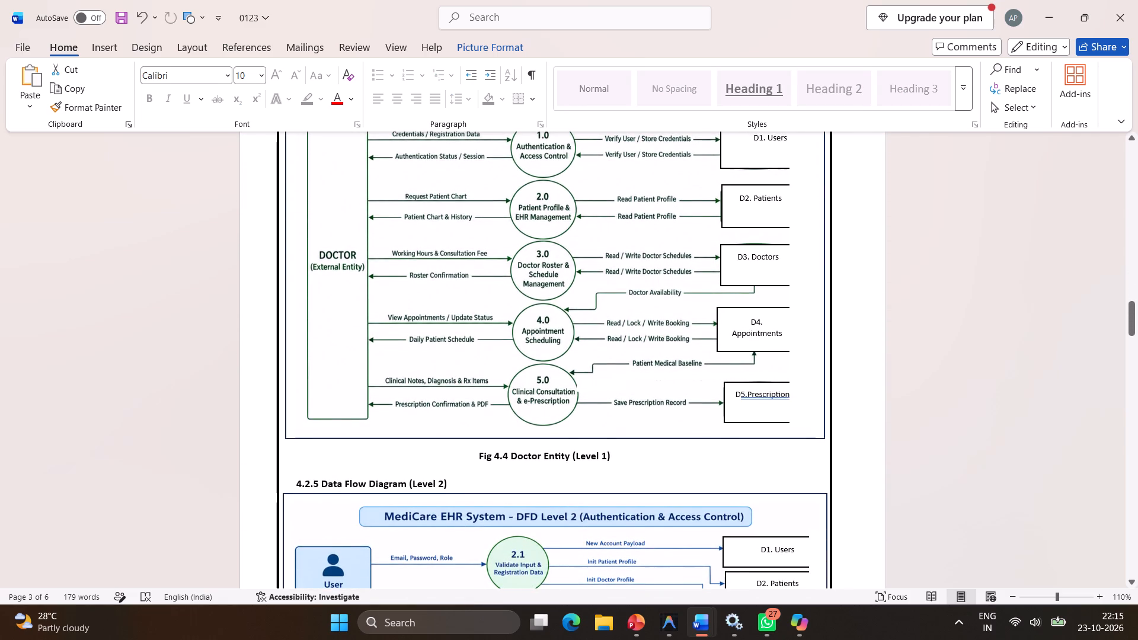
pyautogui.scroll(2, 647, 323)
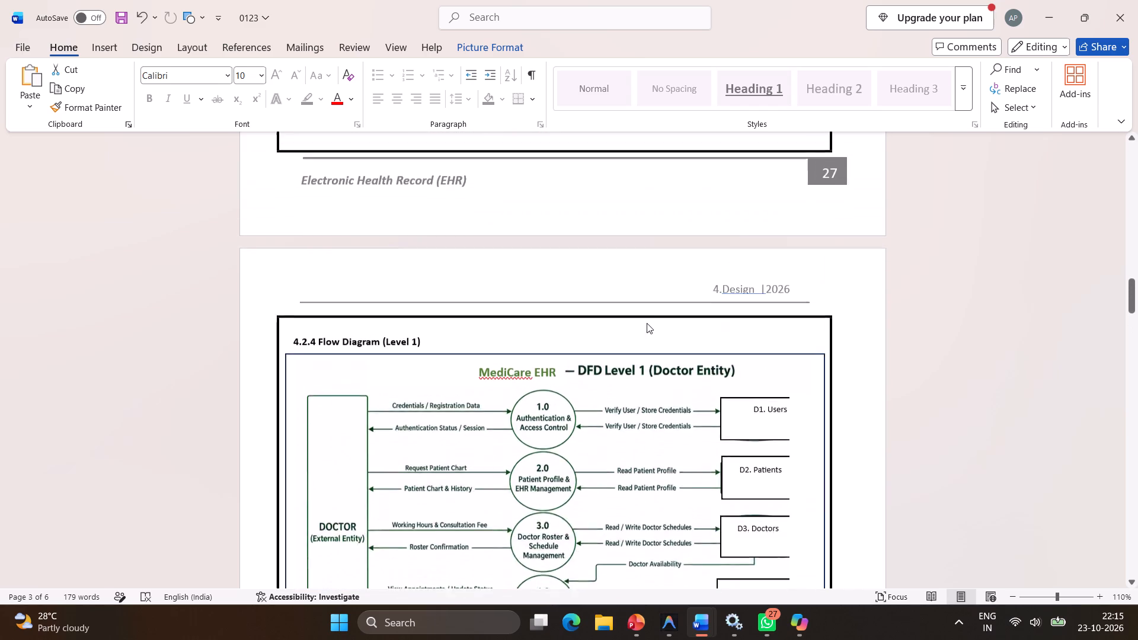
pyautogui.scroll(1, 647, 323)
# Examine the page number box and footers of 0123 in footer editing against those in MinorEHRDoc_234, then return to the body text on the first page.
pyautogui.doubleClick(581, 272)
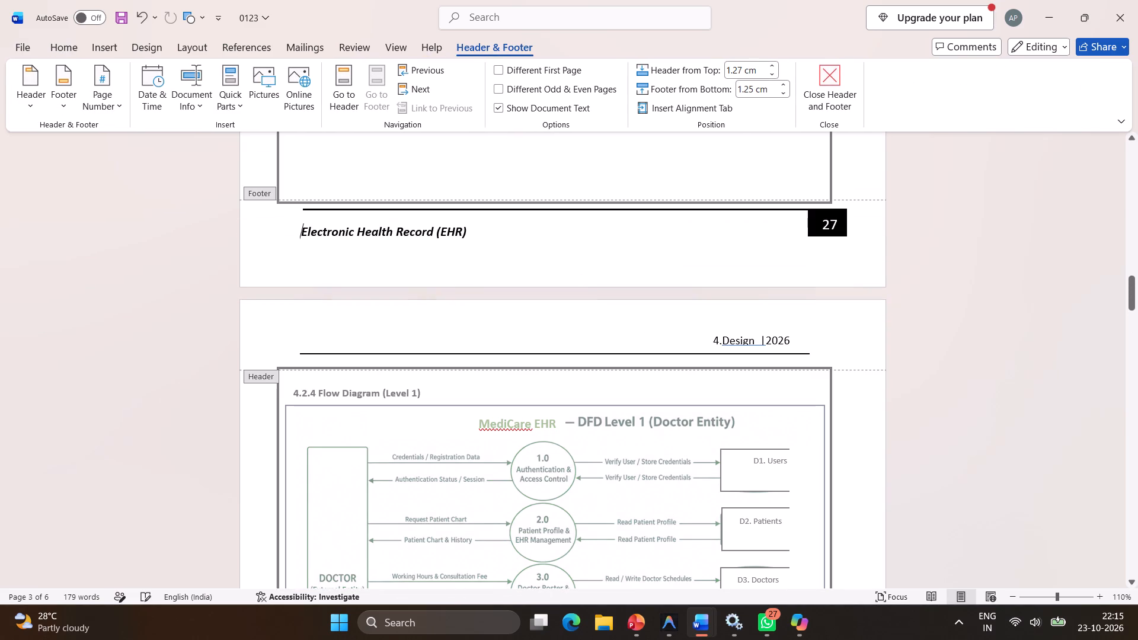
pyautogui.click(840, 220)
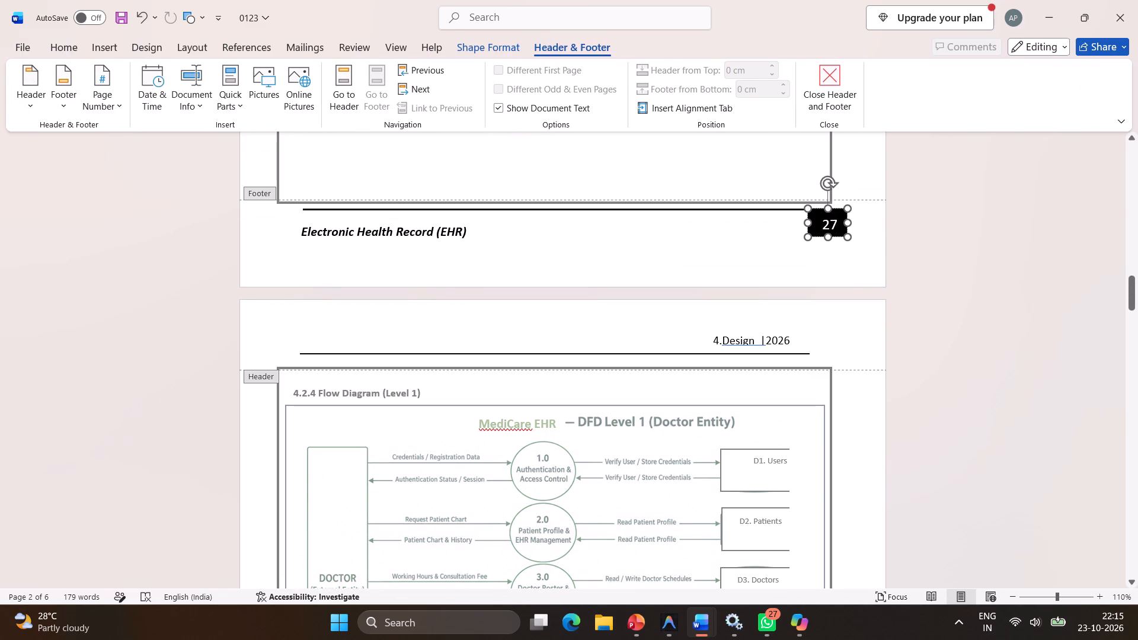
pyautogui.scroll(15, 840, 220)
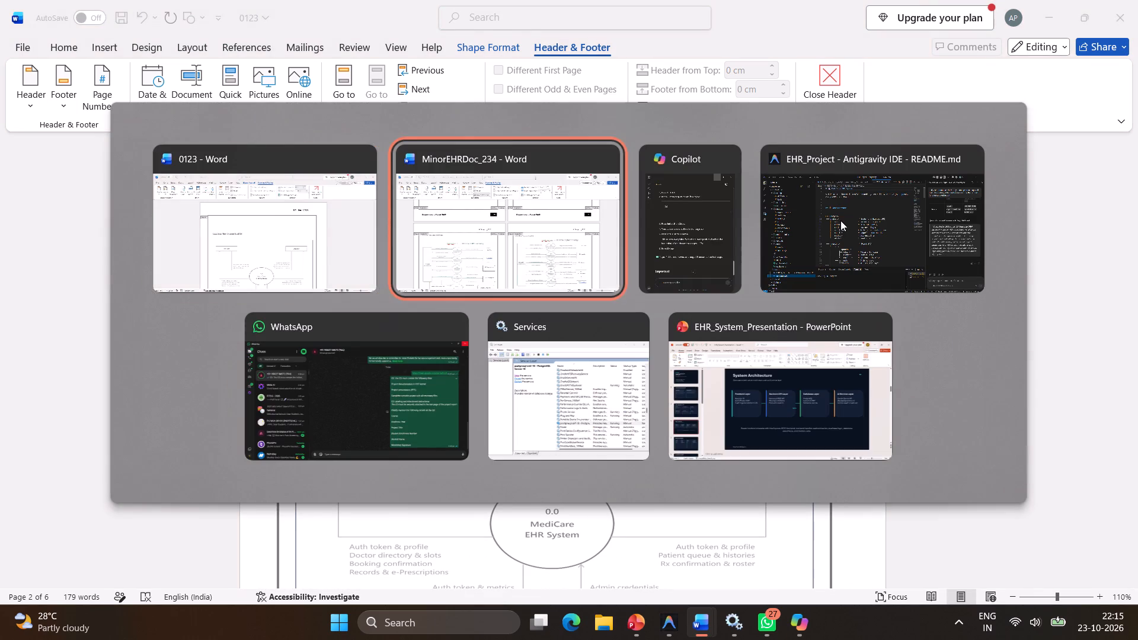
pyautogui.scroll(4, 619, 341)
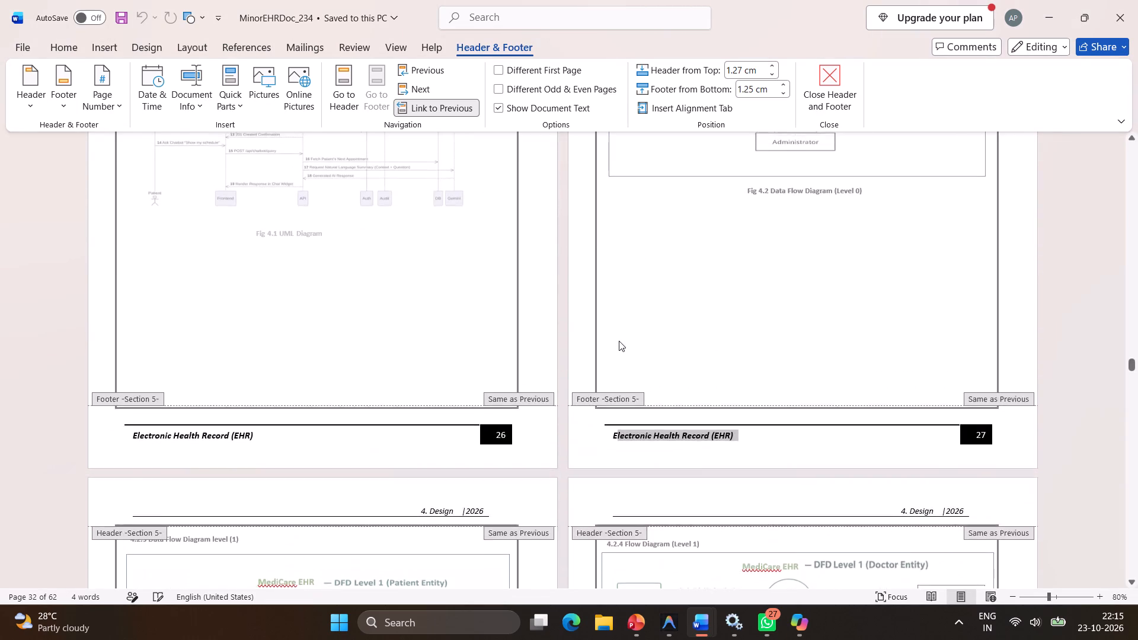
pyautogui.scroll(1, 619, 341)
pyautogui.scroll(-1, 619, 341)
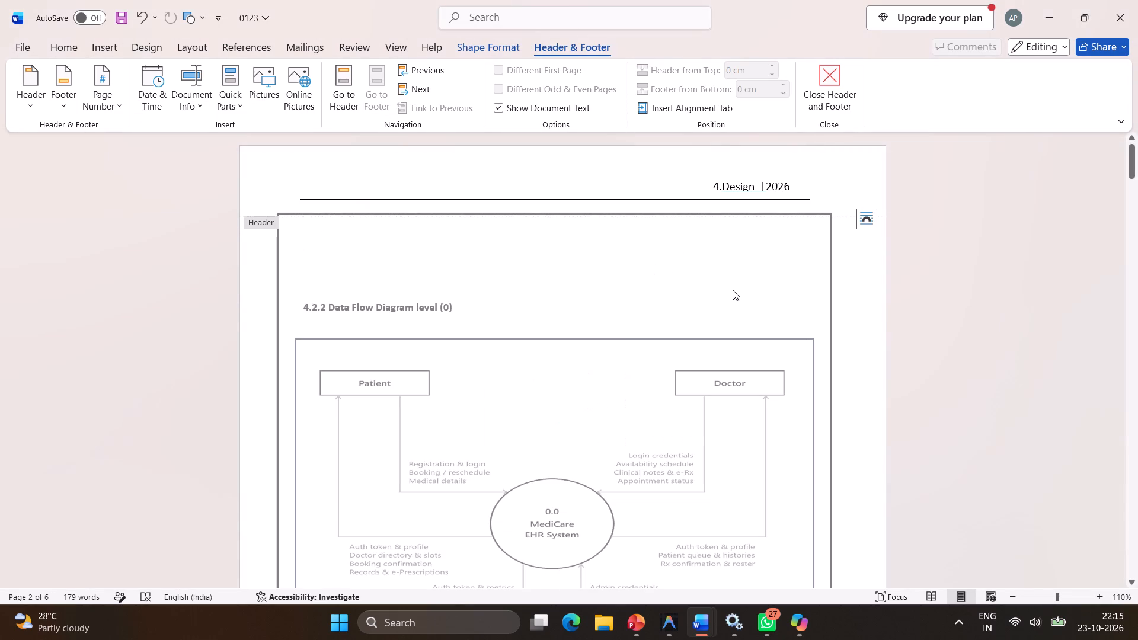
pyautogui.scroll(-6, 781, 207)
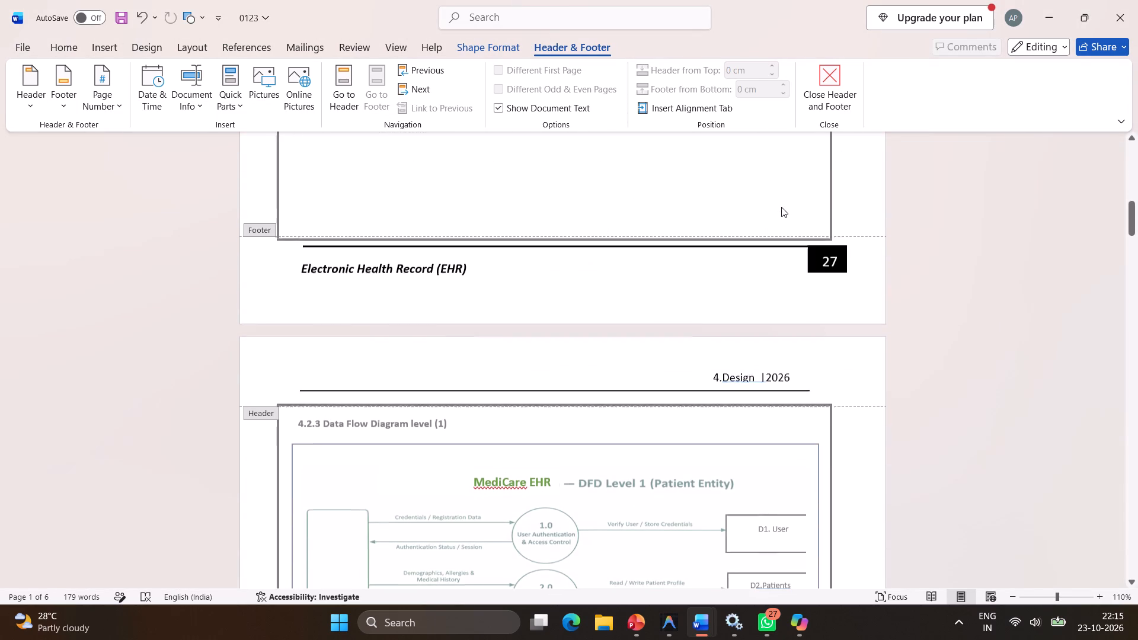
pyautogui.click(727, 269)
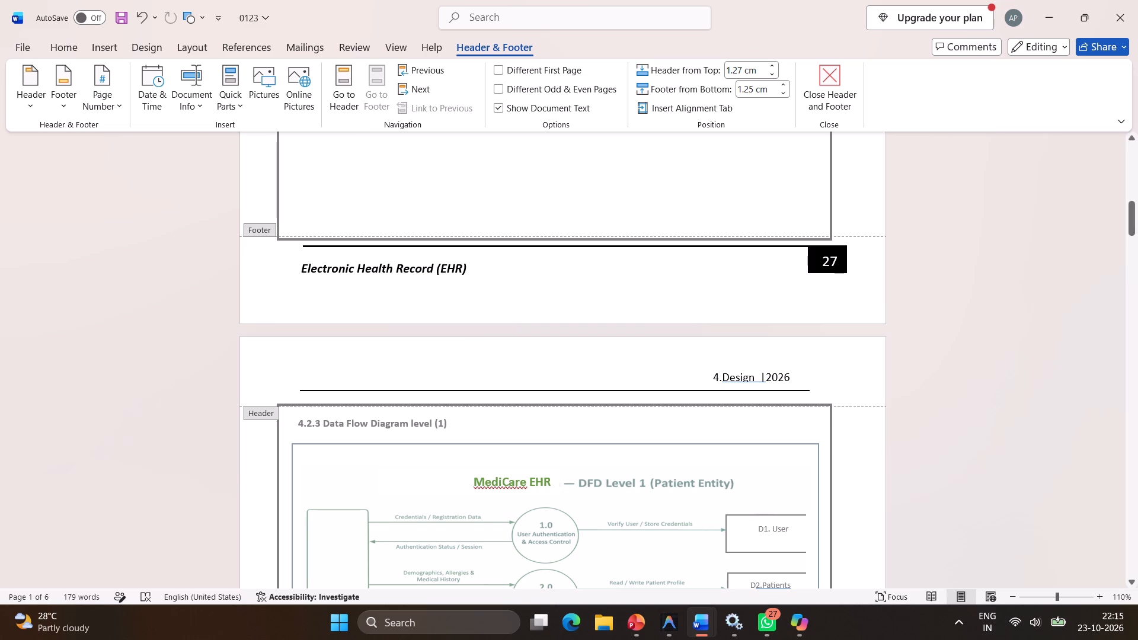
pyautogui.scroll(6, 567, 292)
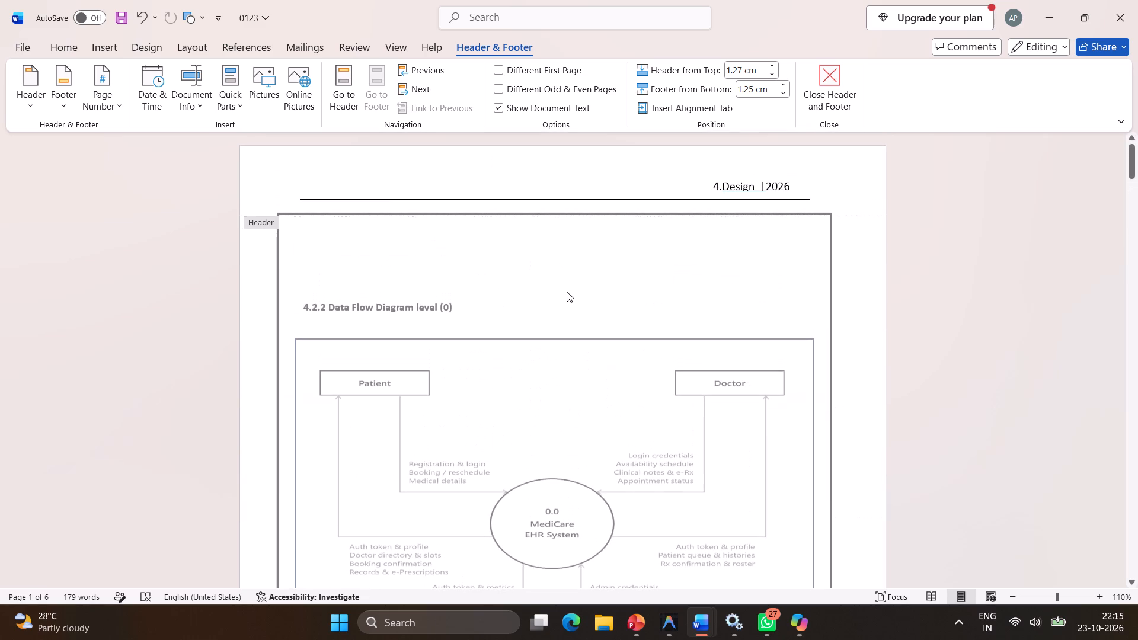
pyautogui.scroll(-1, 567, 292)
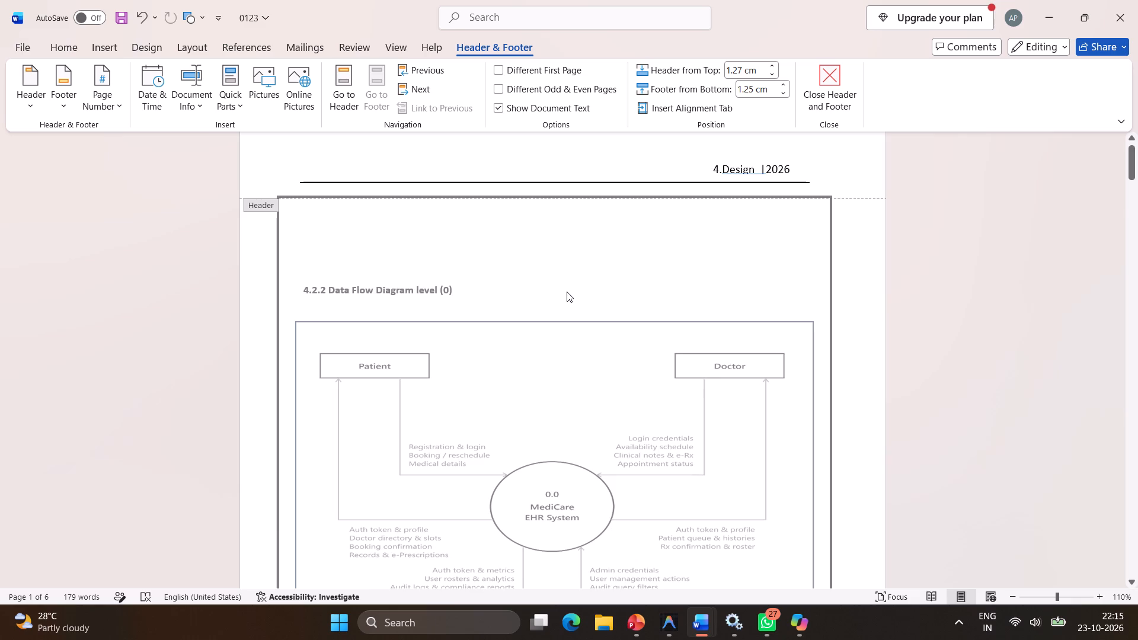
pyautogui.doubleClick(567, 292)
pyautogui.scroll(2, 567, 292)
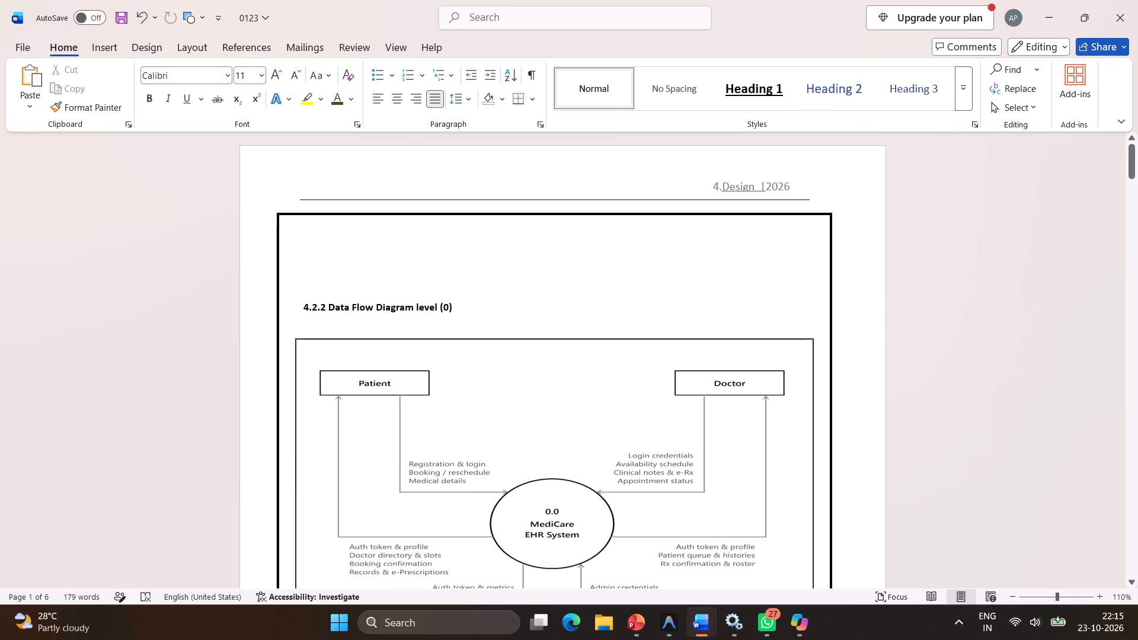
# Insert a Next Page section break at the start of the first page, above the 4.2.2 Data Flow Diagram heading, and check the pages around it.
pyautogui.click(300, 227)
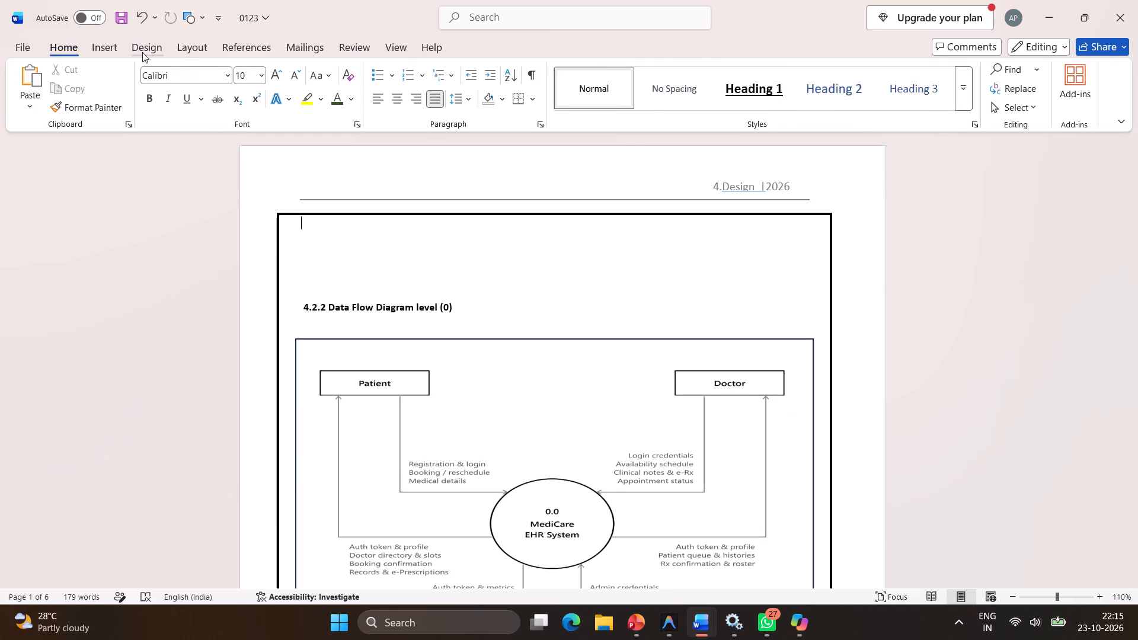
pyautogui.click(117, 47)
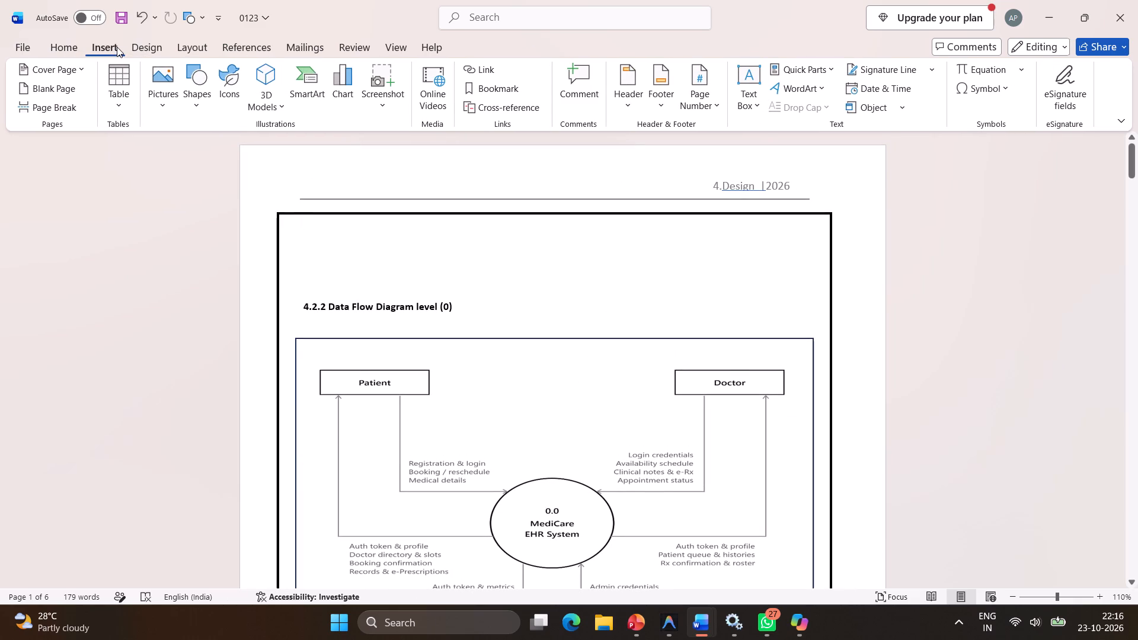
pyautogui.click(197, 41)
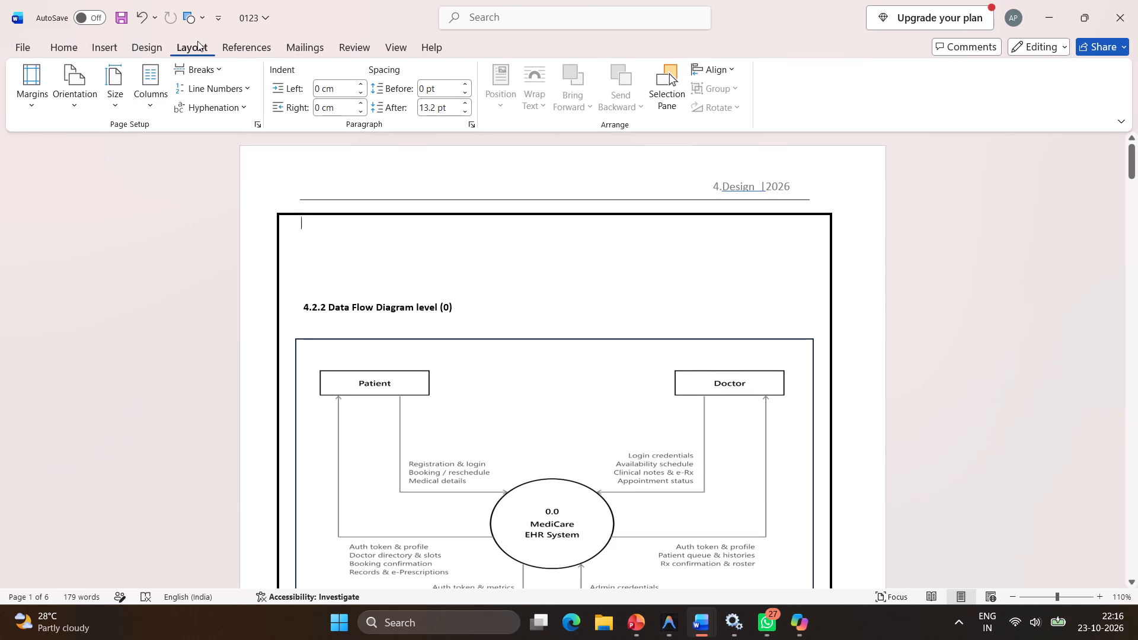
pyautogui.click(206, 63)
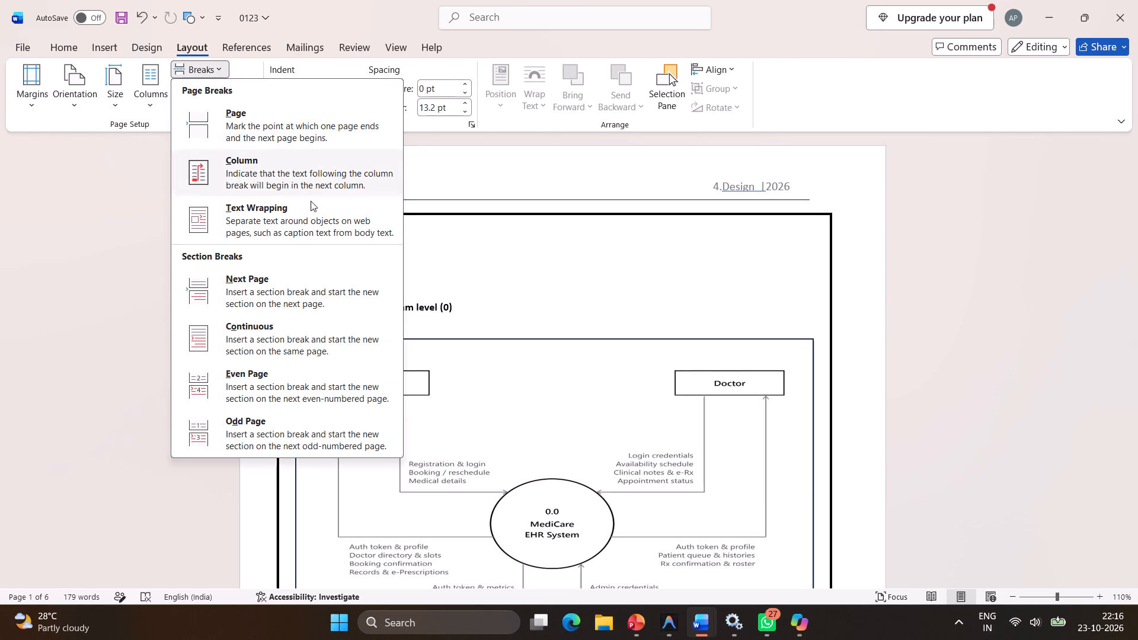
pyautogui.click(265, 281)
pyautogui.scroll(3, 265, 281)
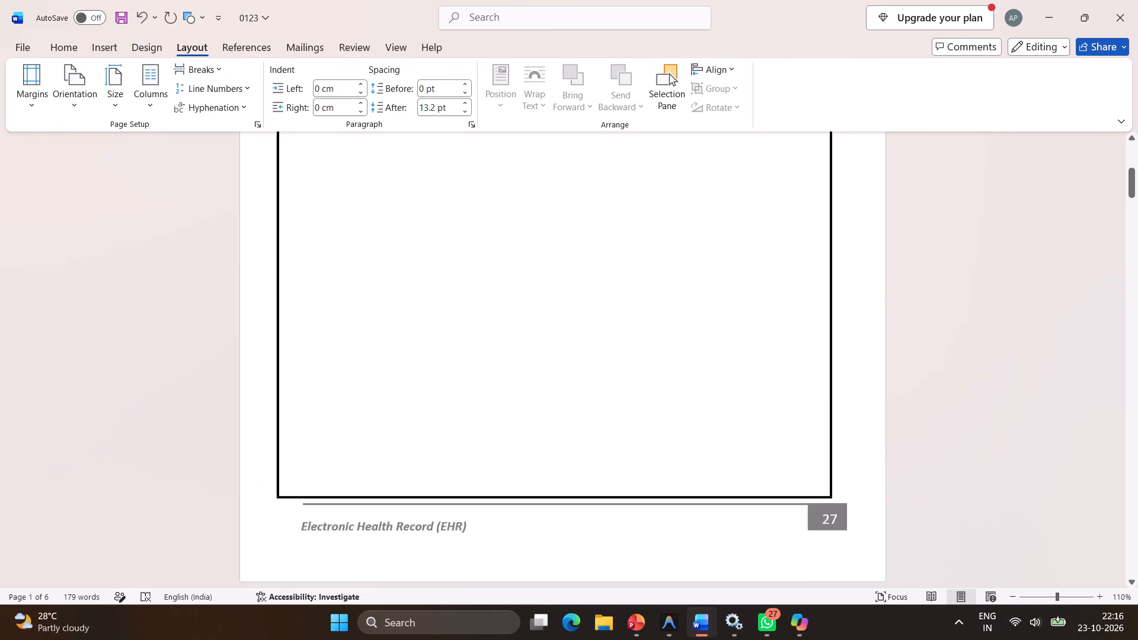
pyautogui.scroll(3, 265, 281)
pyautogui.scroll(-6, 265, 281)
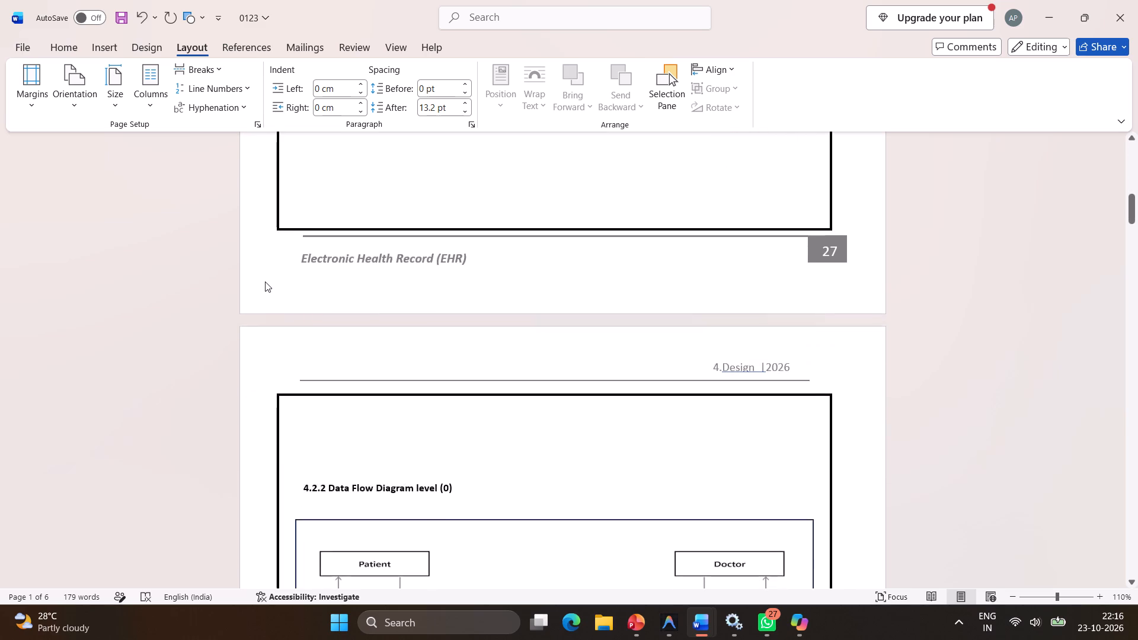
pyautogui.scroll(-3, 265, 281)
pyautogui.scroll(4, 265, 281)
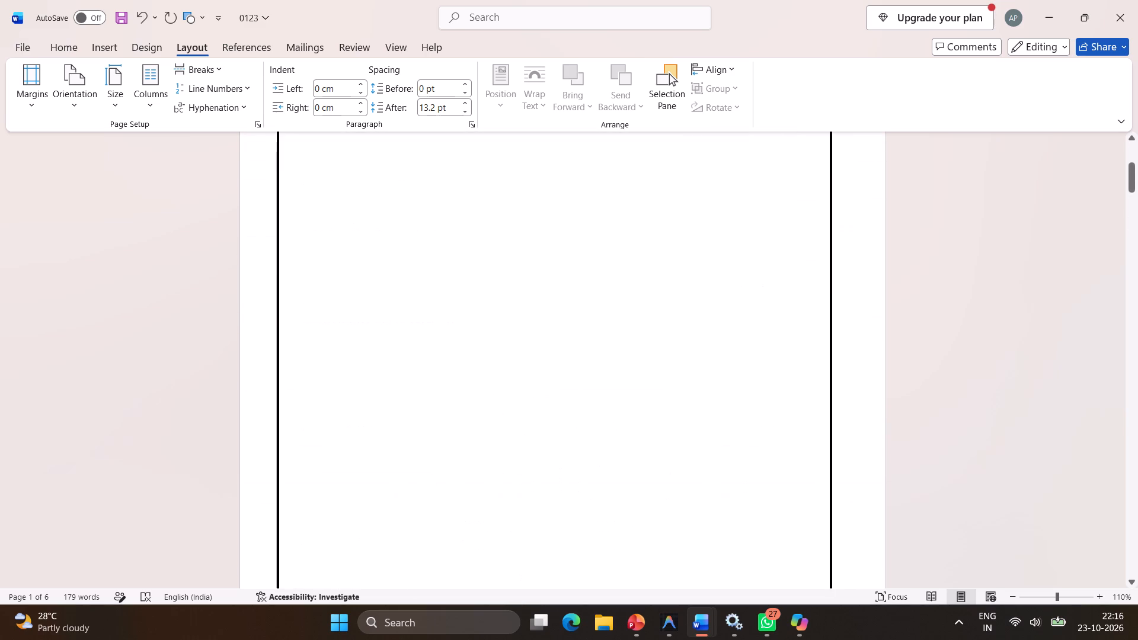
# Apply page number formatting to the first section with numbering starting at 27.
pyautogui.click(106, 47)
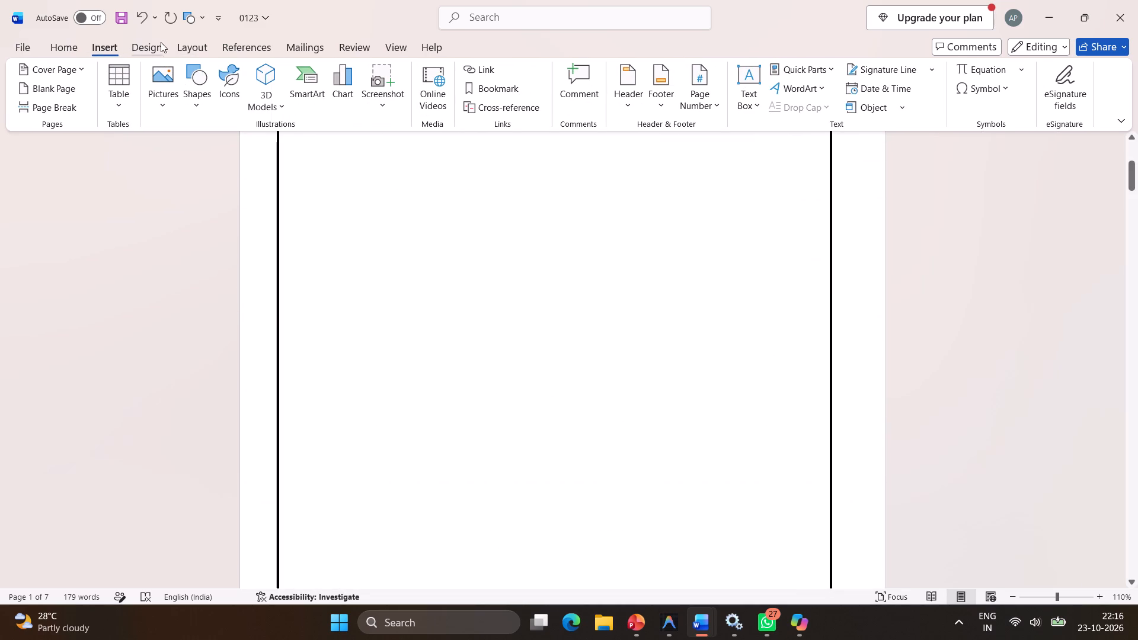
pyautogui.click(199, 43)
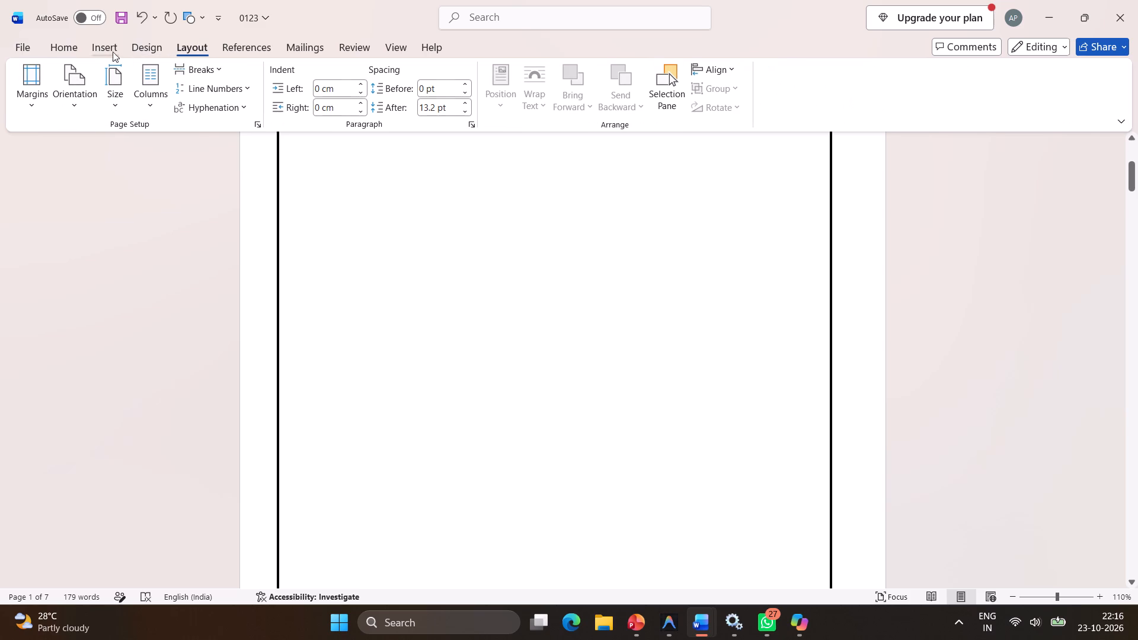
pyautogui.click(93, 46)
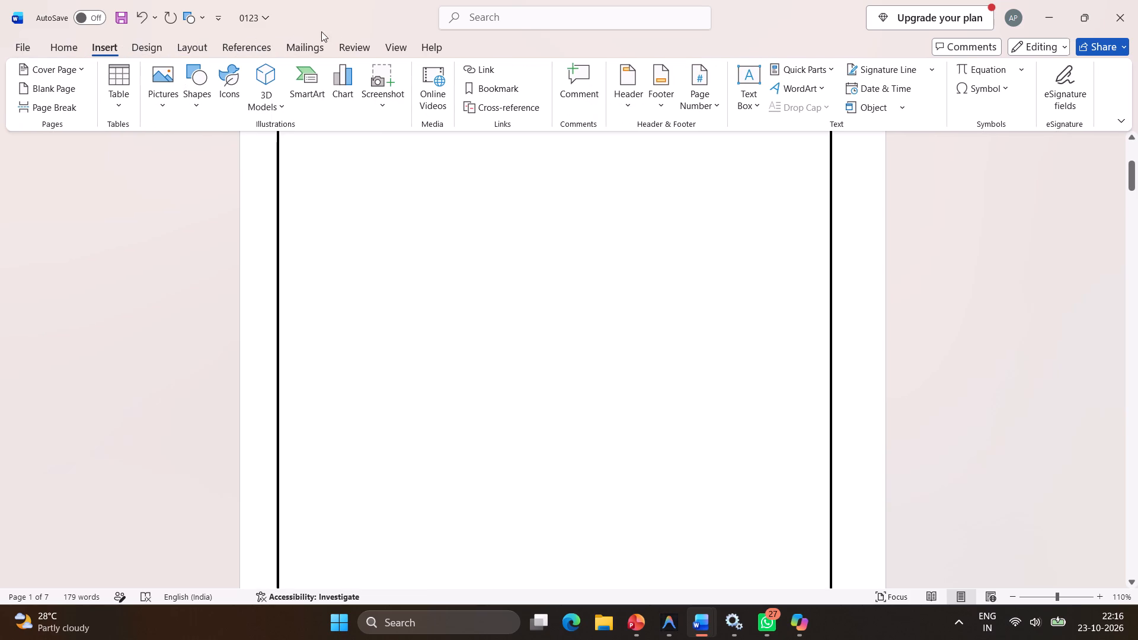
pyautogui.click(707, 91)
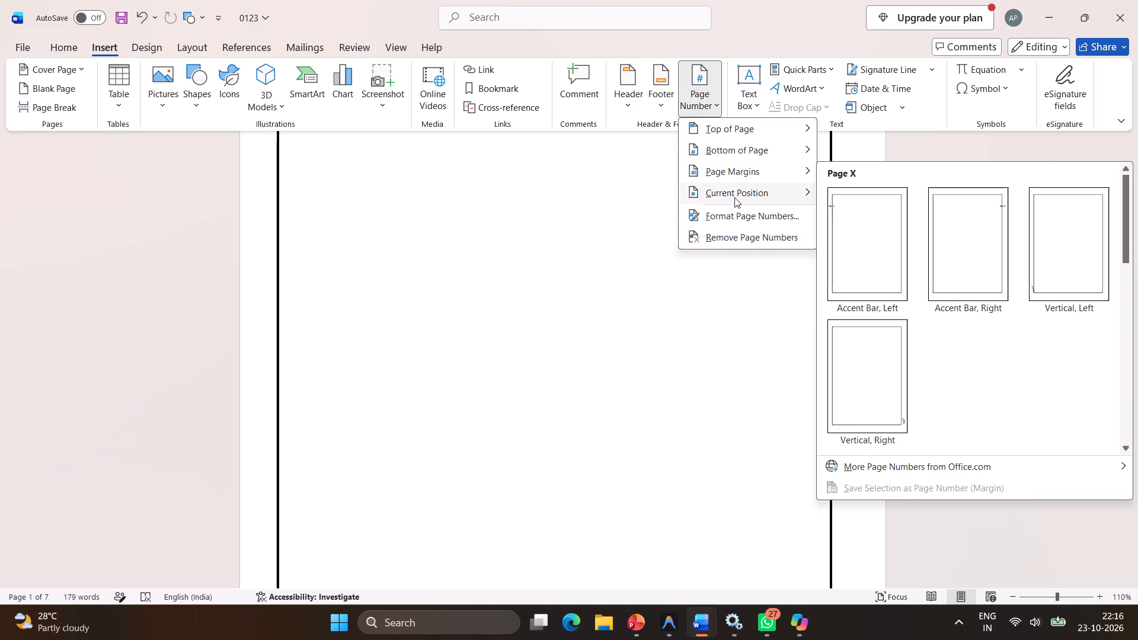
pyautogui.click(760, 154)
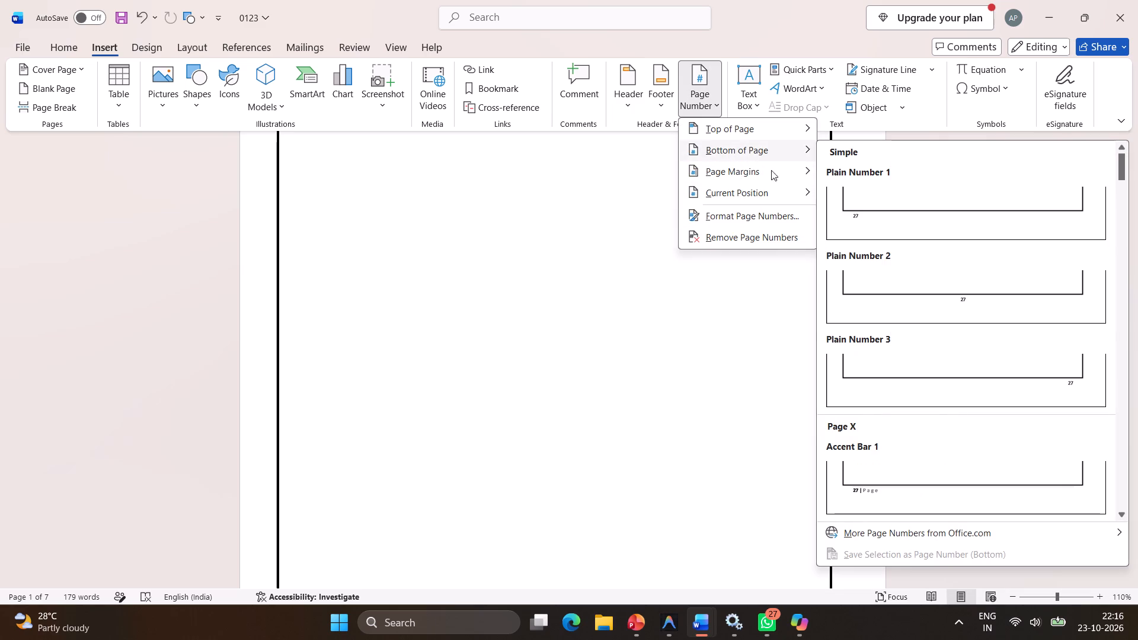
pyautogui.scroll(-1, 915, 319)
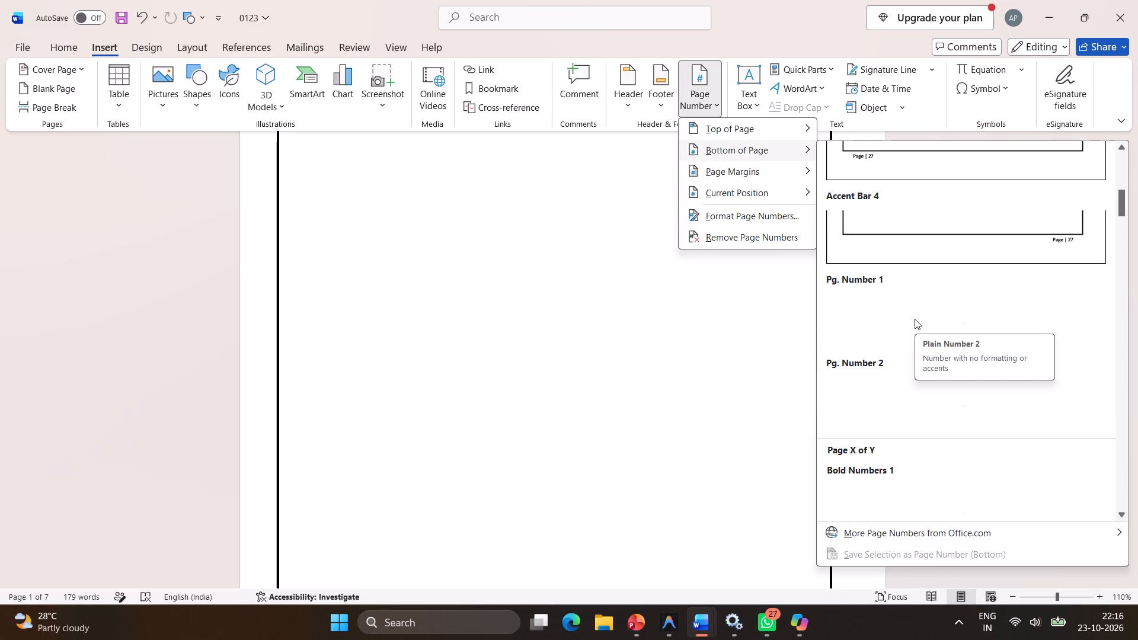
pyautogui.scroll(-1, 915, 319)
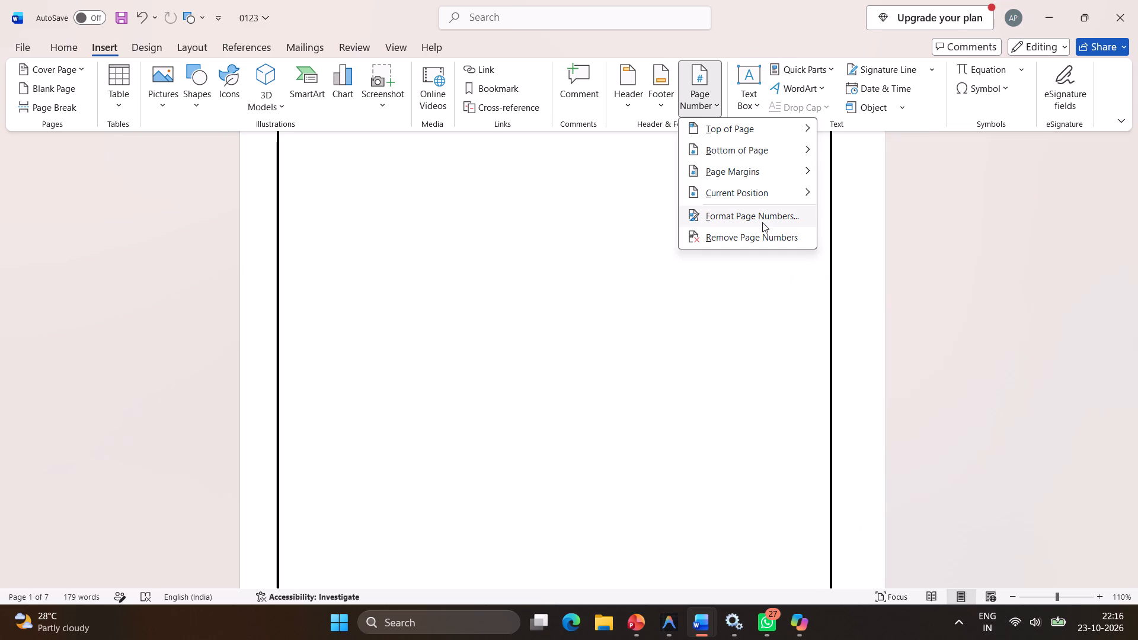
pyautogui.click(762, 222)
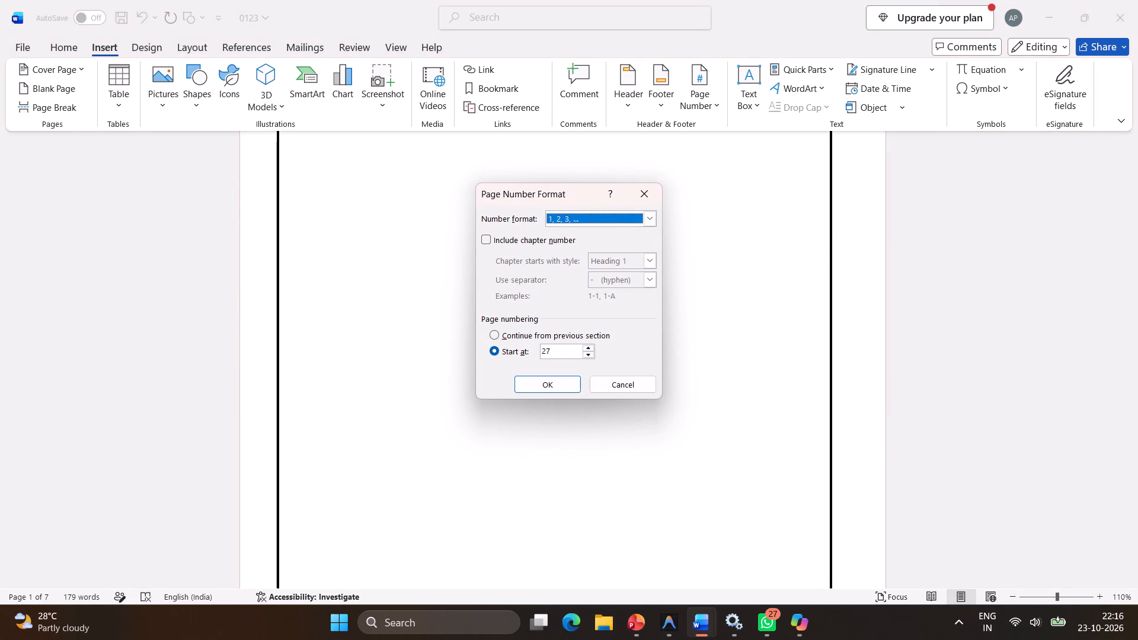
pyautogui.click(571, 351)
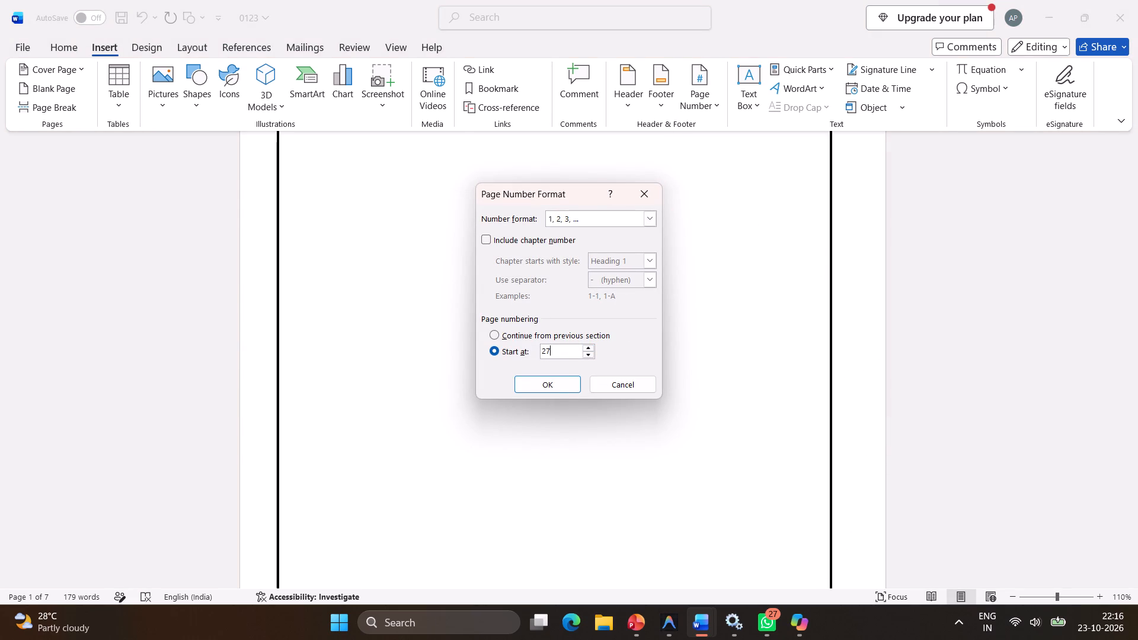
pyautogui.click(554, 383)
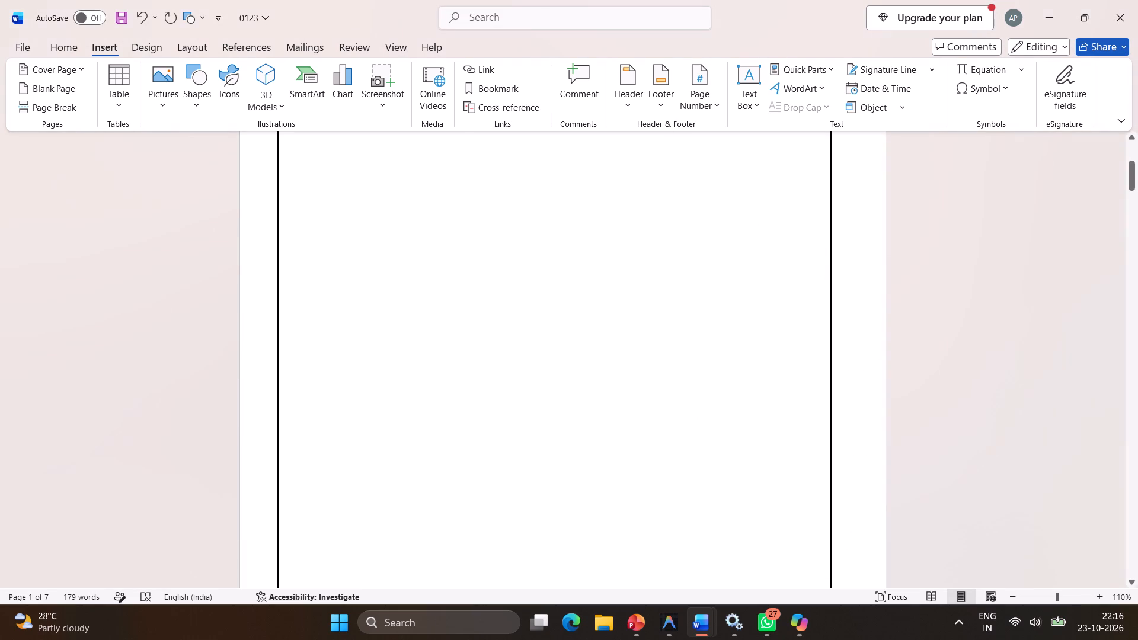
# Check the header and footer of the blank first page, then return to its body text.
pyautogui.click(191, 49)
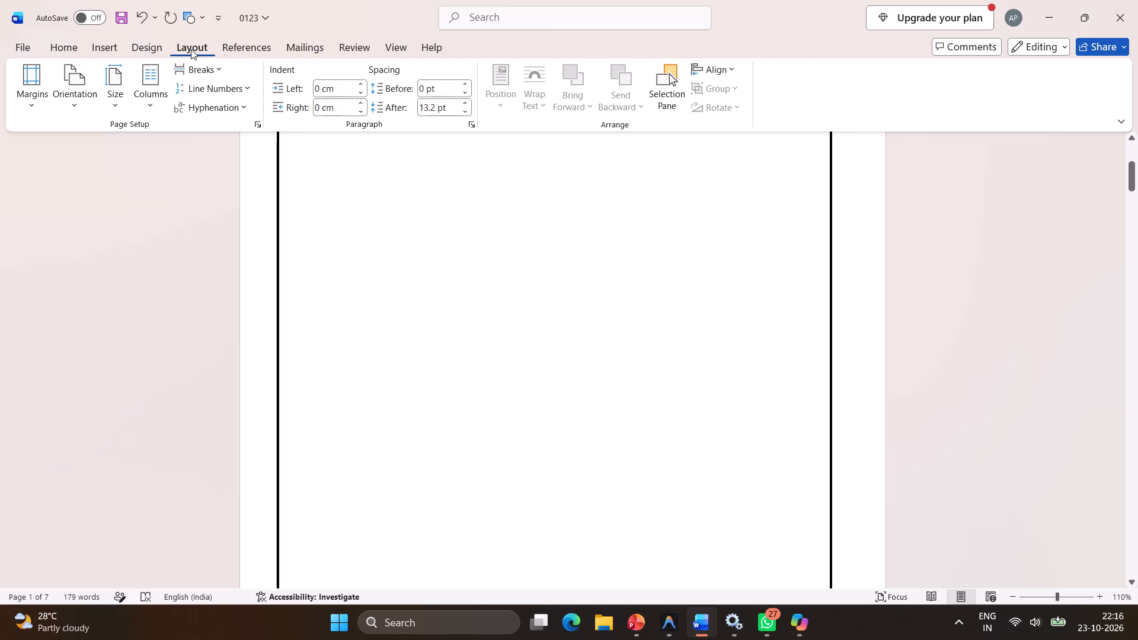
pyautogui.click(108, 42)
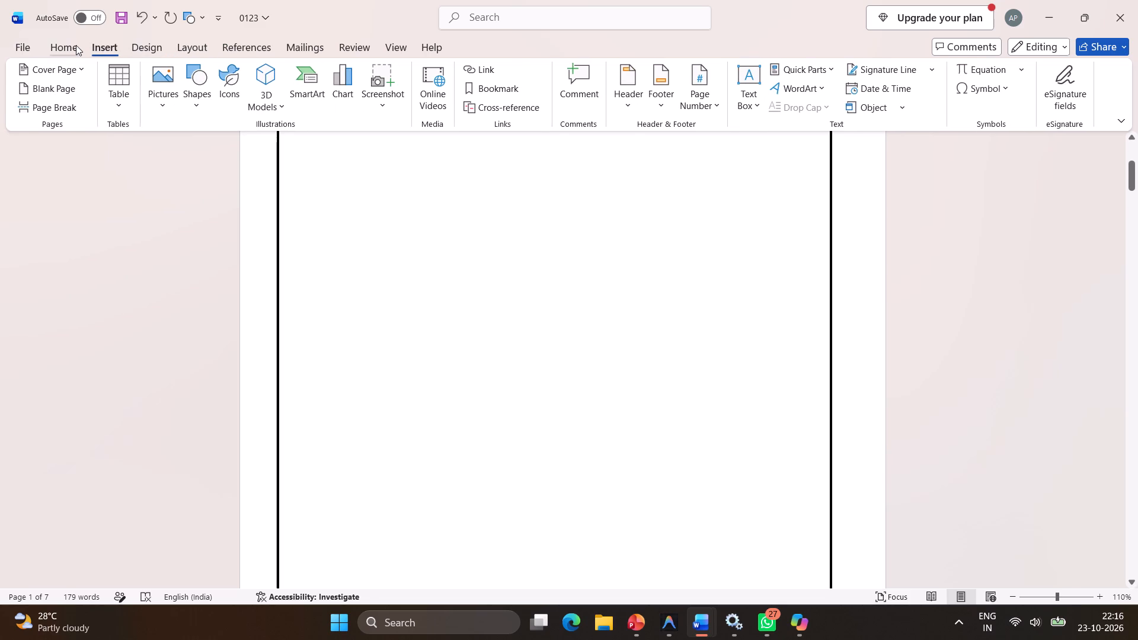
pyautogui.click(76, 45)
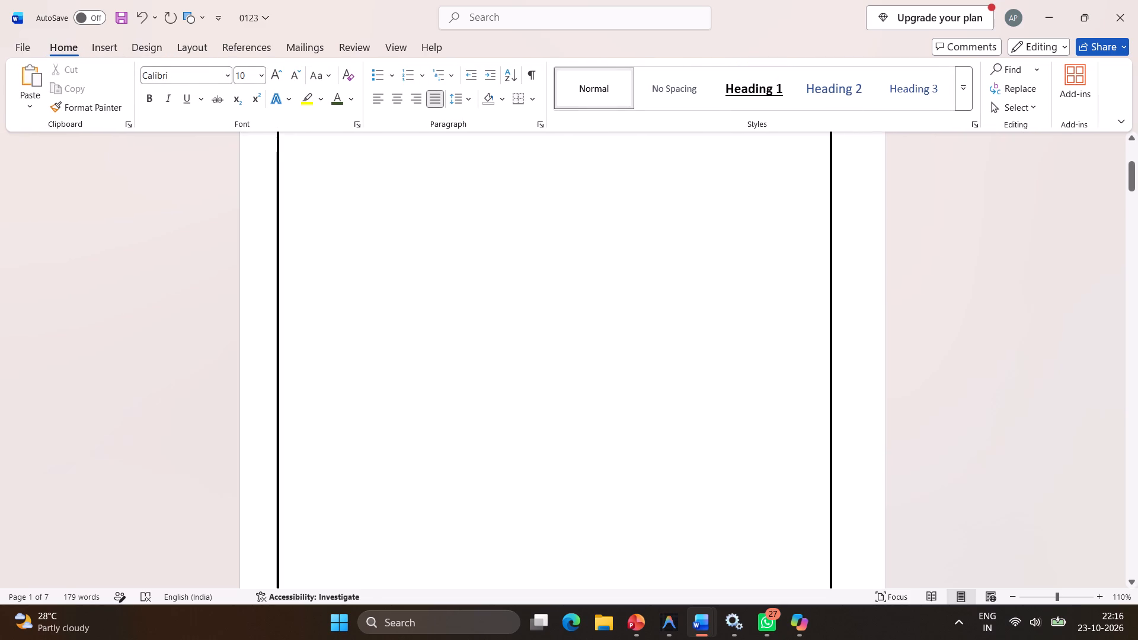
pyautogui.scroll(-3, 365, 305)
pyautogui.doubleClick(600, 241)
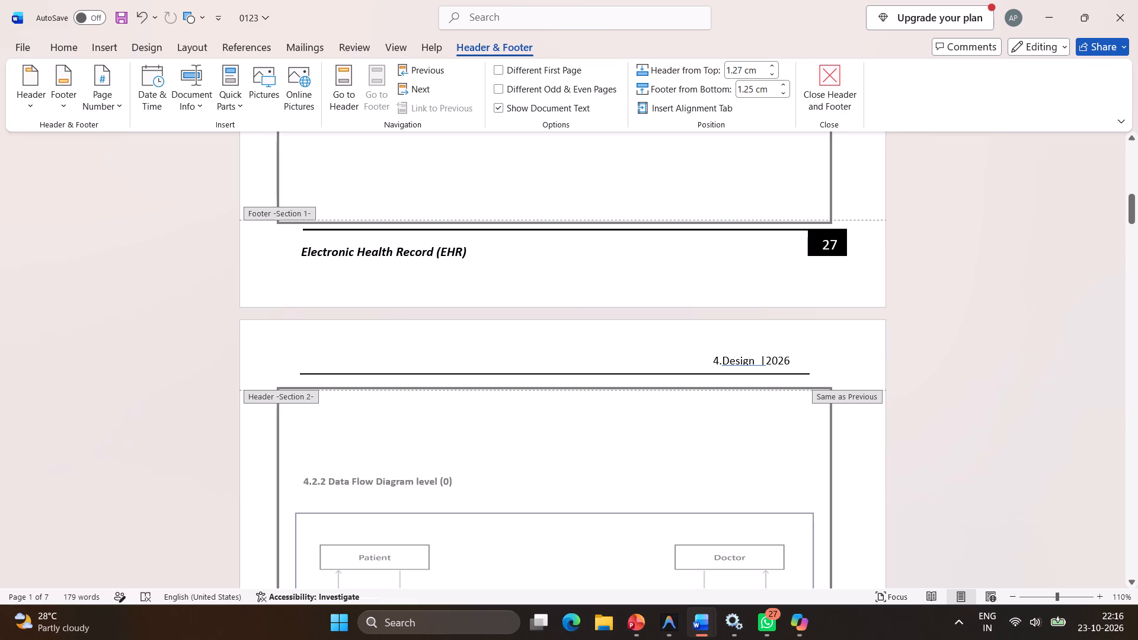
pyautogui.scroll(4, 355, 281)
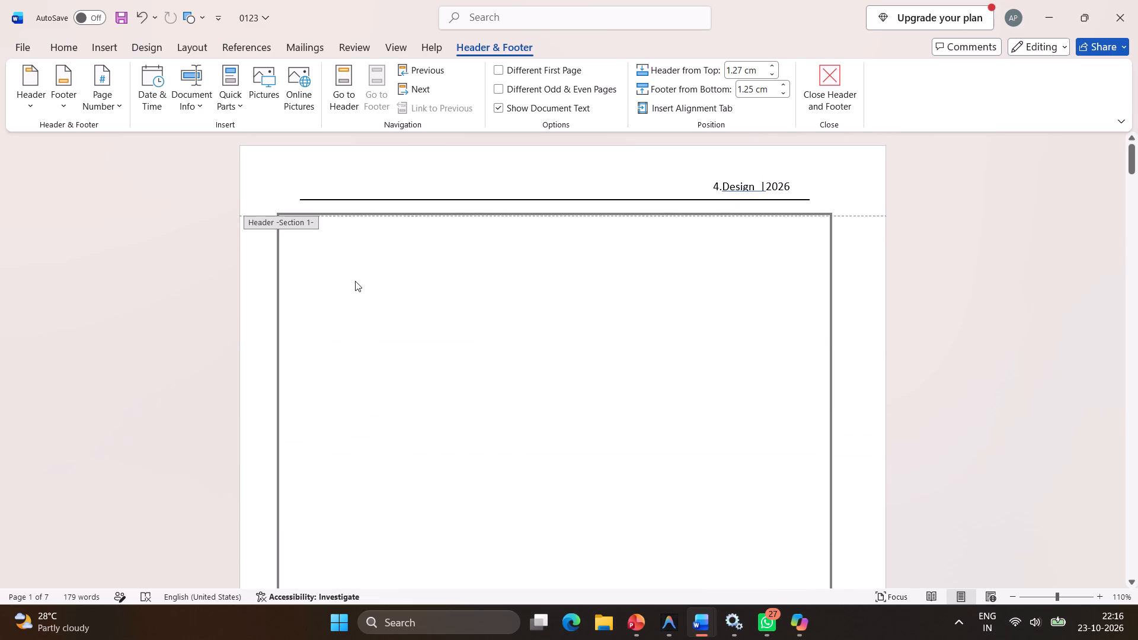
pyautogui.scroll(3, 355, 281)
pyautogui.scroll(-1, 355, 281)
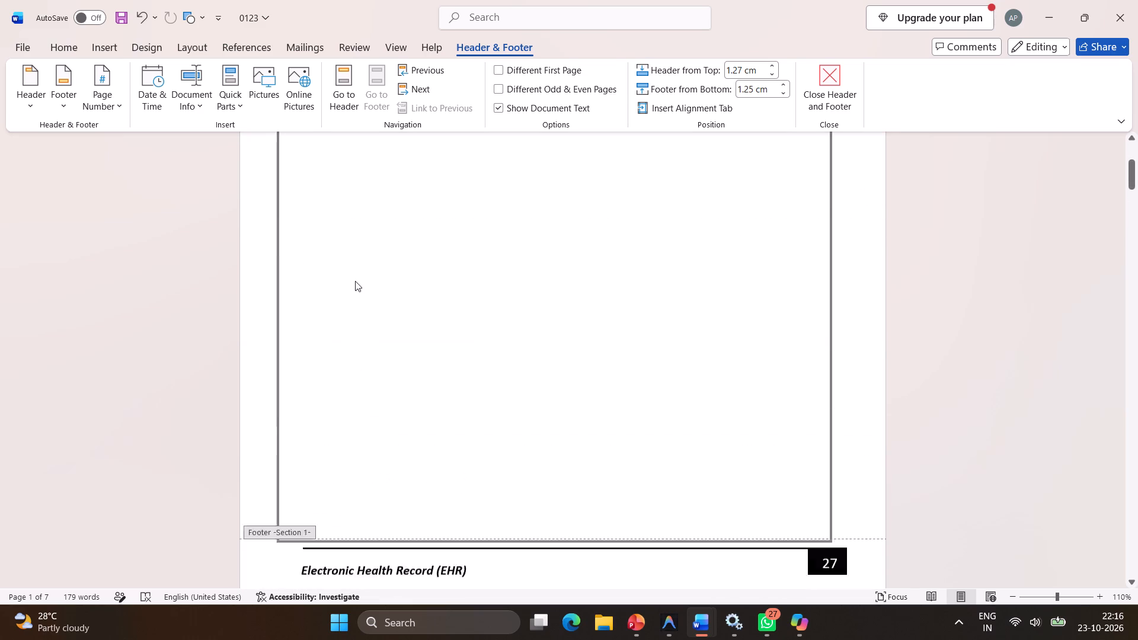
pyautogui.scroll(-1, 355, 281)
pyautogui.doubleClick(355, 281)
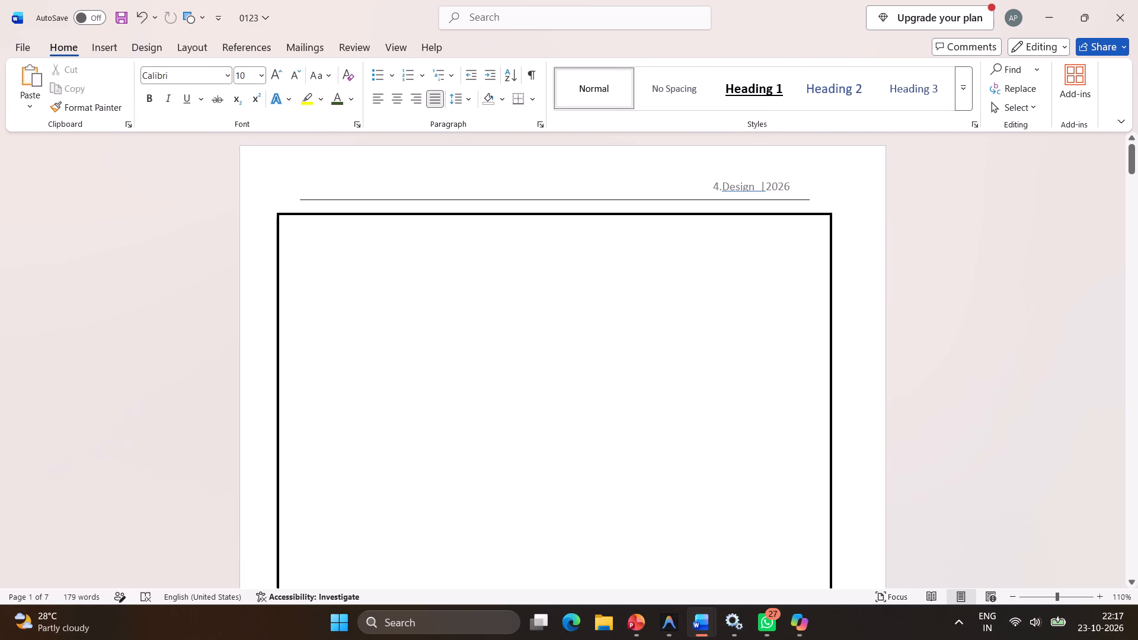
pyautogui.doubleClick(355, 281)
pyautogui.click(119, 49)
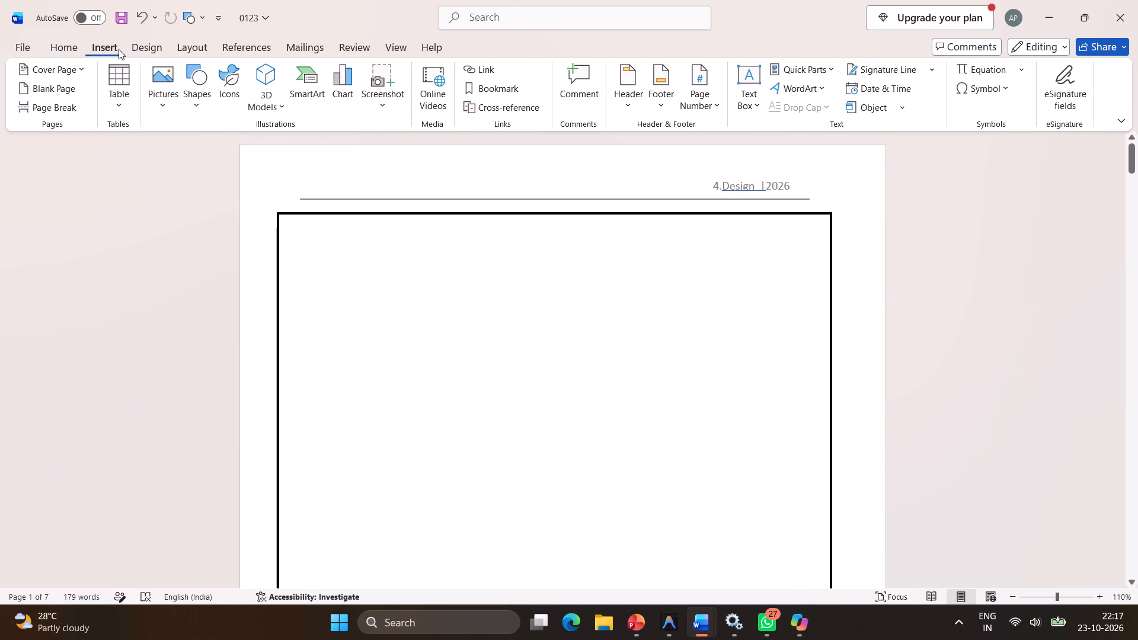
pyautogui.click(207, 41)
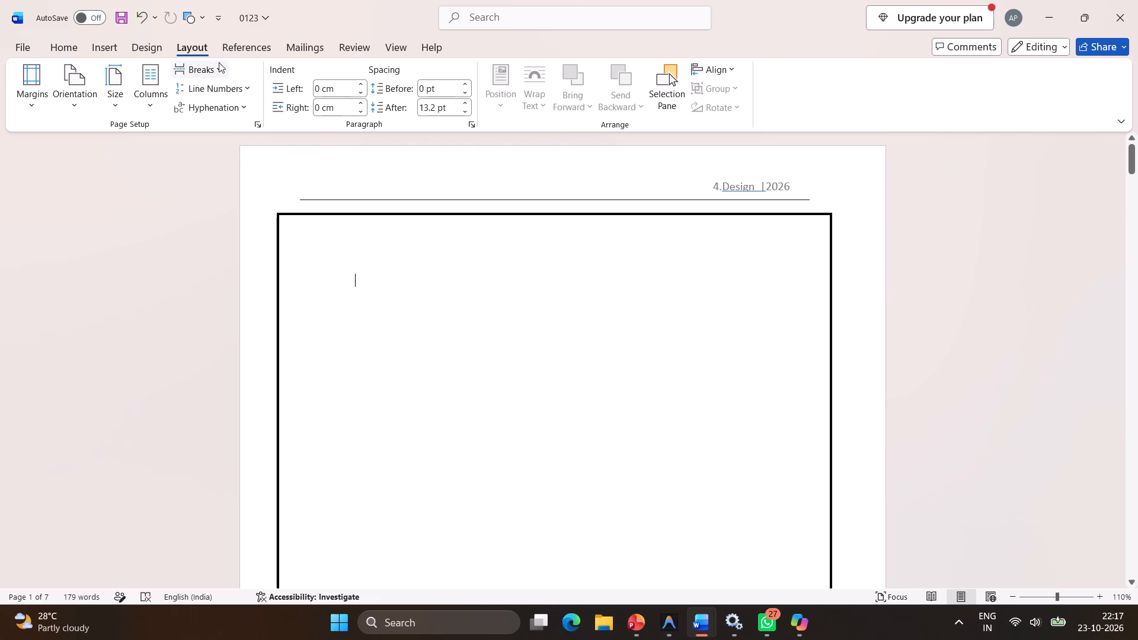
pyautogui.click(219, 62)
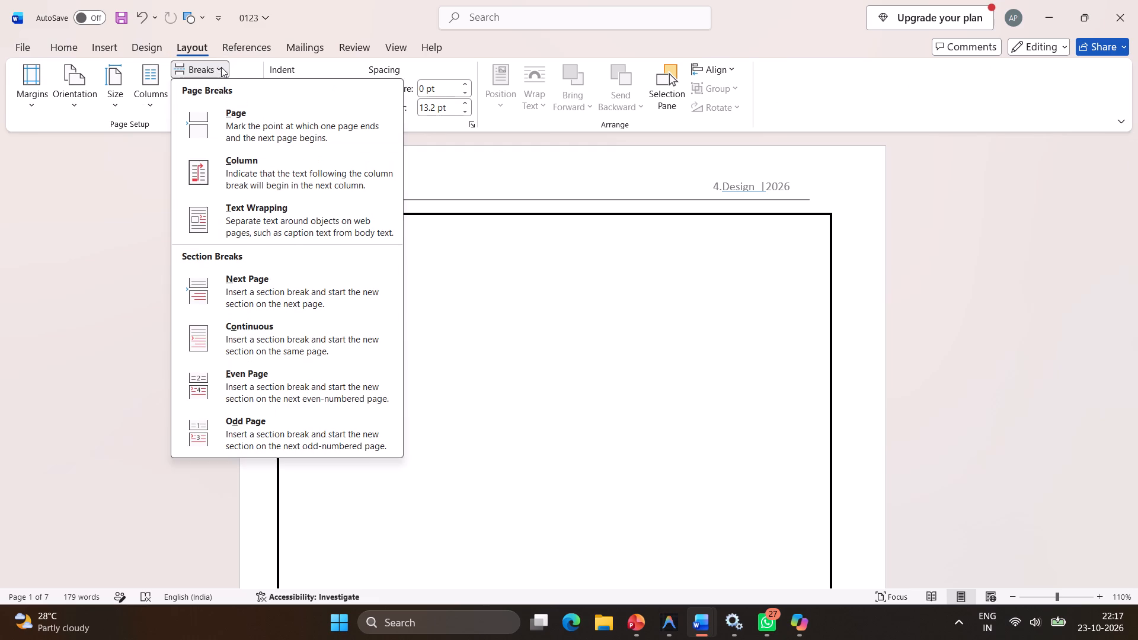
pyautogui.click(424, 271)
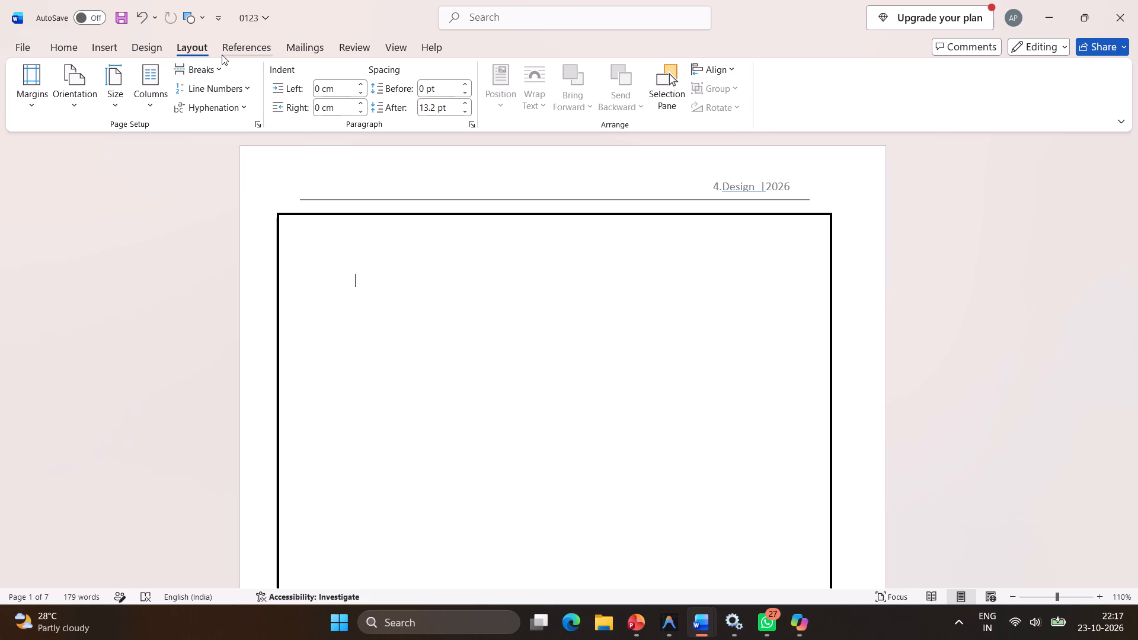
# Insert a Plain Number 3 page number at the bottom of the blank first page.
pyautogui.click(119, 50)
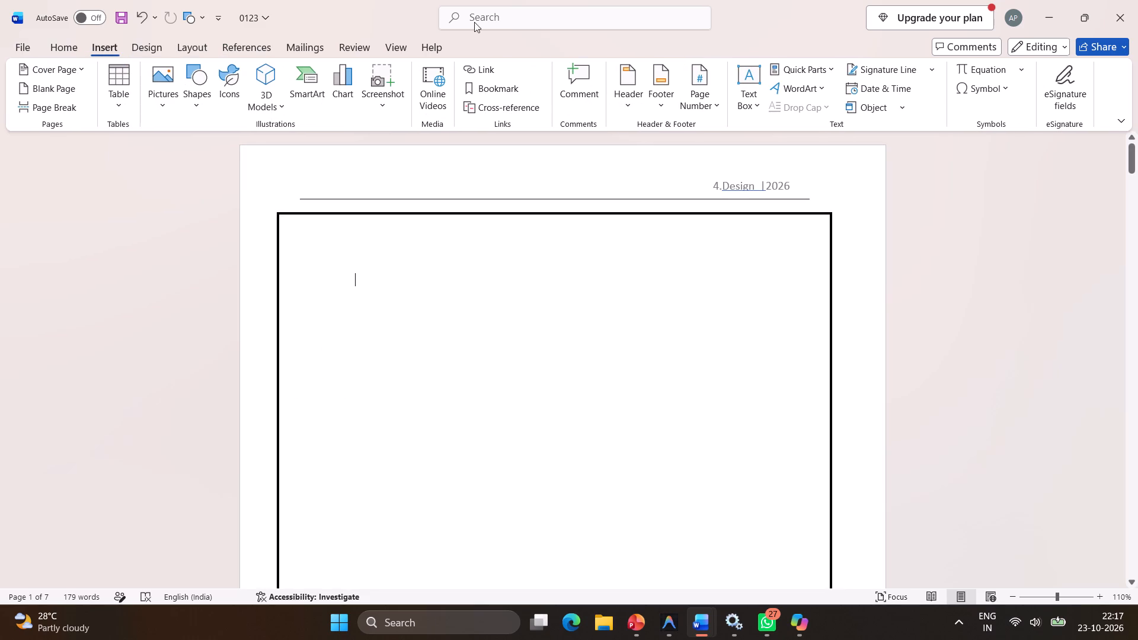
pyautogui.click(692, 89)
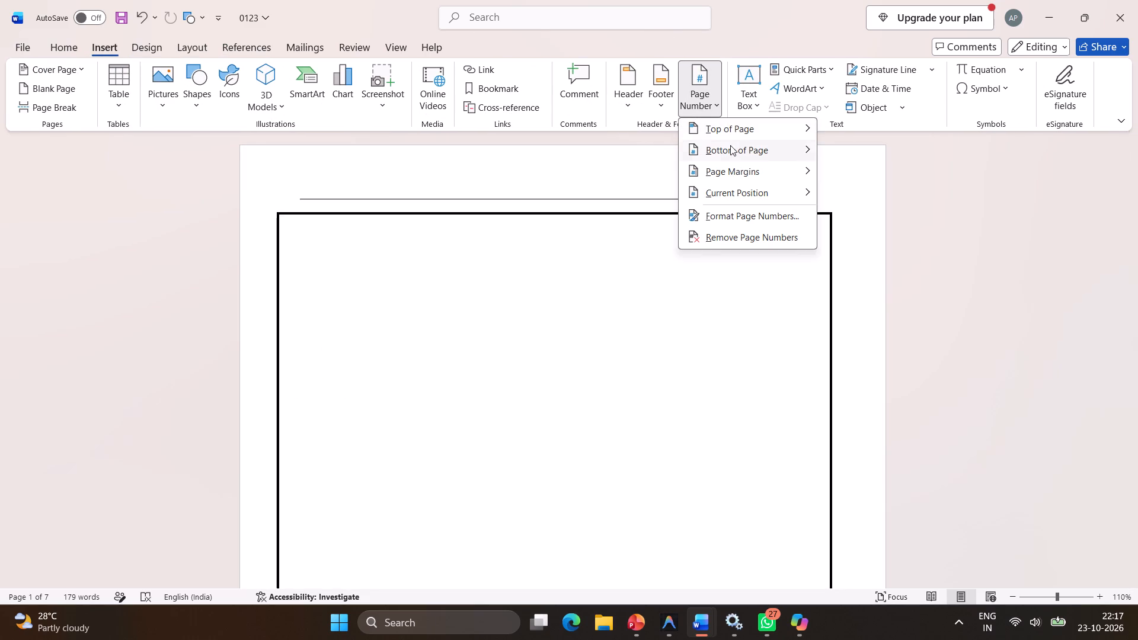
pyautogui.click(730, 149)
pyautogui.scroll(-1, 918, 345)
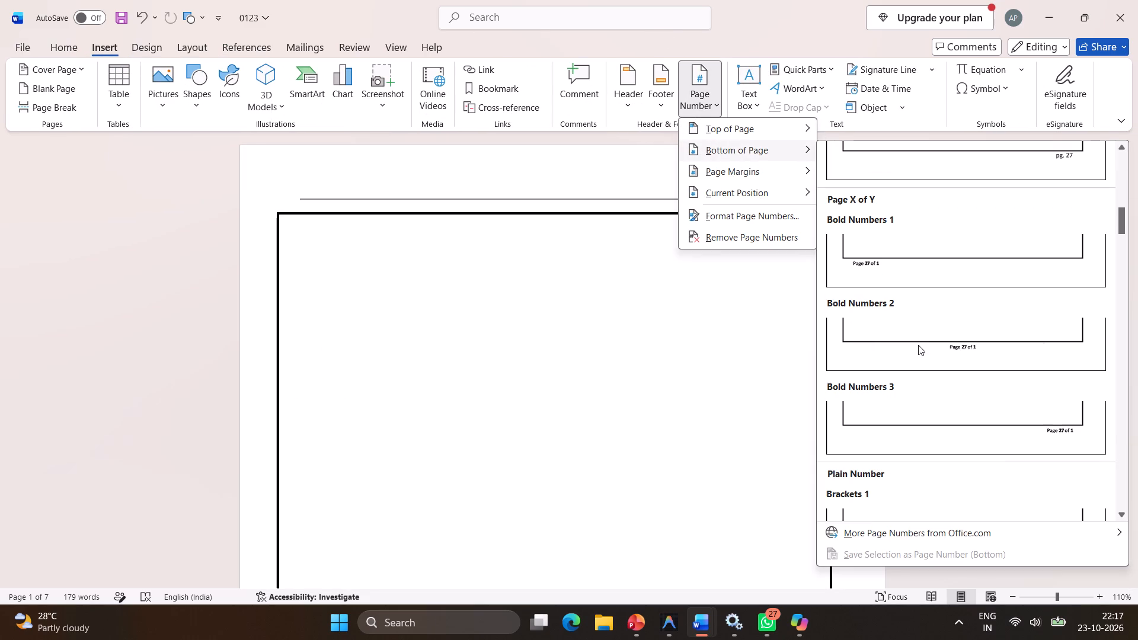
pyautogui.scroll(-3, 918, 345)
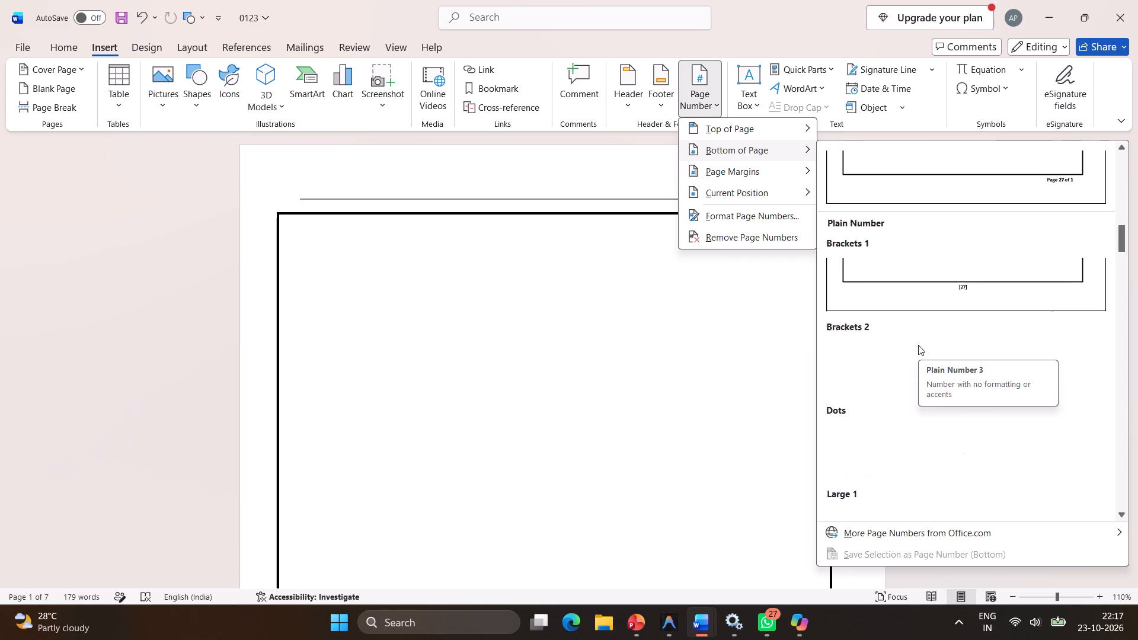
pyautogui.scroll(-2, 918, 345)
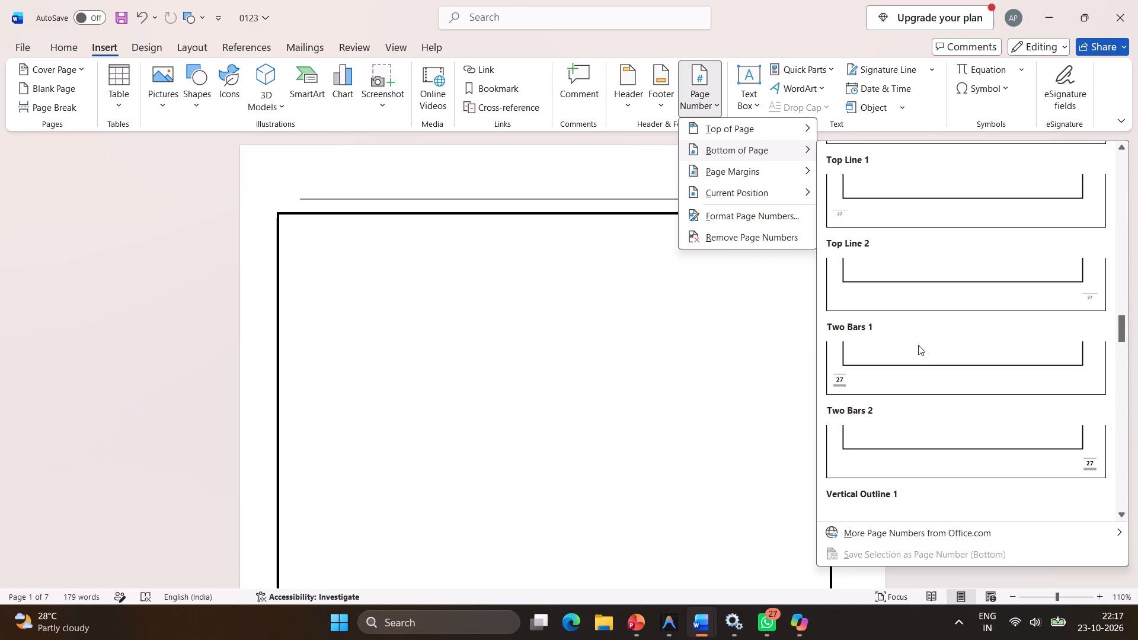
pyautogui.scroll(2, 918, 345)
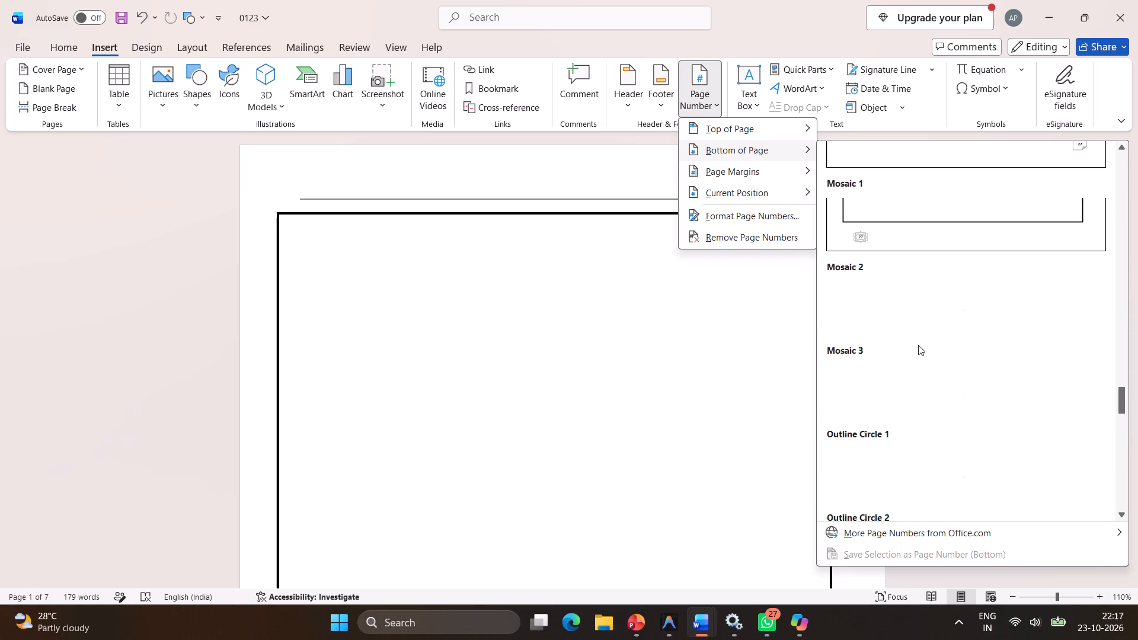
pyautogui.scroll(1, 918, 345)
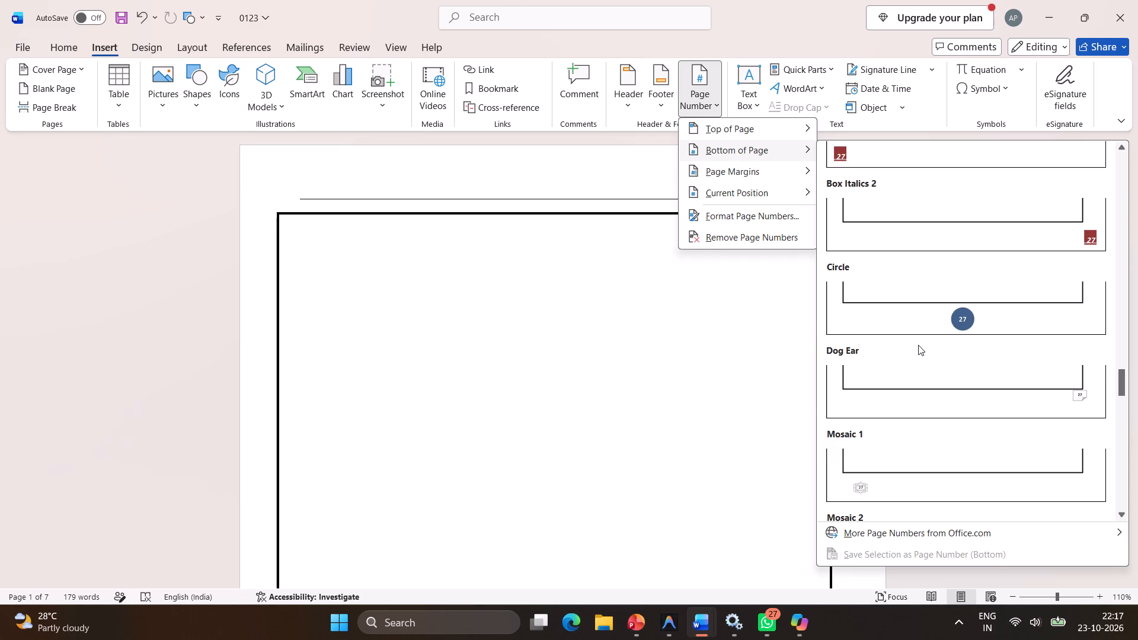
pyautogui.scroll(1, 918, 345)
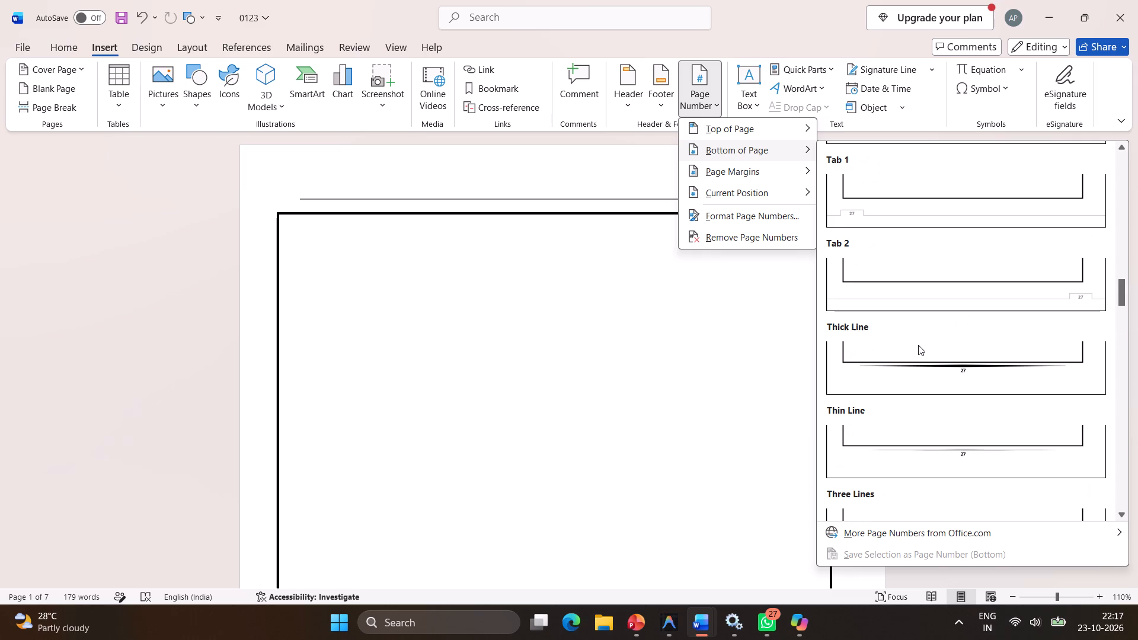
pyautogui.scroll(3, 918, 345)
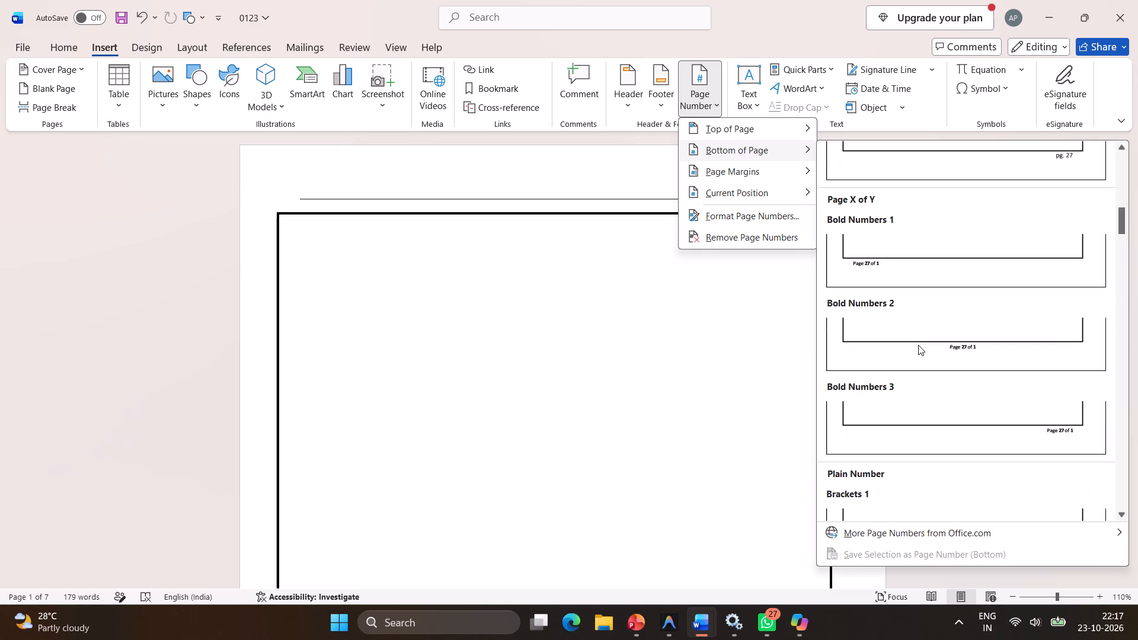
pyautogui.scroll(1, 918, 345)
pyautogui.scroll(1, 980, 280)
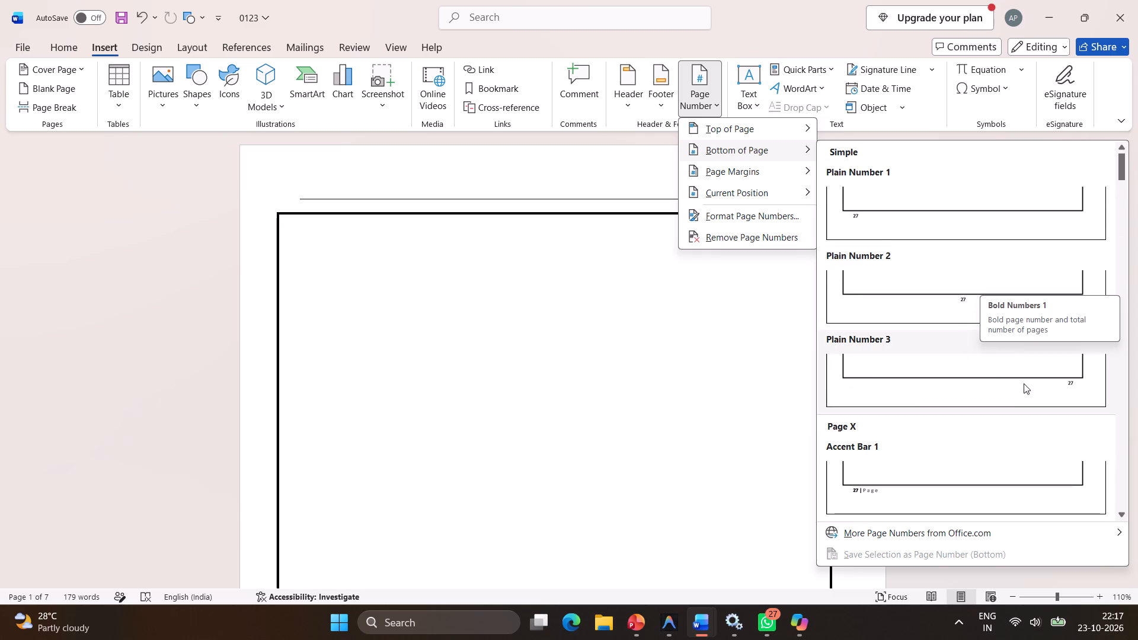
pyautogui.click(967, 348)
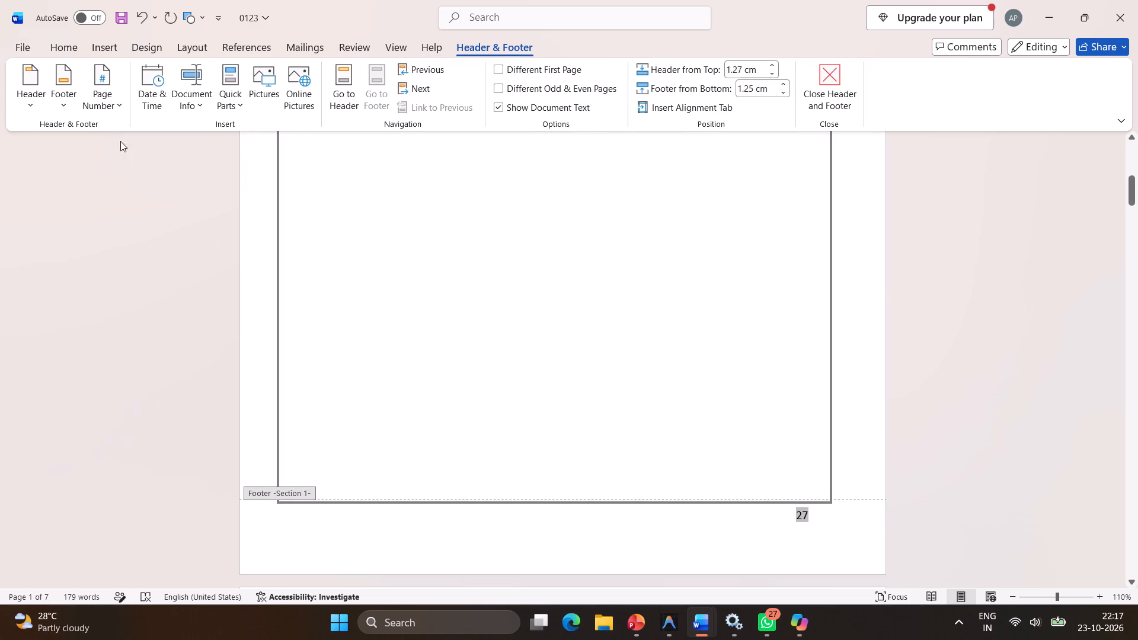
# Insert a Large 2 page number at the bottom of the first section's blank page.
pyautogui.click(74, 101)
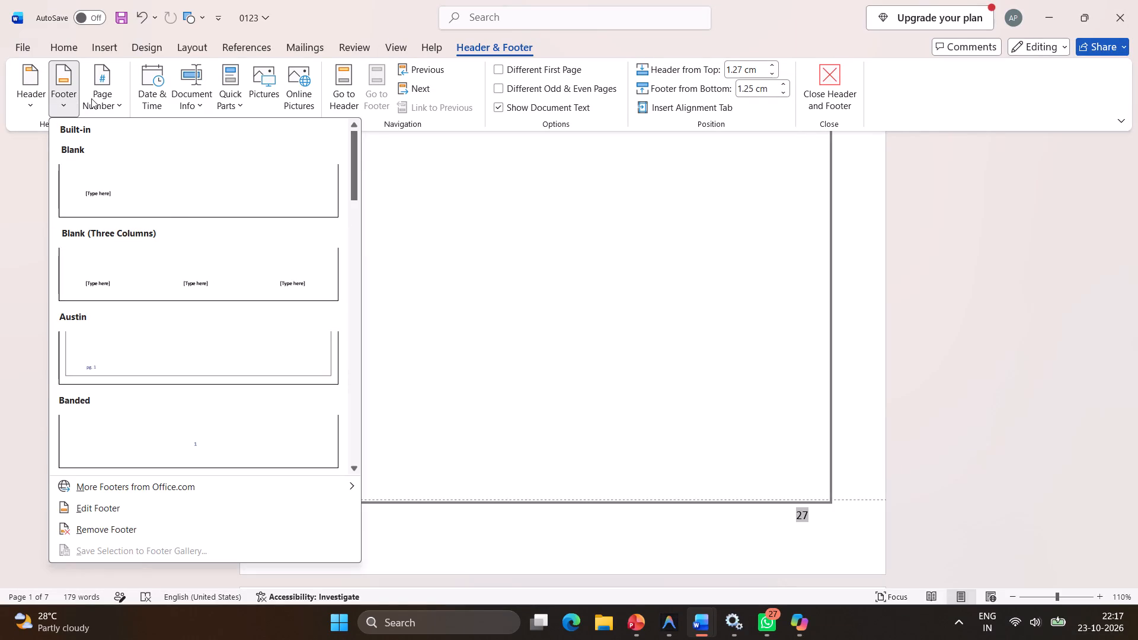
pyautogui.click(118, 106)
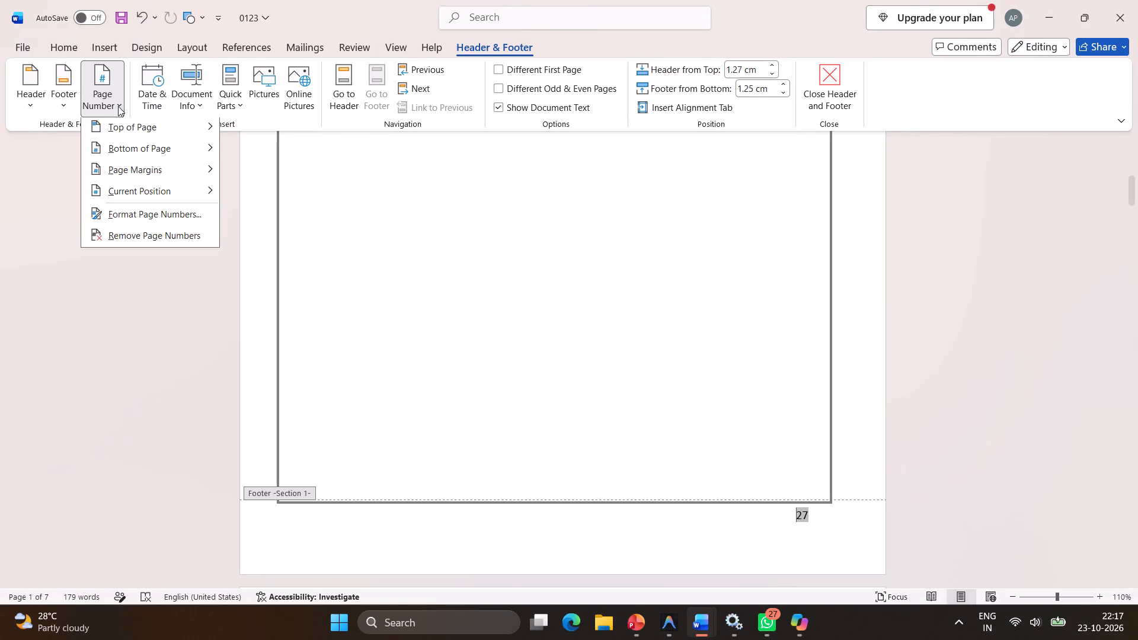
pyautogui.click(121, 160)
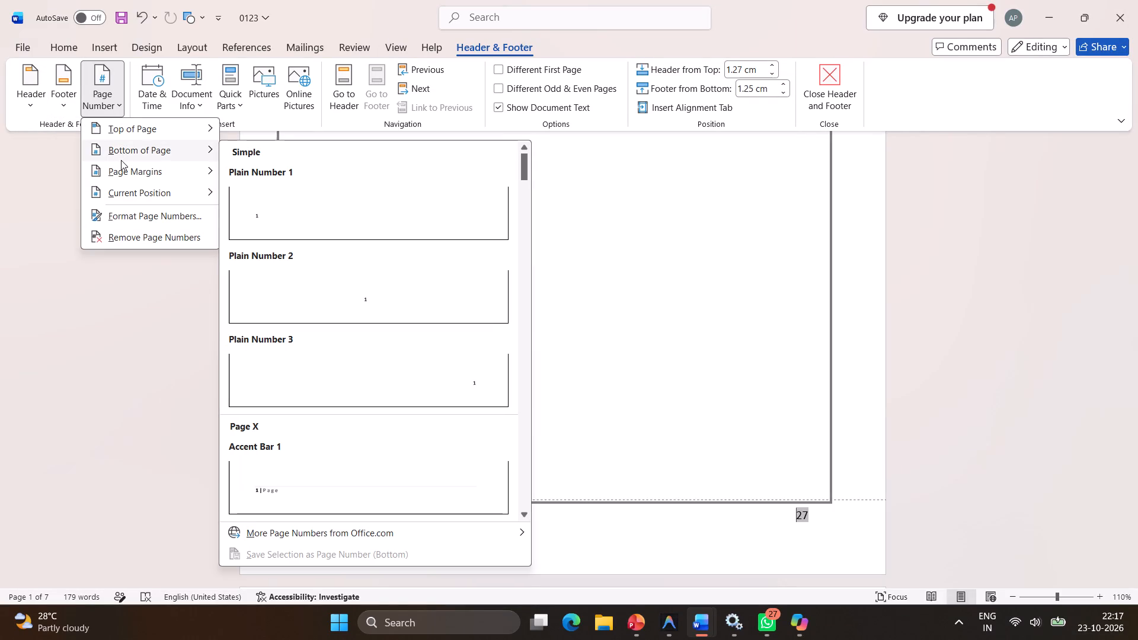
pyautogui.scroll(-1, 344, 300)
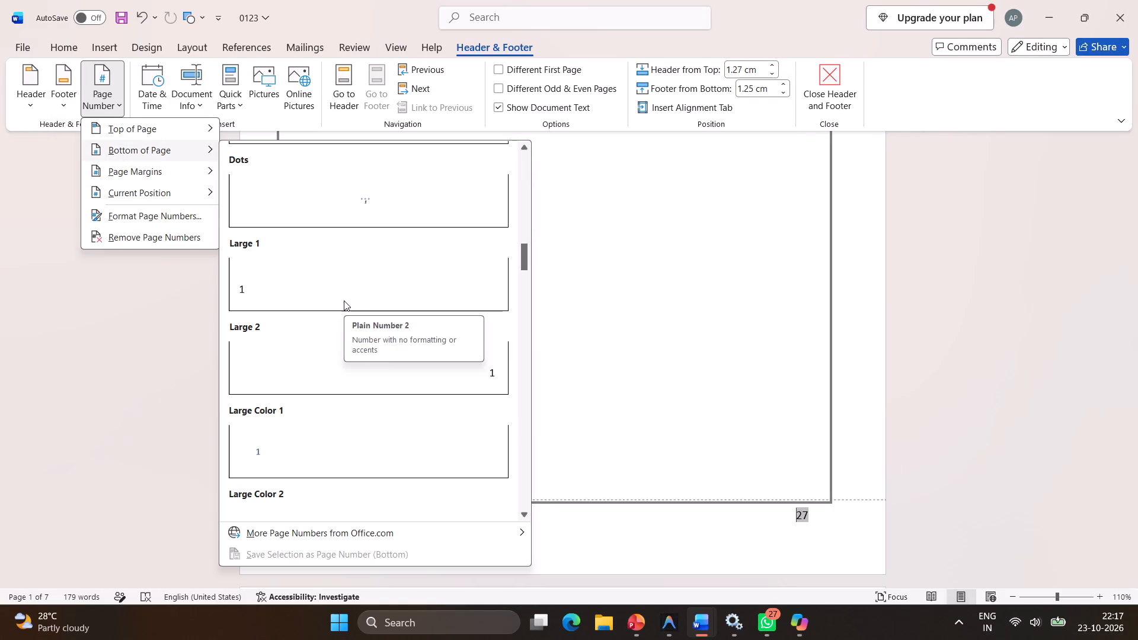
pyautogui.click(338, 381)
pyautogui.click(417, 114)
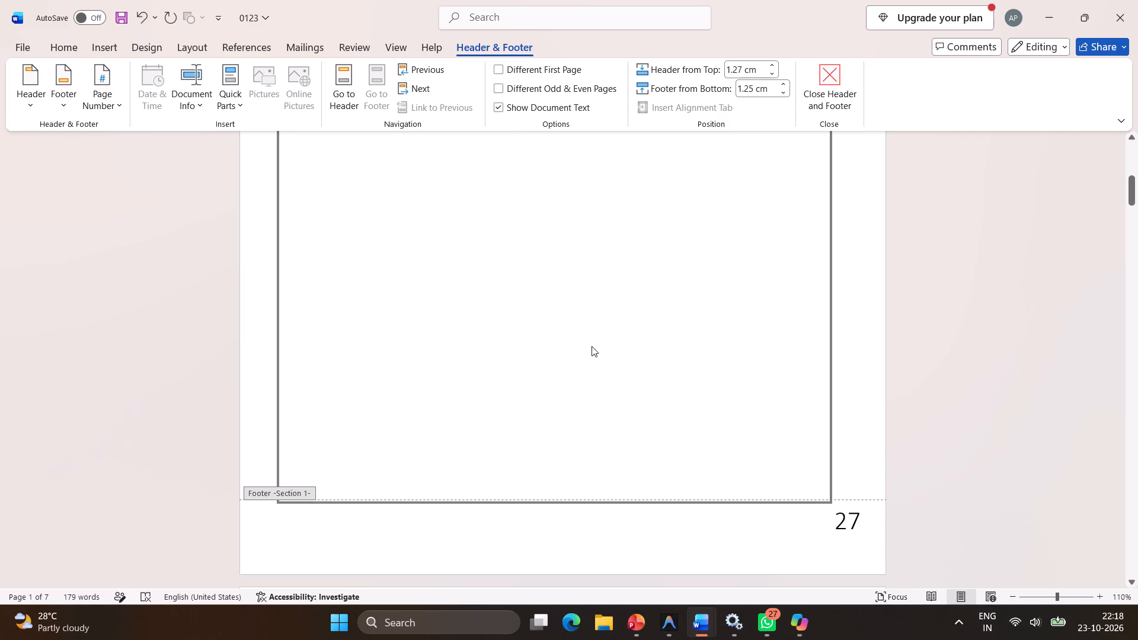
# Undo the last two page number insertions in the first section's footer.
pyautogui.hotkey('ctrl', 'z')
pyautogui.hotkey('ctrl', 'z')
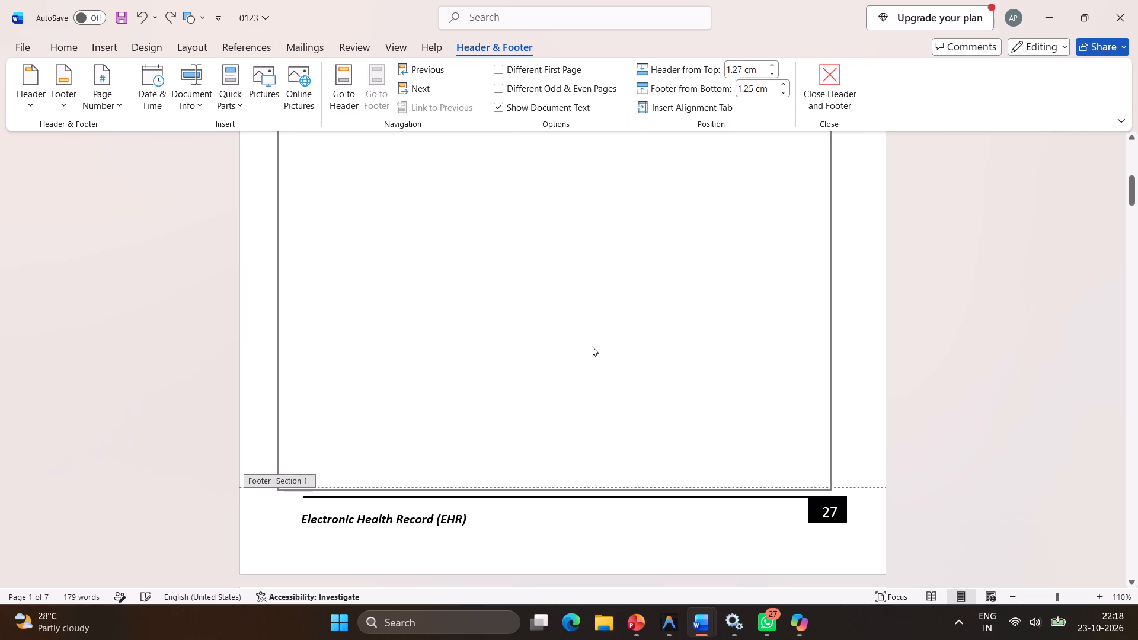
# Check the headers and footers of the blank page and the Level 0 diagram page, then return to the body text.
pyautogui.scroll(6, 723, 444)
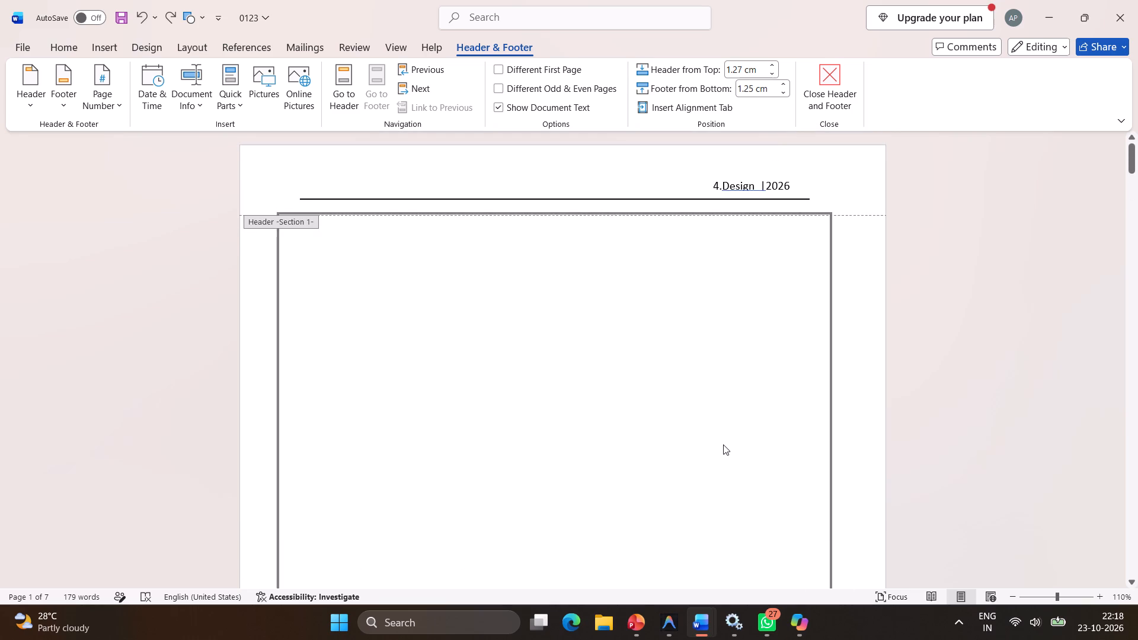
pyautogui.scroll(1, 723, 444)
pyautogui.scroll(-7, 628, 444)
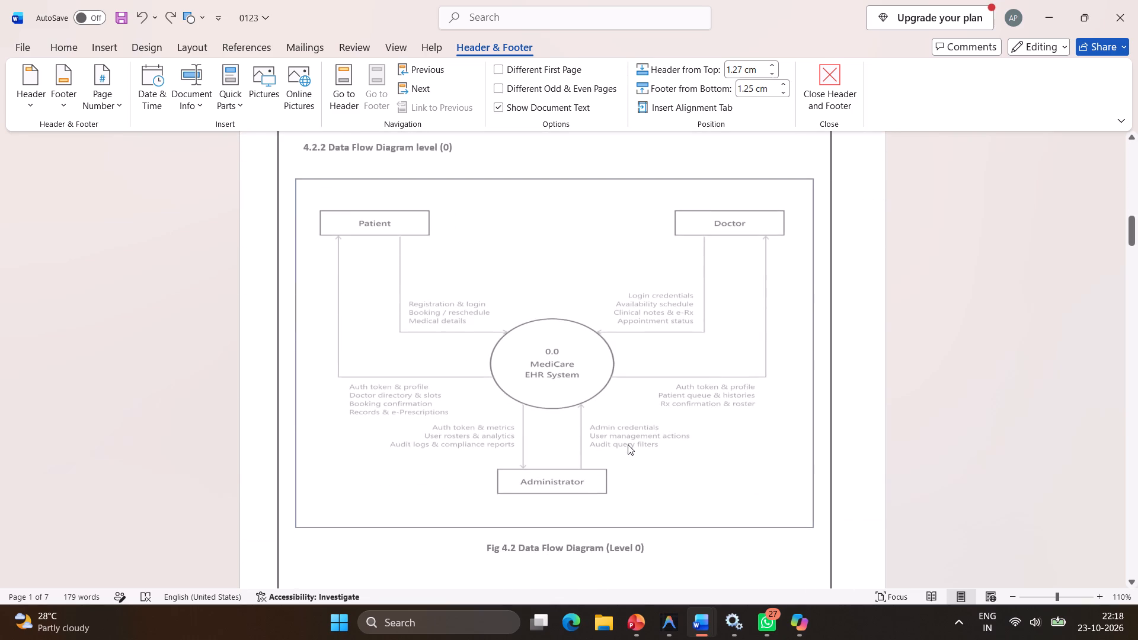
pyautogui.scroll(3, 628, 444)
pyautogui.click(361, 374)
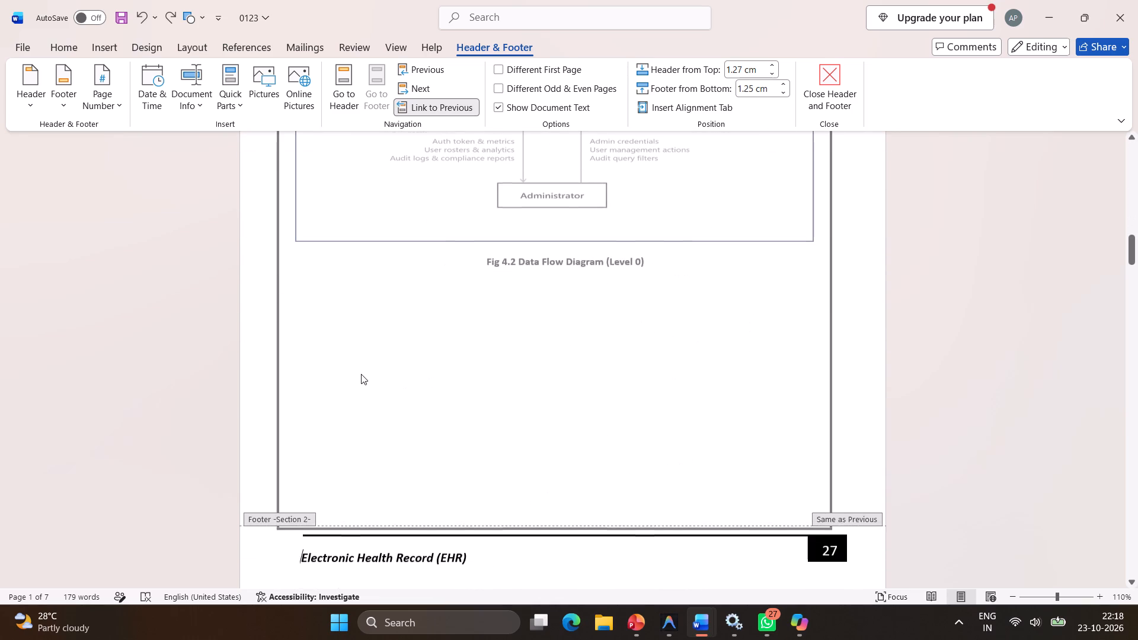
pyautogui.scroll(3, 361, 374)
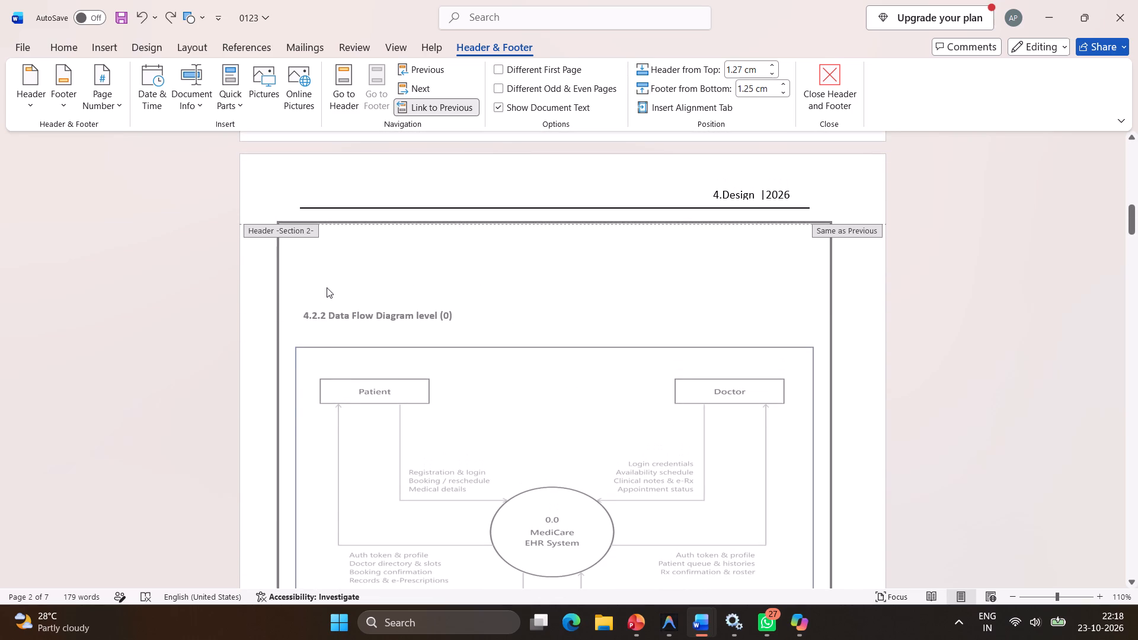
pyautogui.scroll(1, 327, 287)
pyautogui.doubleClick(334, 388)
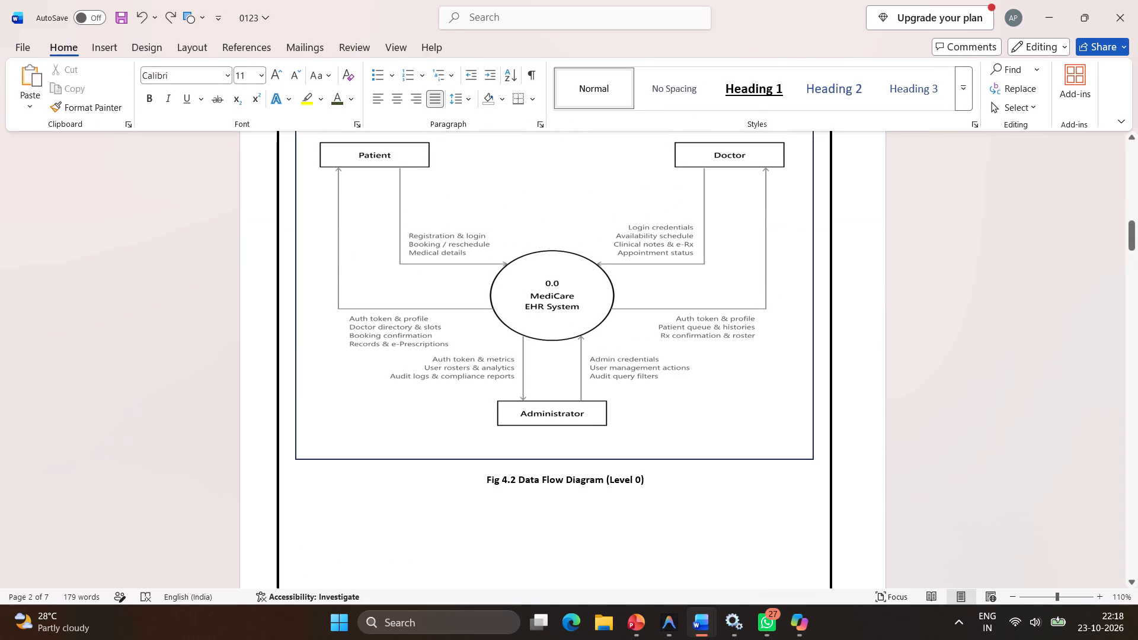
# Show the formatting marks and examine the breaks and empty paragraphs on the first two pages.
pyautogui.hotkey('ctrl', 'shift', '8')
pyautogui.scroll(1, 334, 388)
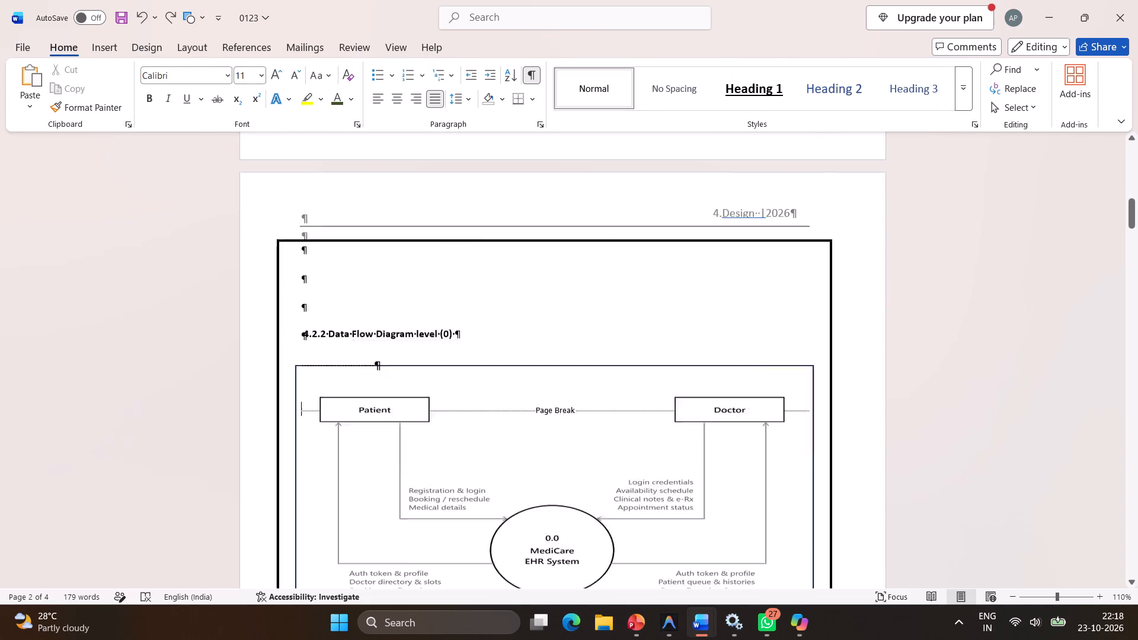
pyautogui.scroll(1, 334, 388)
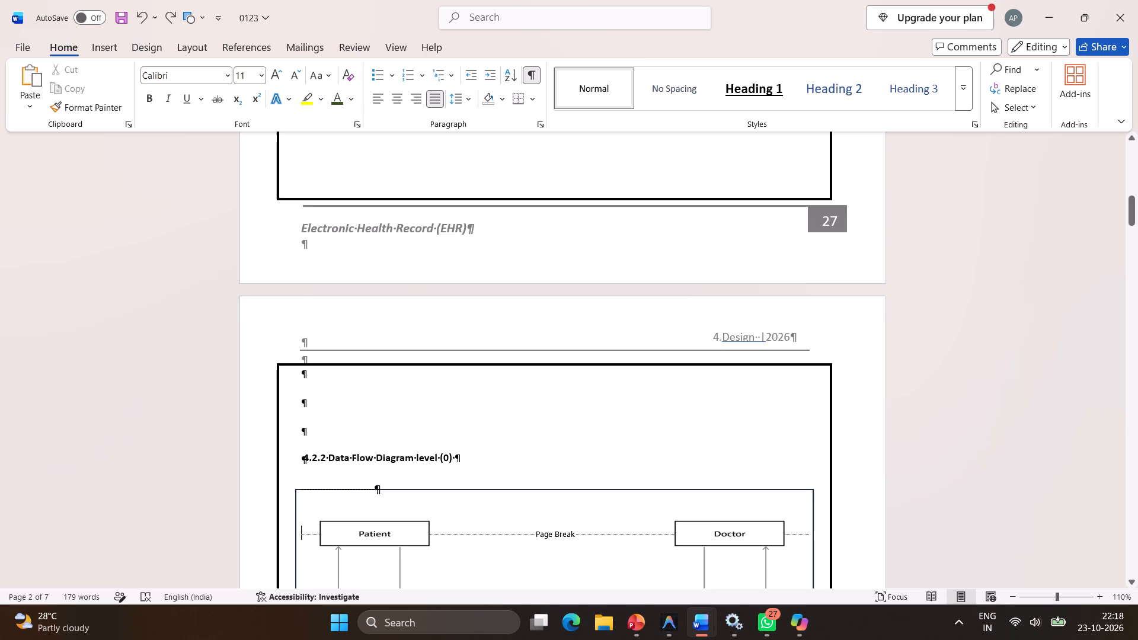
pyautogui.scroll(6, 366, 426)
pyautogui.scroll(-3, 366, 426)
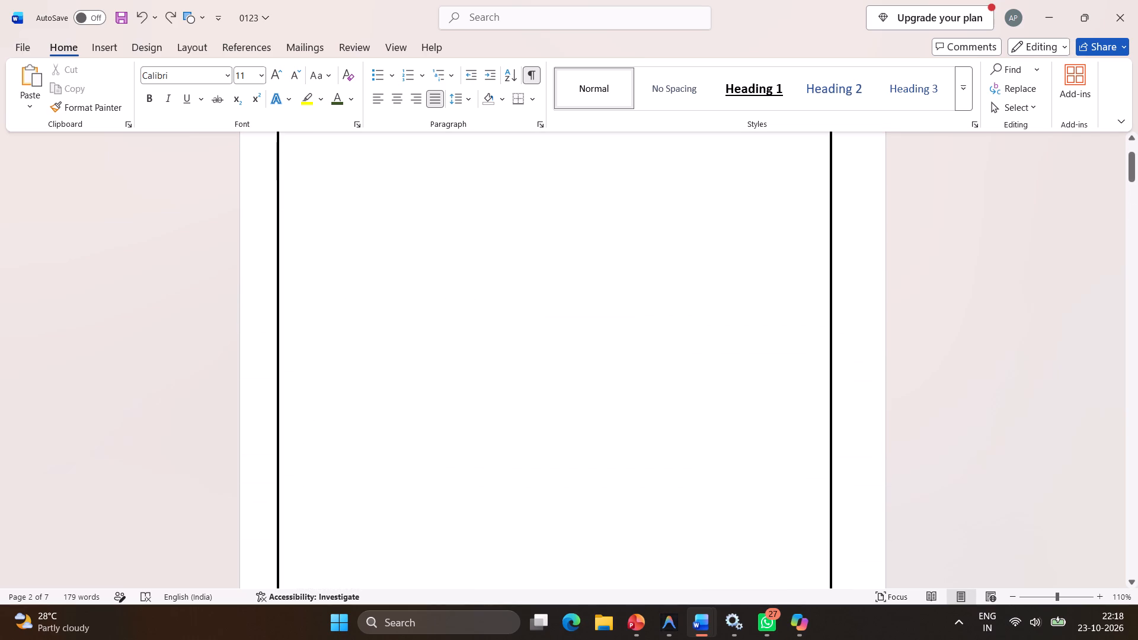
pyautogui.scroll(-3, 366, 426)
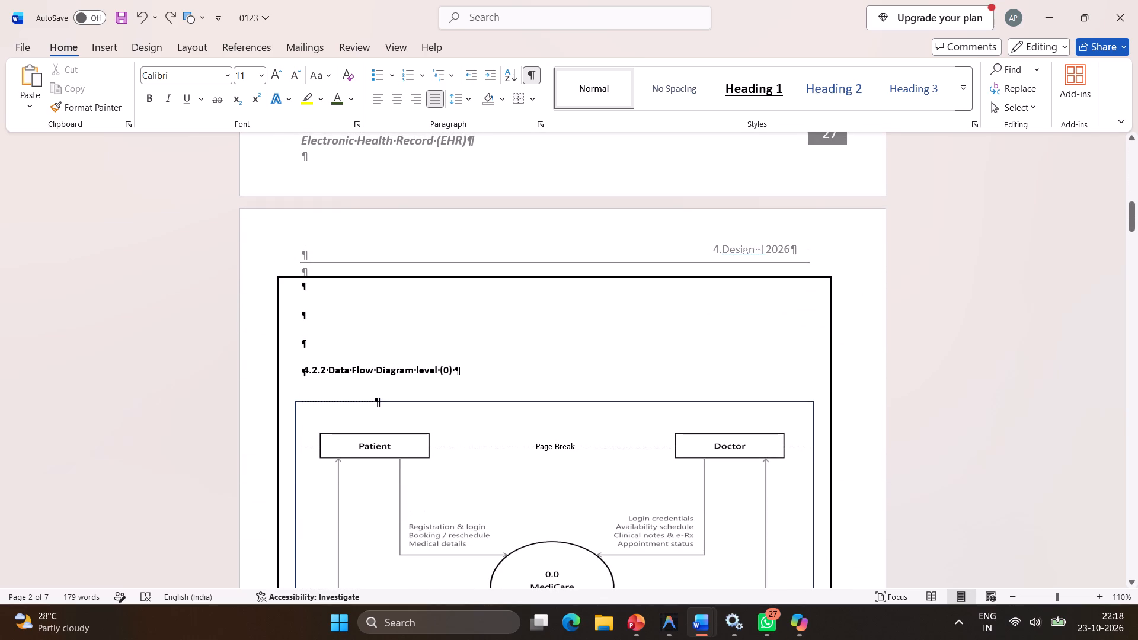
# Delete the extra empty paragraphs above the 4.2.2 Data Flow Diagram heading on the second page, back to the section break.
pyautogui.click(331, 350)
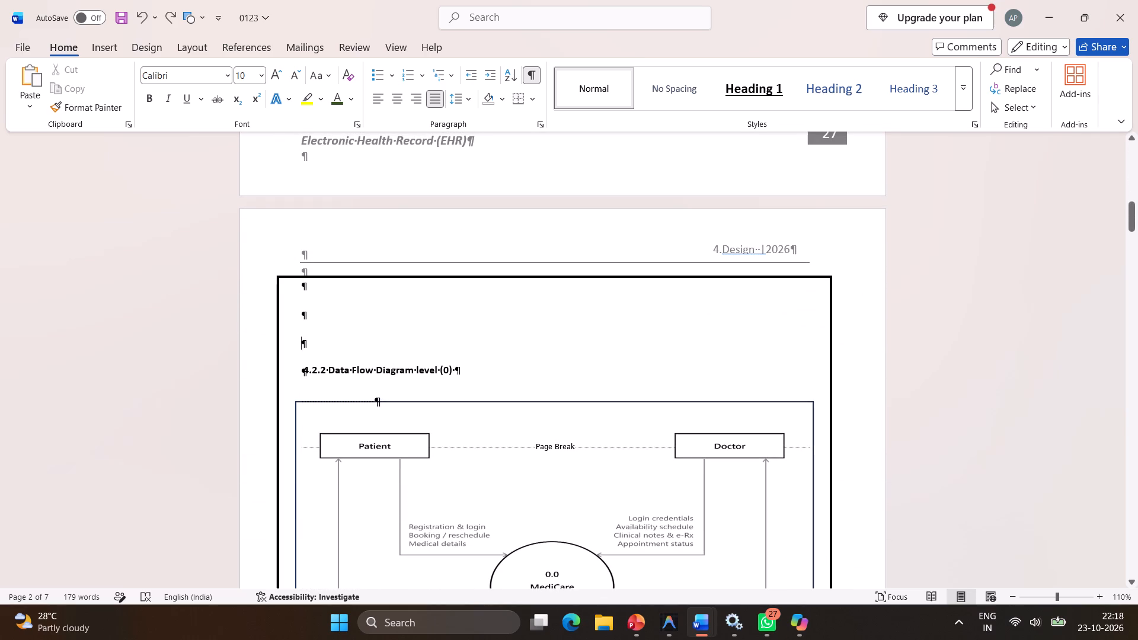
pyautogui.press('BackSpace')
pyautogui.press('BackSpace')
pyautogui.press('BackSpace')
pyautogui.press('BackSpace')
pyautogui.press('BackSpace')
pyautogui.press('BackSpace')
pyautogui.press('BackSpace')
pyautogui.press('BackSpace')
pyautogui.press('BackSpace')
pyautogui.press('BackSpace')
pyautogui.press('BackSpace')
pyautogui.press('BackSpace')
pyautogui.press('BackSpace')
pyautogui.press('BackSpace')
pyautogui.press('BackSpace')
pyautogui.press('BackSpace')
pyautogui.press('BackSpace')
pyautogui.press('BackSpace')
pyautogui.press('BackSpace')
pyautogui.press('BackSpace')
pyautogui.press('BackSpace')
pyautogui.press('BackSpace')
pyautogui.press('BackSpace')
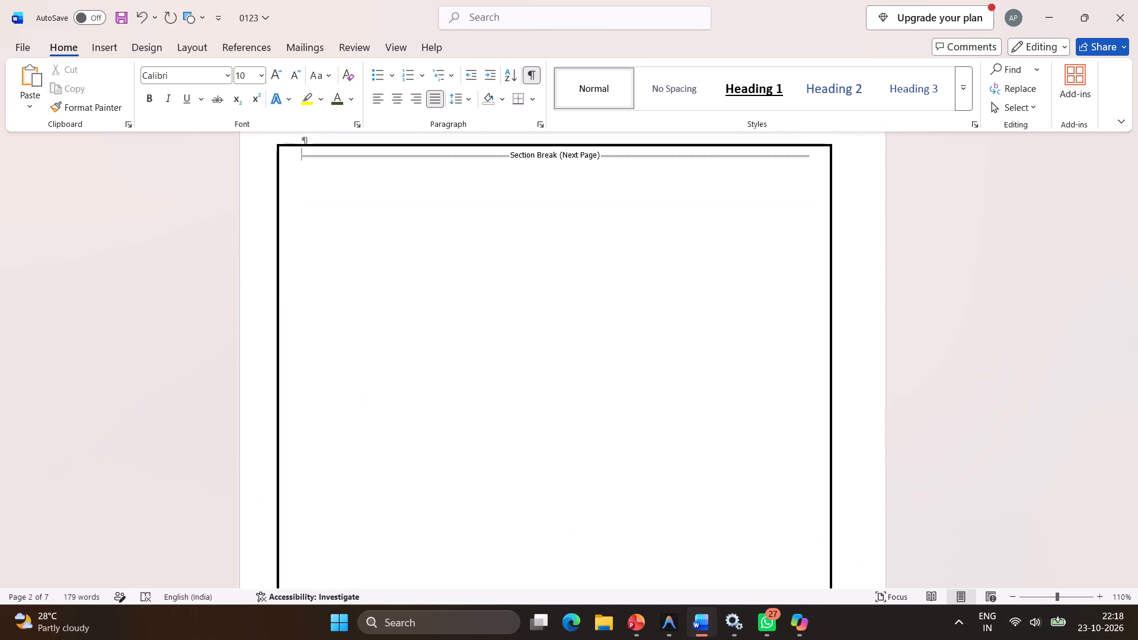
pyautogui.press('BackSpace')
pyautogui.press('BackSpace')
pyautogui.press('BackSpace')
pyautogui.press('BackSpace')
pyautogui.scroll(1, 331, 350)
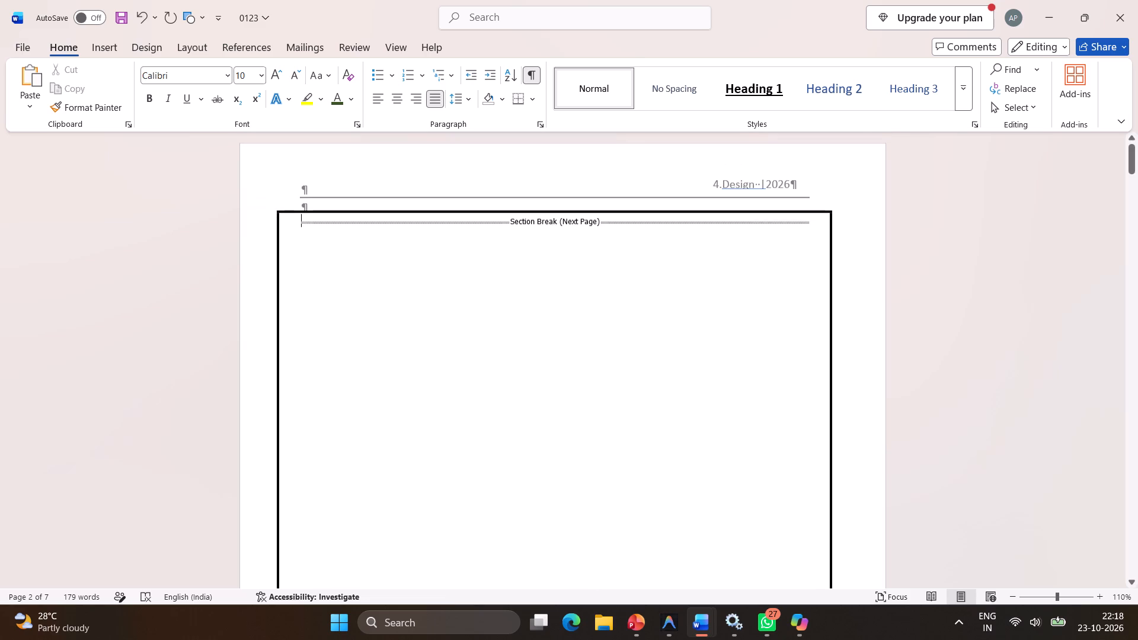
pyautogui.click(341, 201)
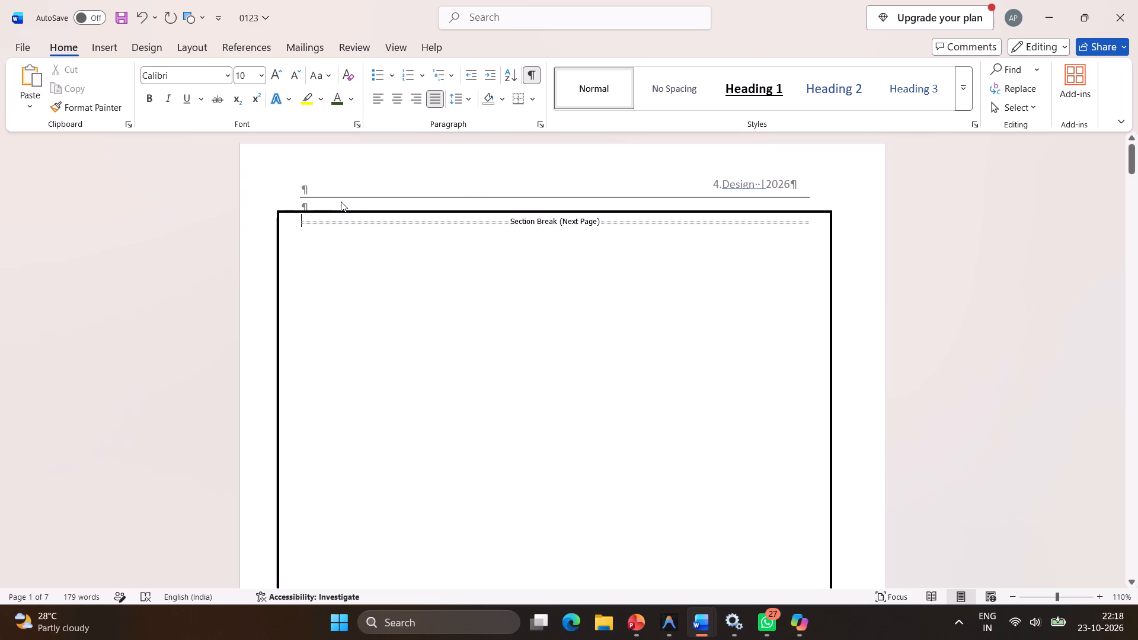
pyautogui.scroll(-4, 341, 201)
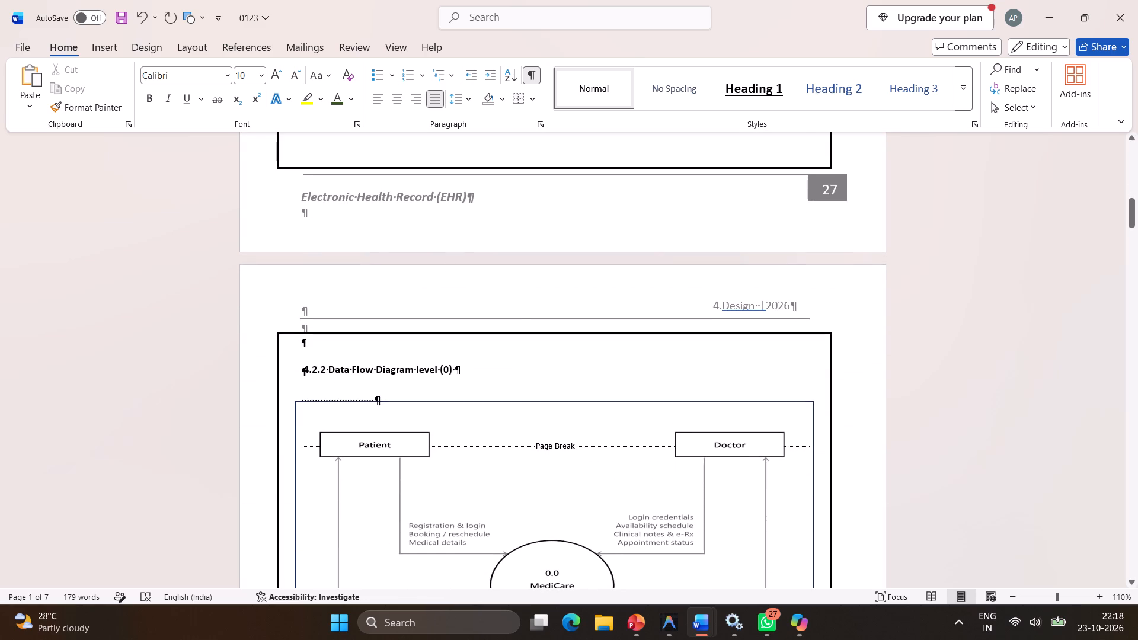
# Hide the formatting marks and insert a Next Page section break on the empty line above the 4.2.2 heading.
pyautogui.doubleClick(319, 344)
pyautogui.doubleClick(319, 344)
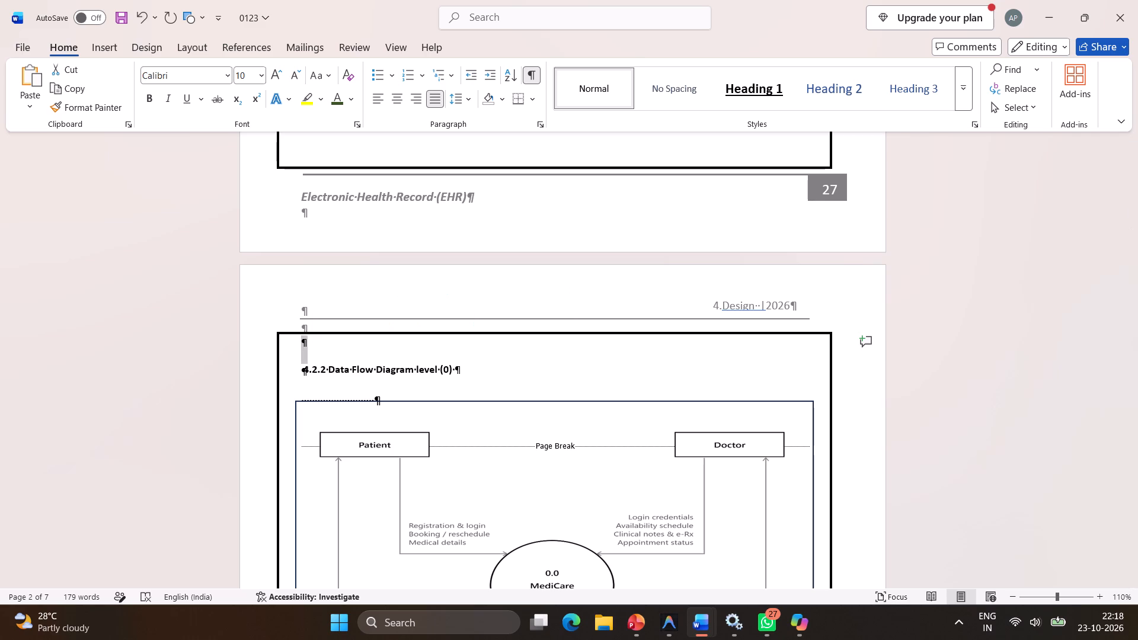
pyautogui.hotkey('ctrl', 'shift', '8')
pyautogui.click(319, 345)
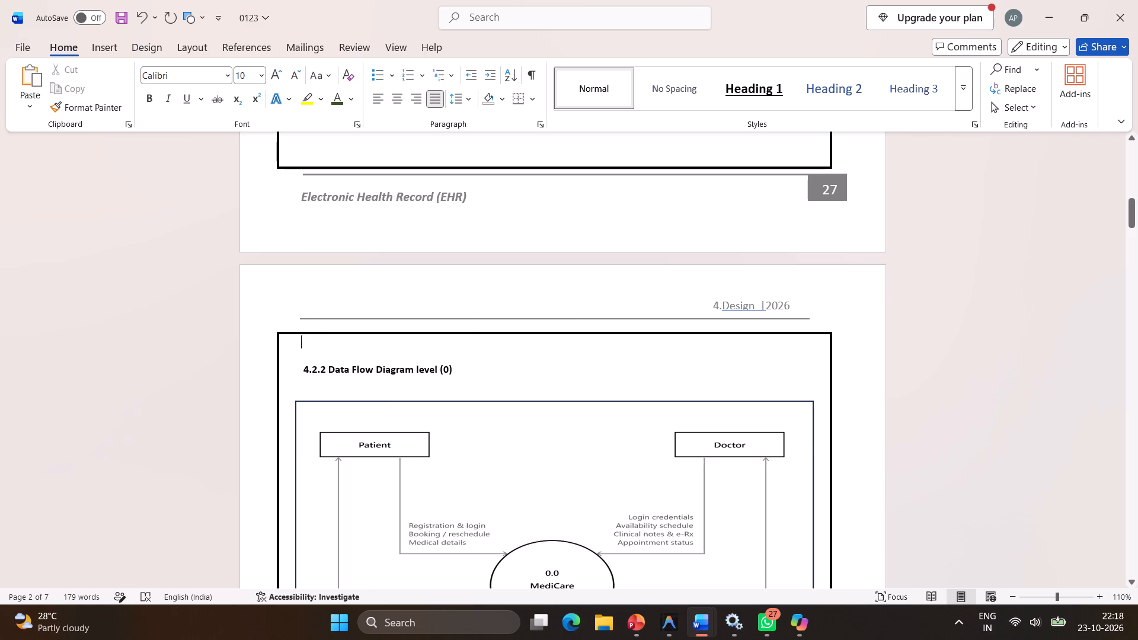
pyautogui.click(196, 47)
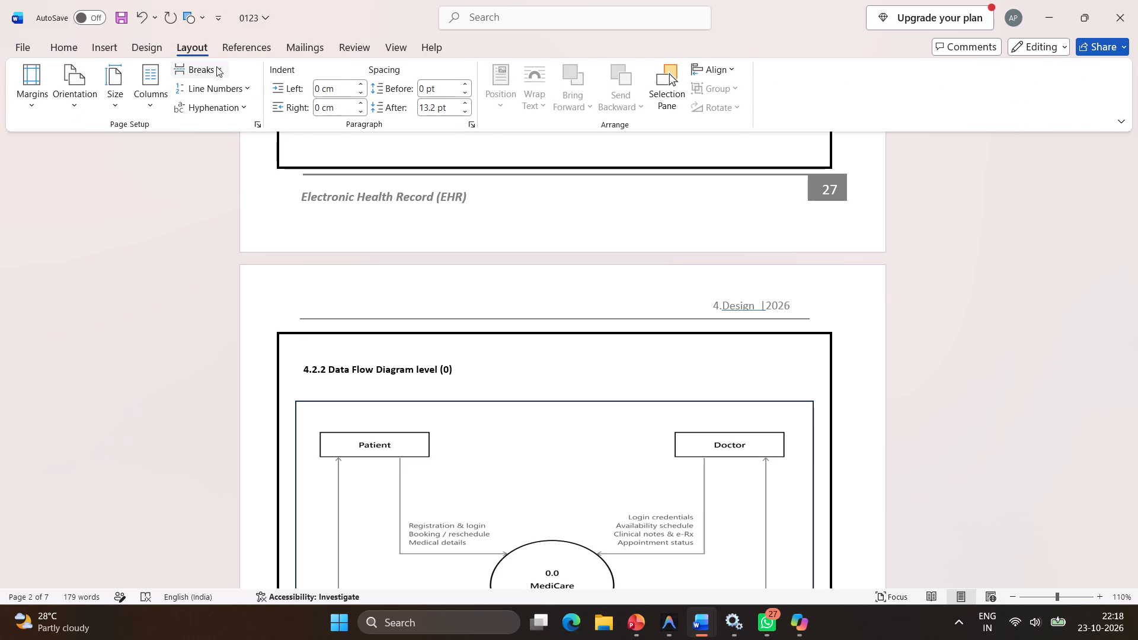
pyautogui.click(215, 69)
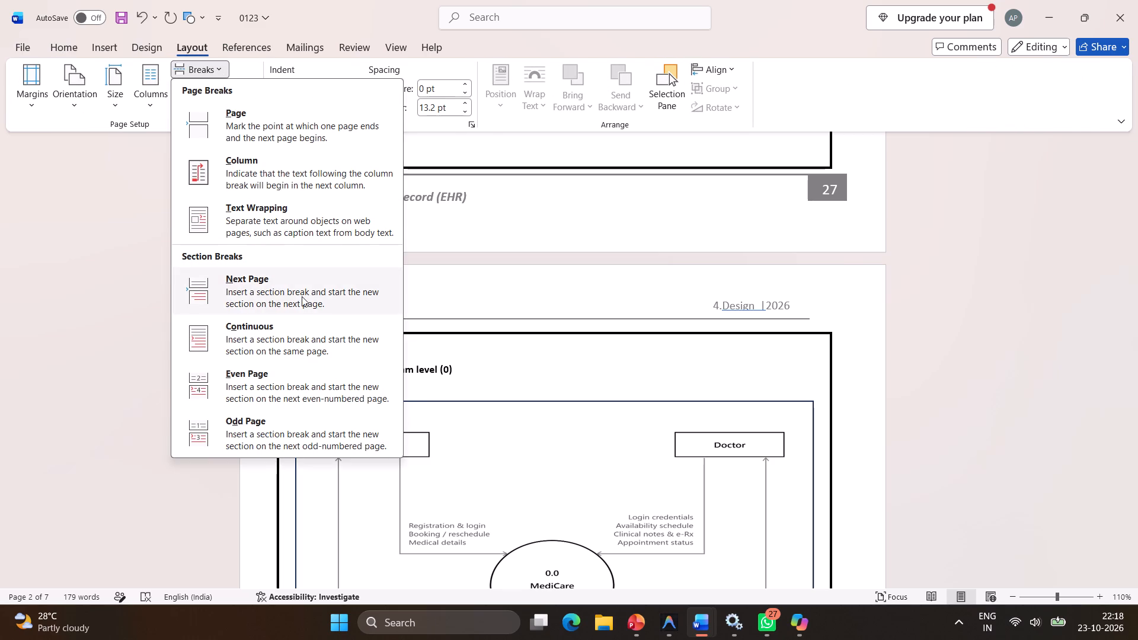
pyautogui.click(301, 294)
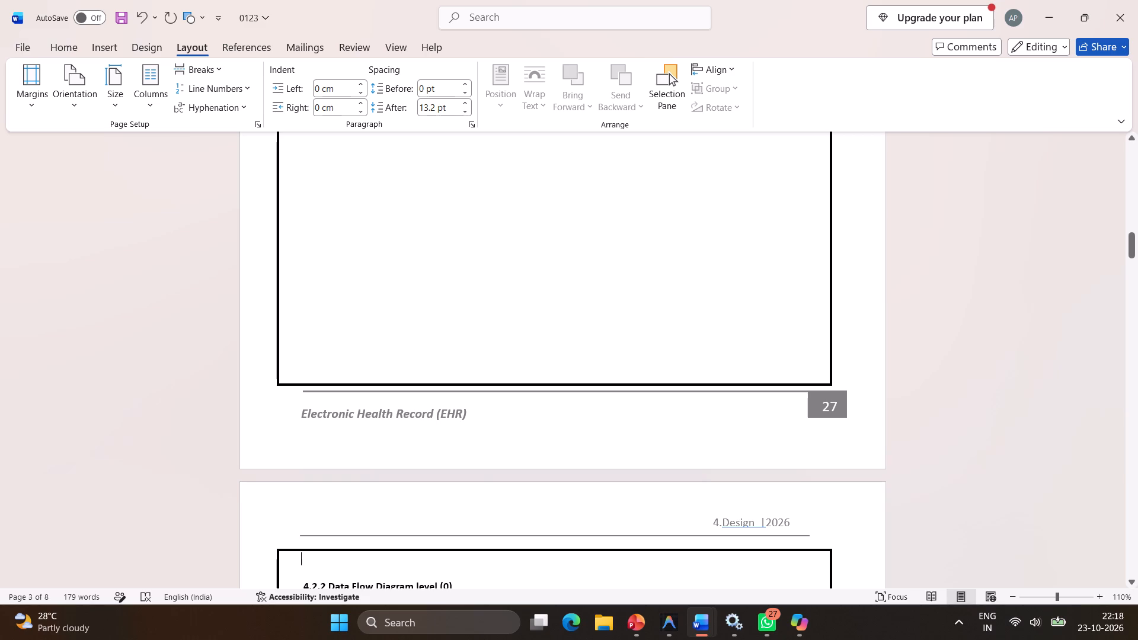
# Insert an Accent Bar 4 page number at the bottom of the third section's page.
pyautogui.click(107, 46)
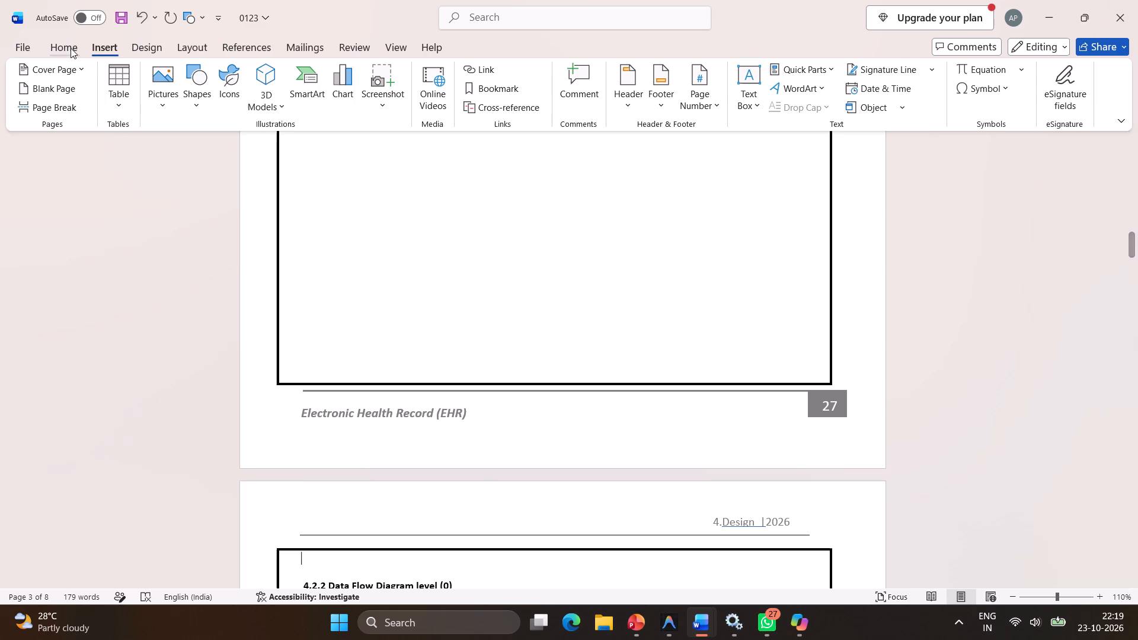
pyautogui.click(695, 98)
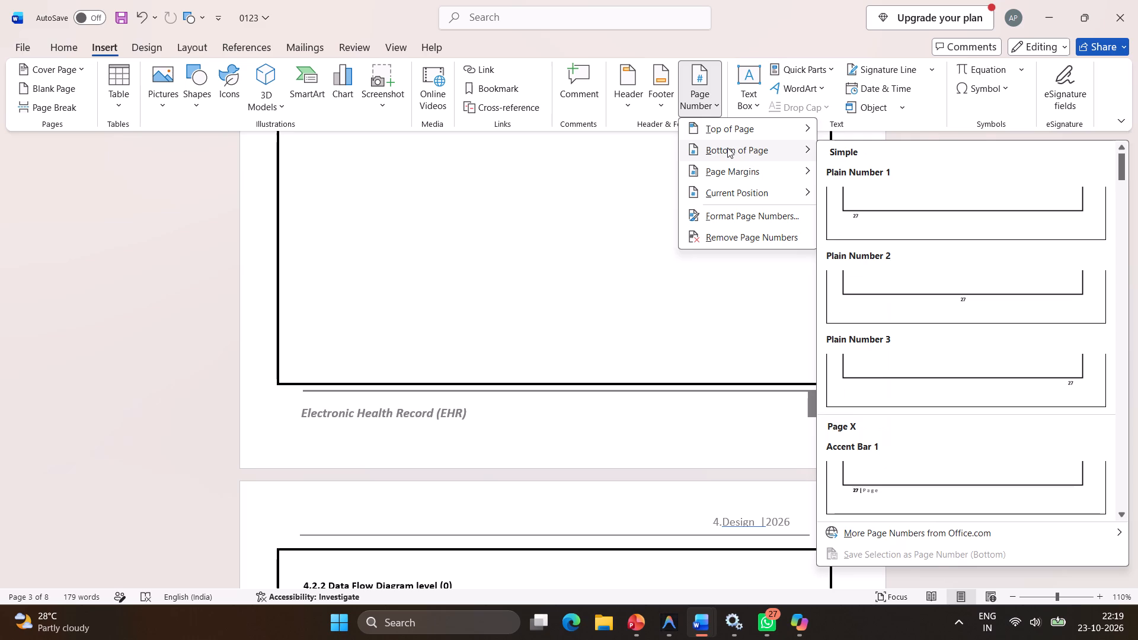
pyautogui.scroll(-1, 943, 297)
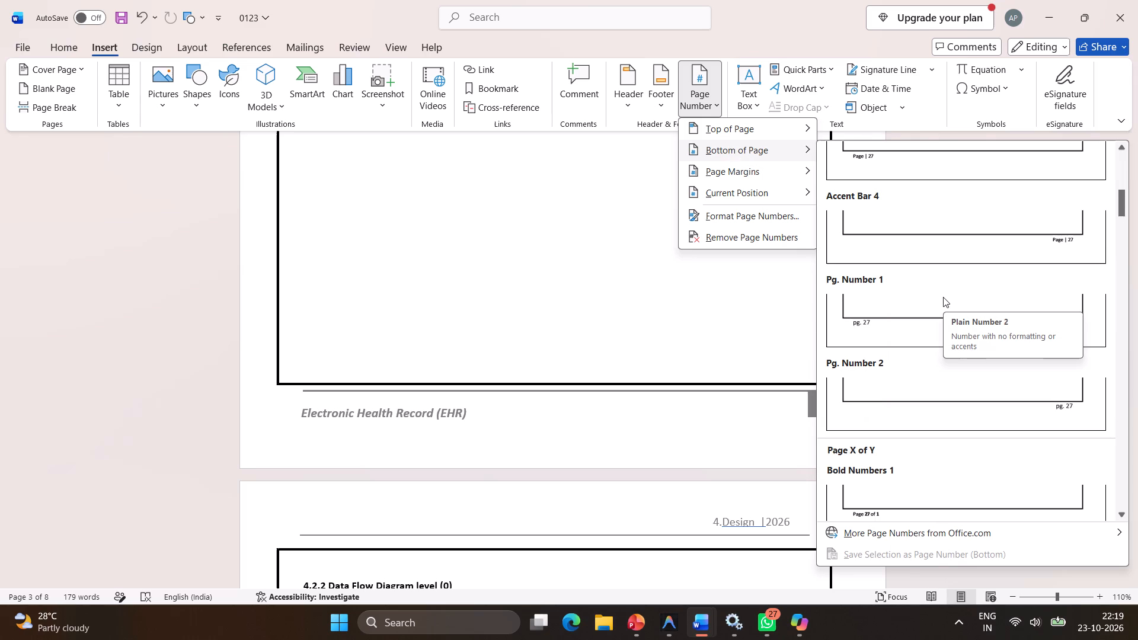
pyautogui.click(995, 227)
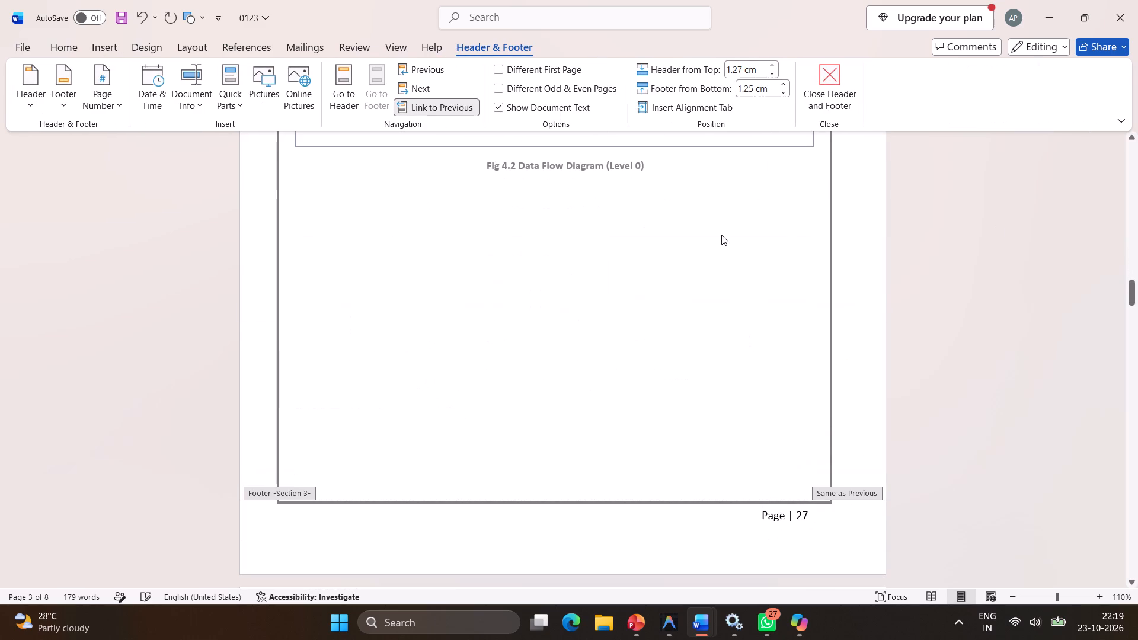
# Unlink the third section's footer from the previous section and apply the ViewMaster (Horizontal) footer to it.
pyautogui.click(422, 104)
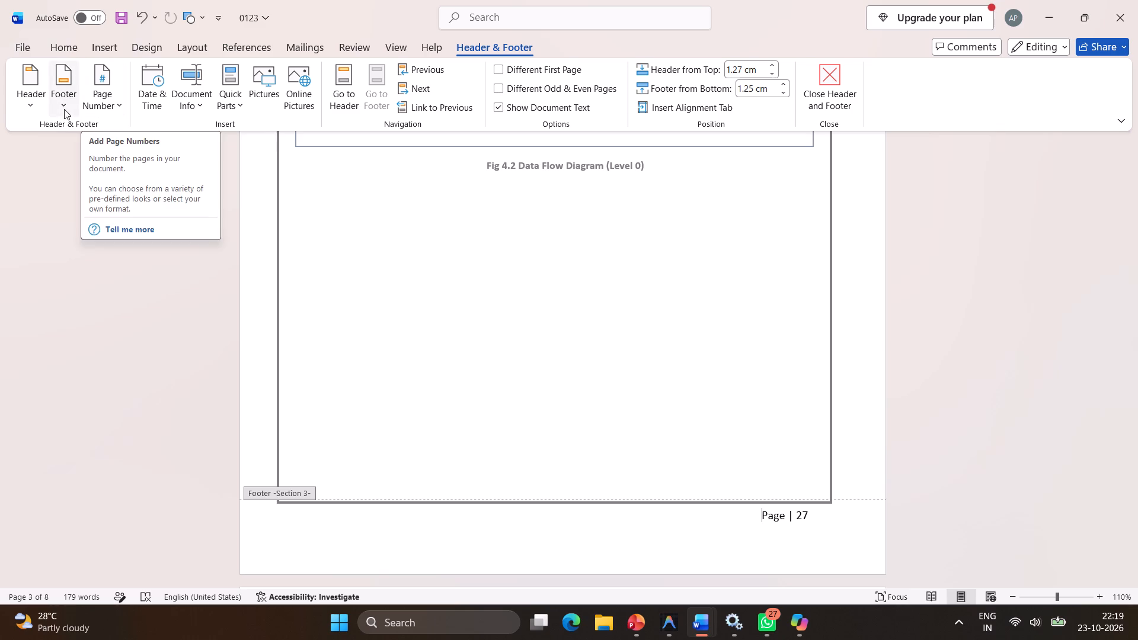
pyautogui.click(106, 98)
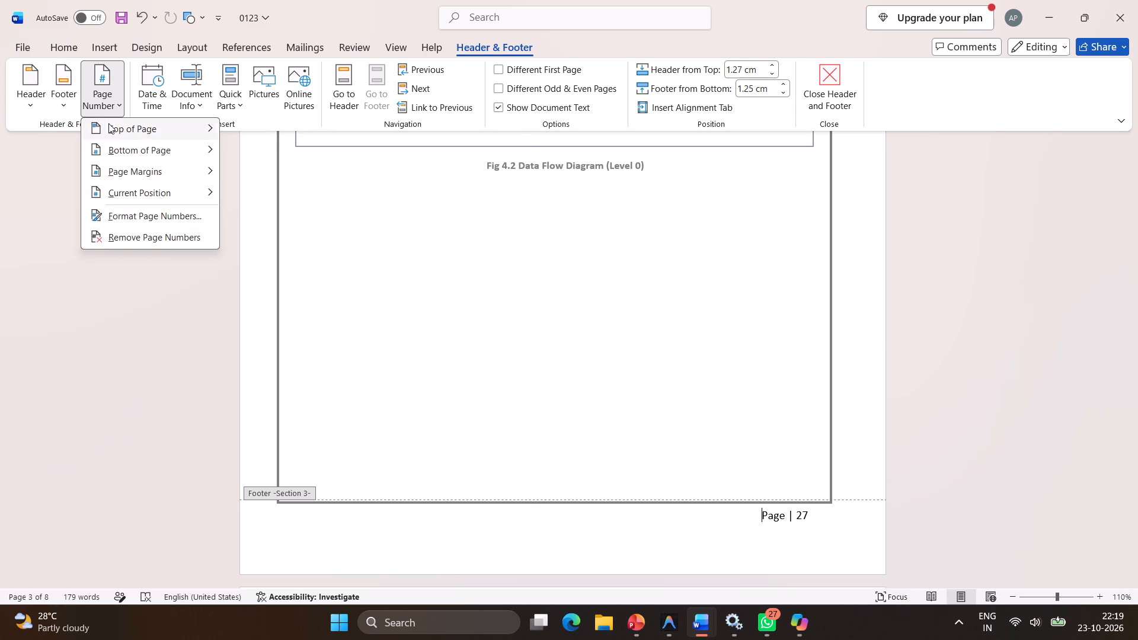
pyautogui.click(65, 105)
pyautogui.scroll(-1, 180, 370)
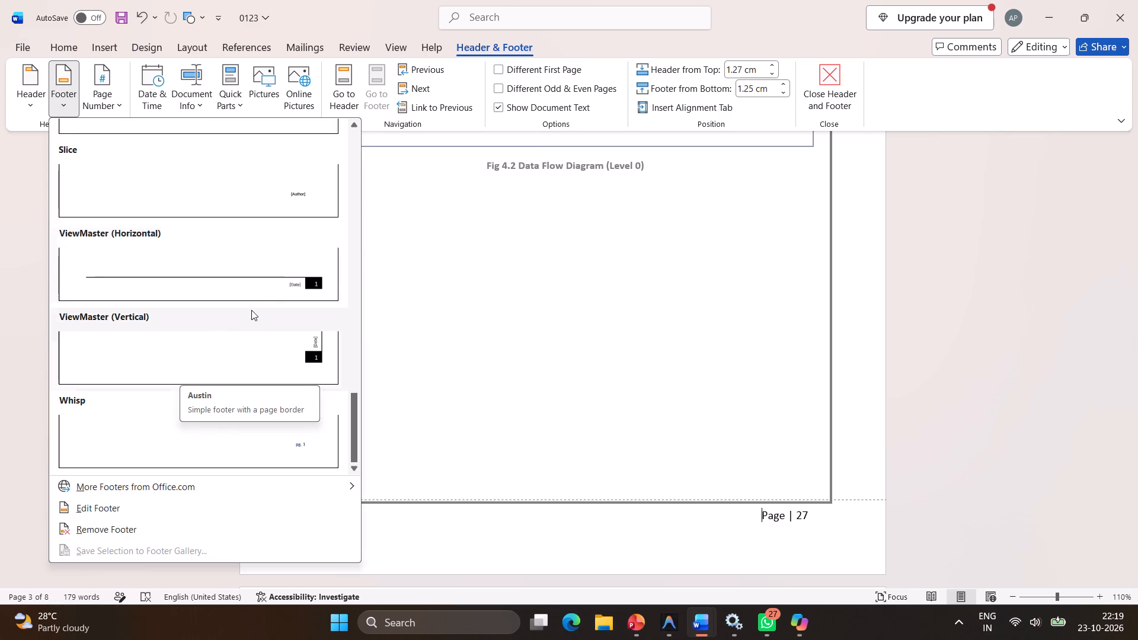
pyautogui.click(276, 290)
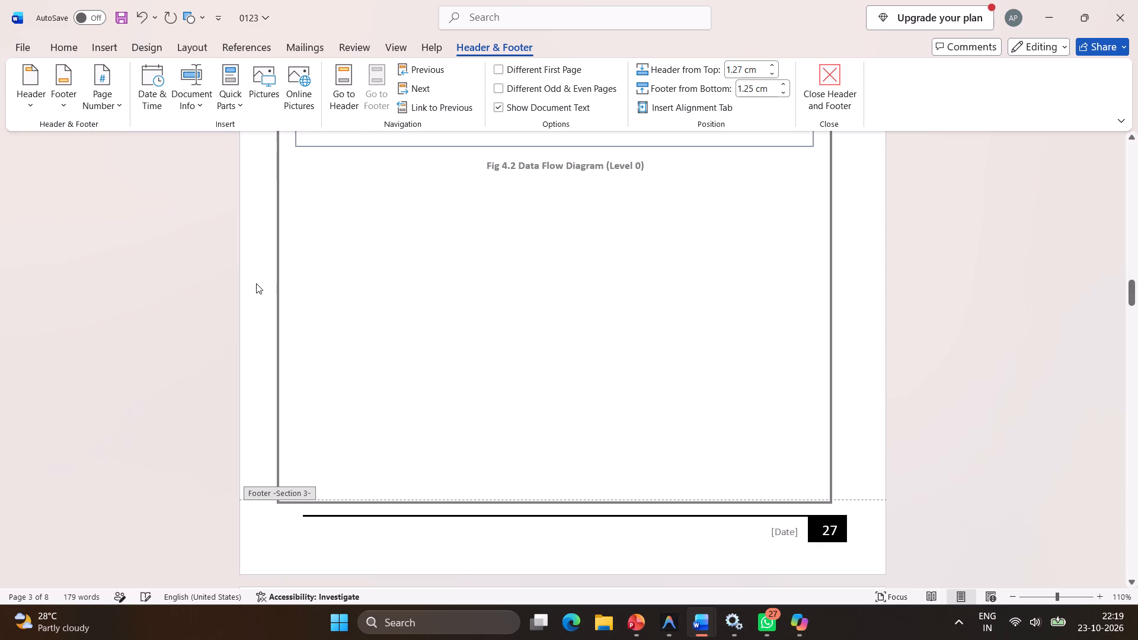
# Set the third section's page numbering to start at 27 in the page number format.
pyautogui.click(119, 98)
pyautogui.click(145, 222)
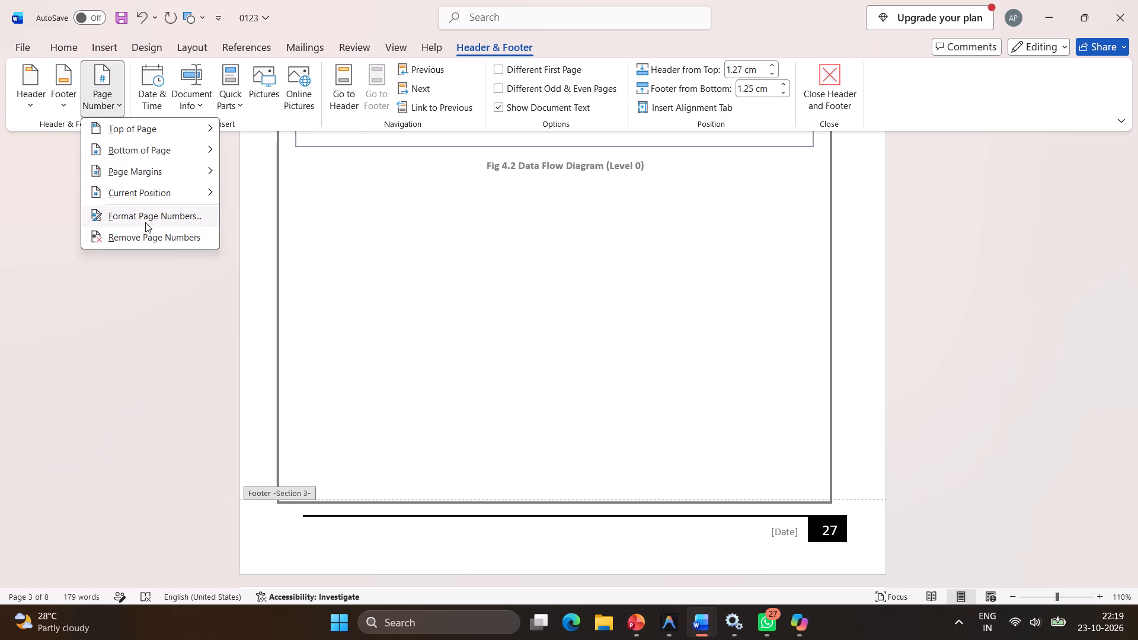
pyautogui.click(554, 345)
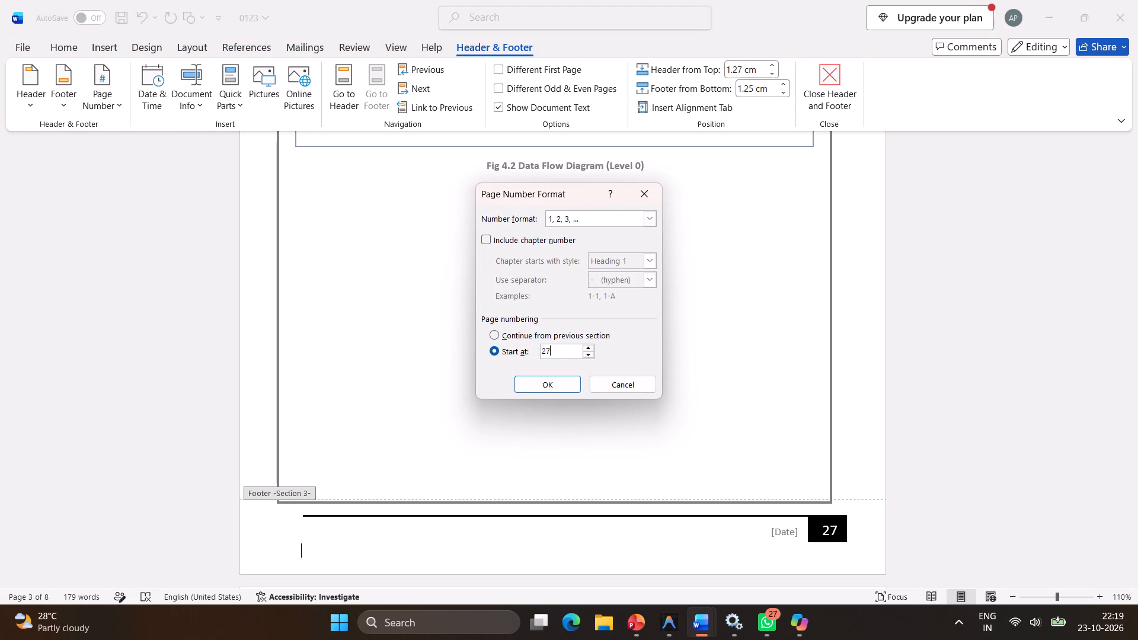
pyautogui.click(555, 386)
# Review the headers, footers and page numbers from the blank opening pages through the level 1 diagram, and leave footer editing.
pyautogui.scroll(-4, 572, 418)
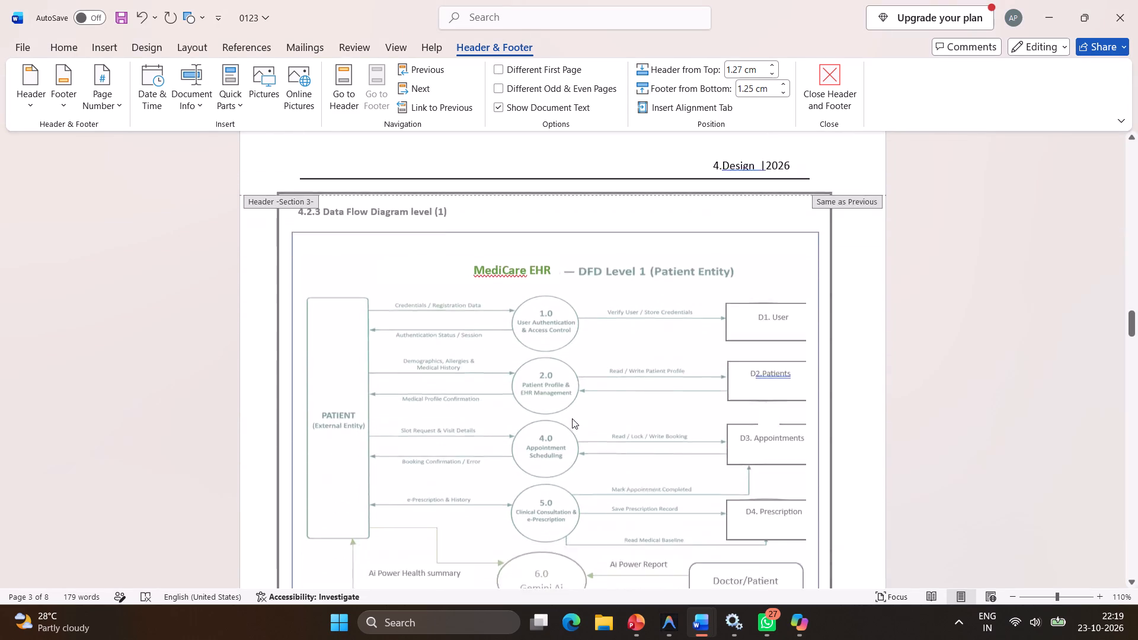
pyautogui.scroll(-3, 572, 418)
pyautogui.scroll(1, 572, 418)
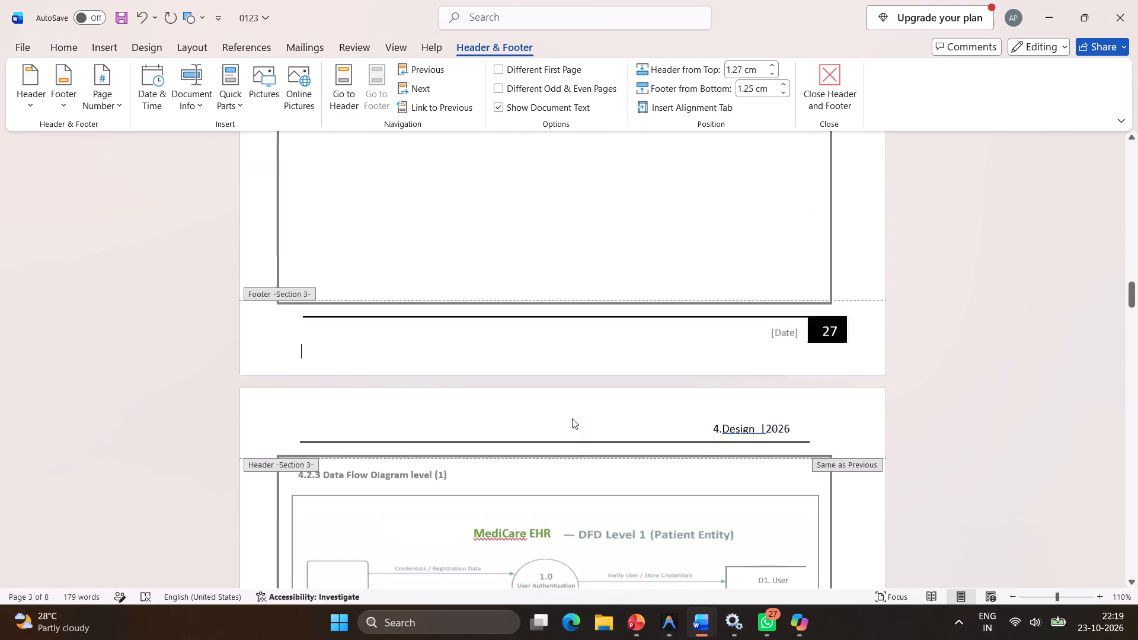
pyautogui.scroll(5, 572, 418)
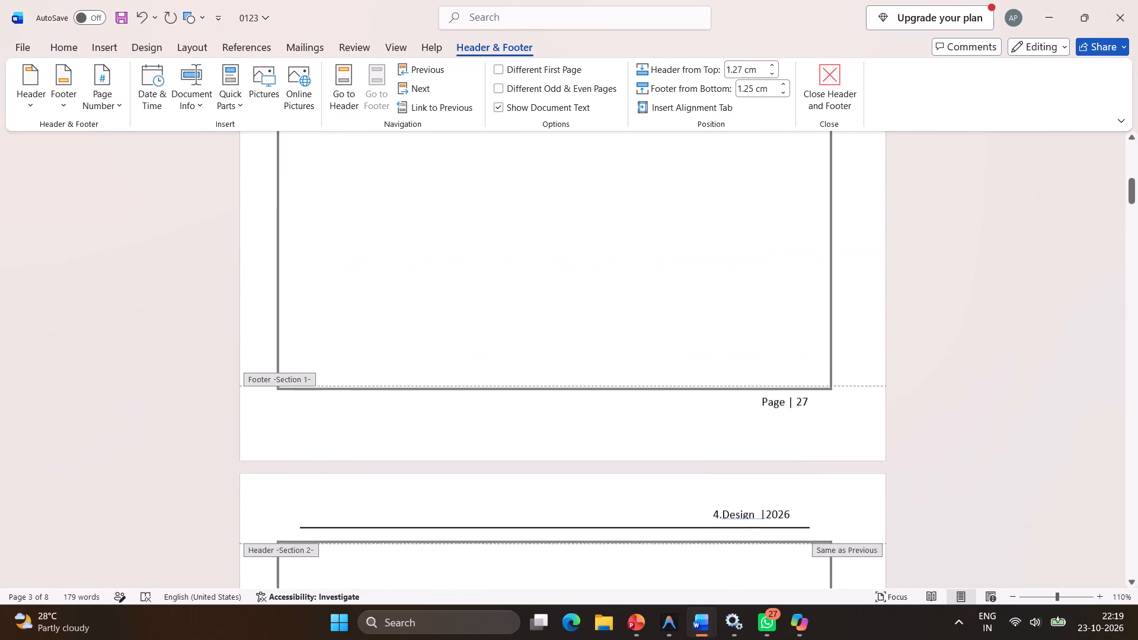
pyautogui.scroll(6, 572, 418)
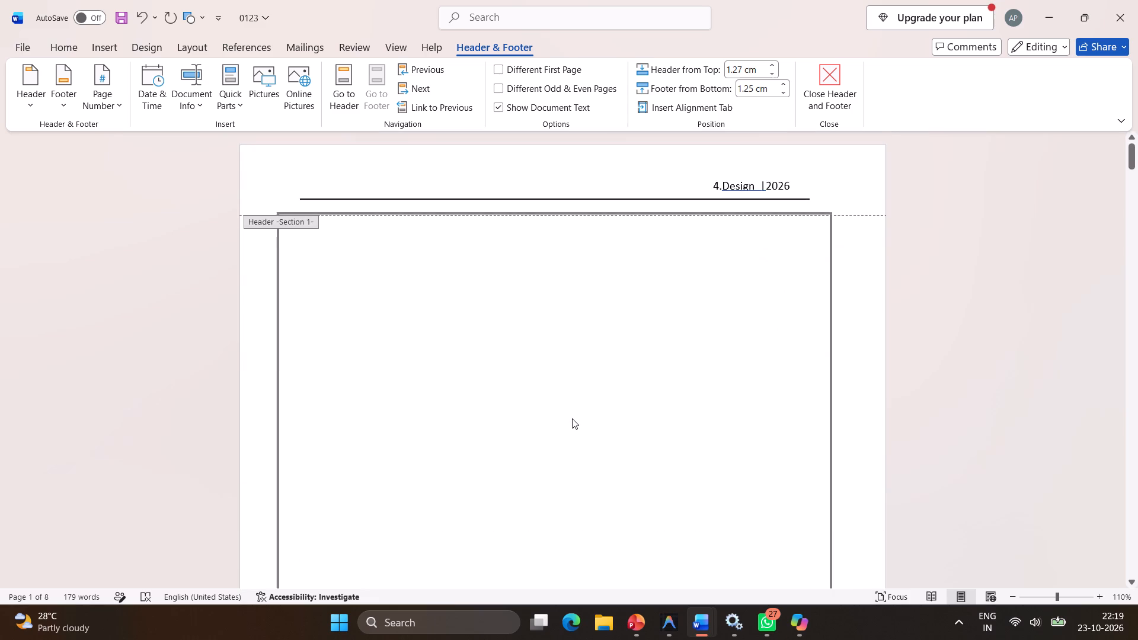
pyautogui.scroll(-12, 572, 418)
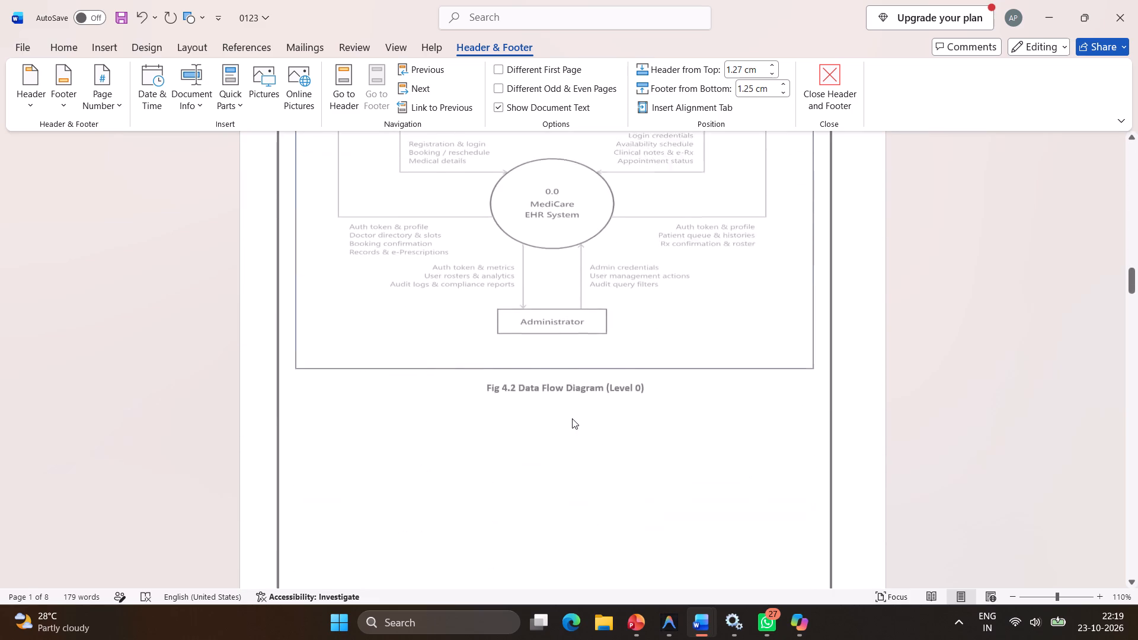
pyautogui.scroll(-1, 572, 418)
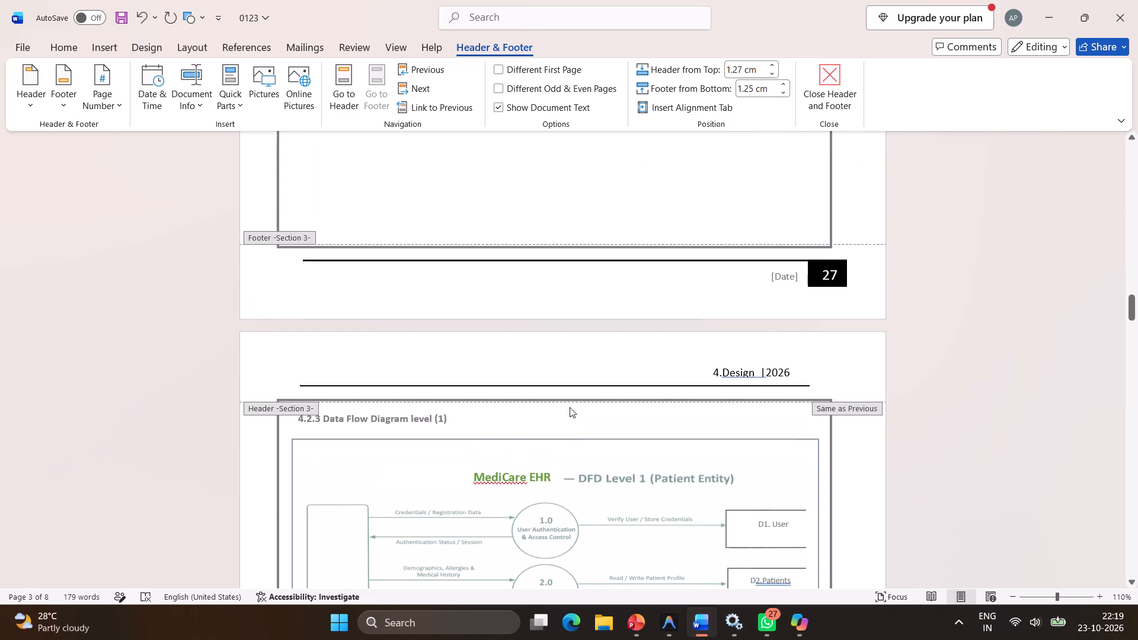
pyautogui.doubleClick(617, 223)
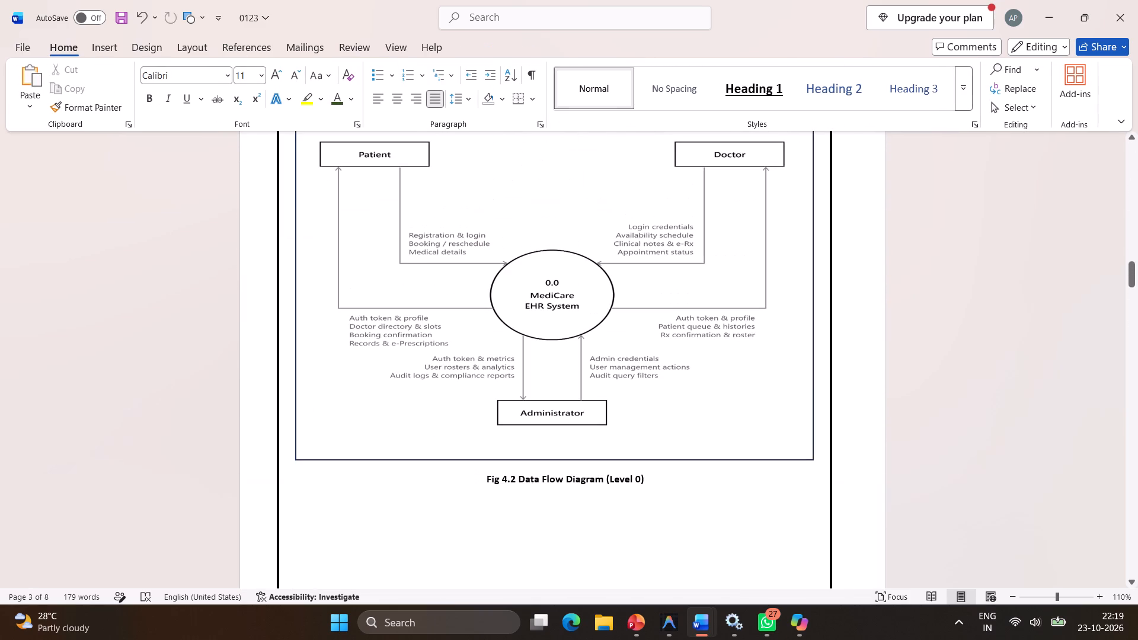
# Delete the Date placeholder from the third section's footer and reduce the height of its text box.
pyautogui.scroll(-2, 617, 223)
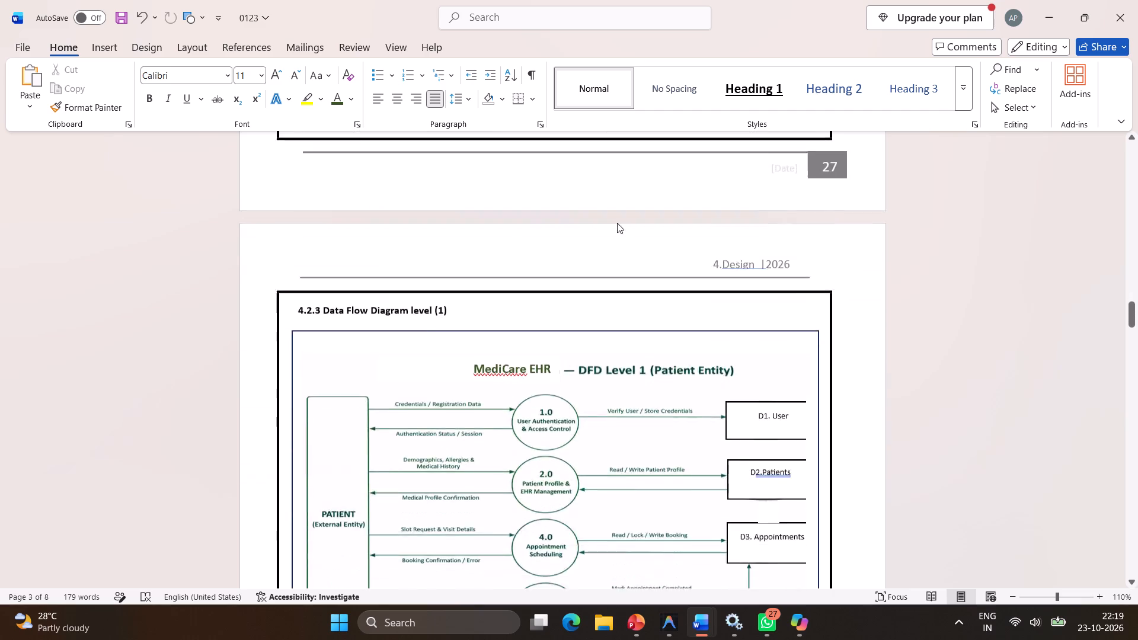
pyautogui.scroll(-1, 617, 223)
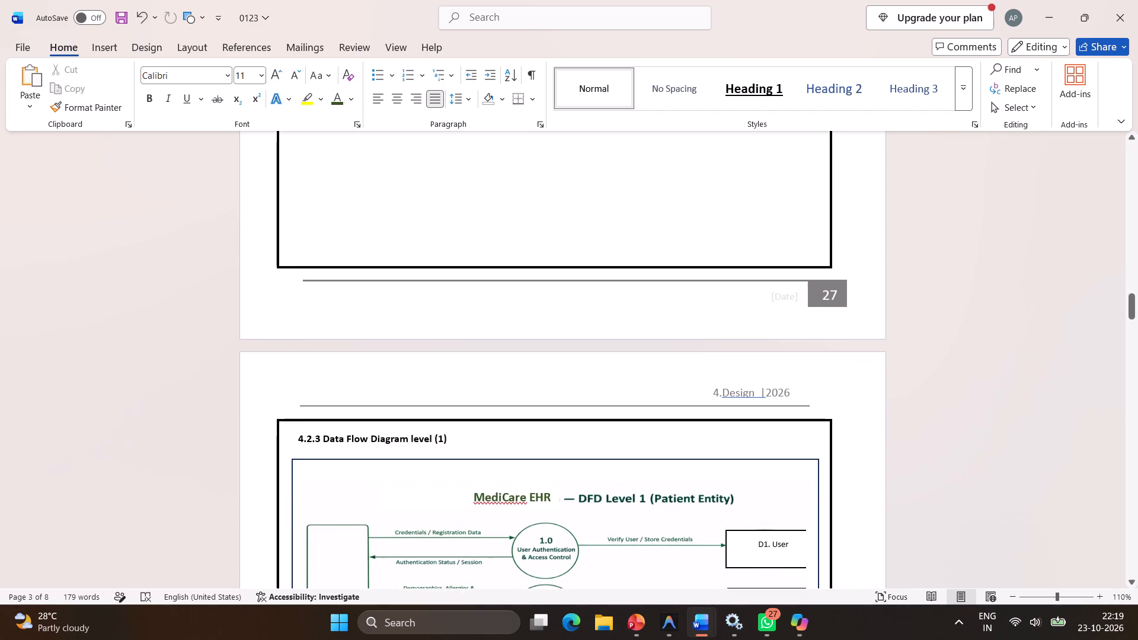
pyautogui.doubleClick(778, 297)
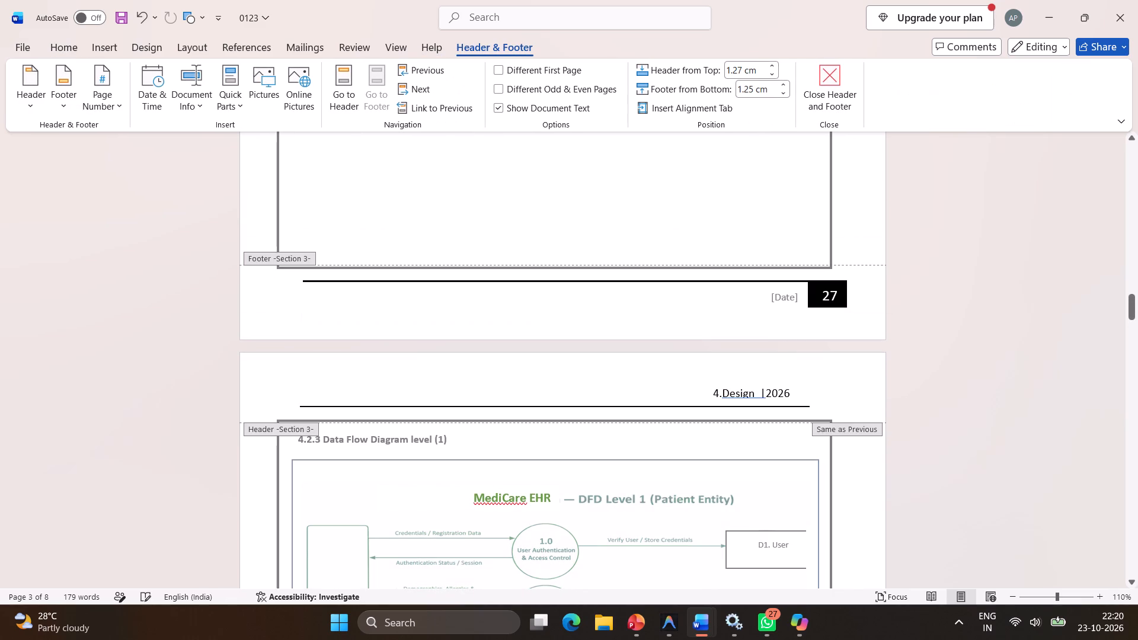
pyautogui.click(788, 296)
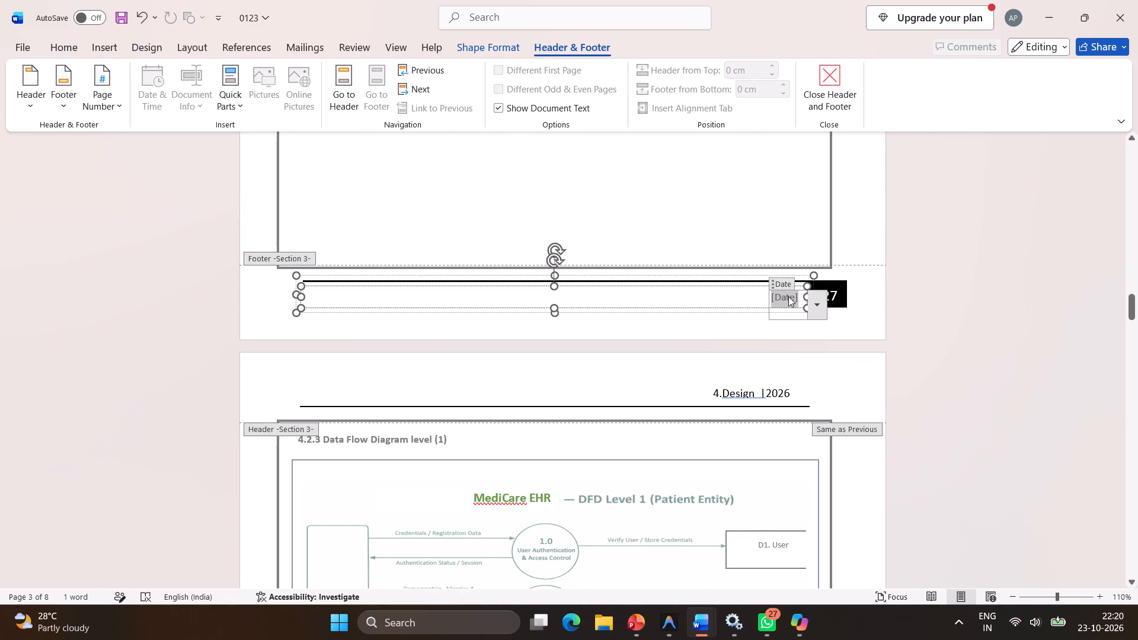
pyautogui.press('Delete')
pyautogui.moveTo(556, 305); pyautogui.dragTo(557, 294)
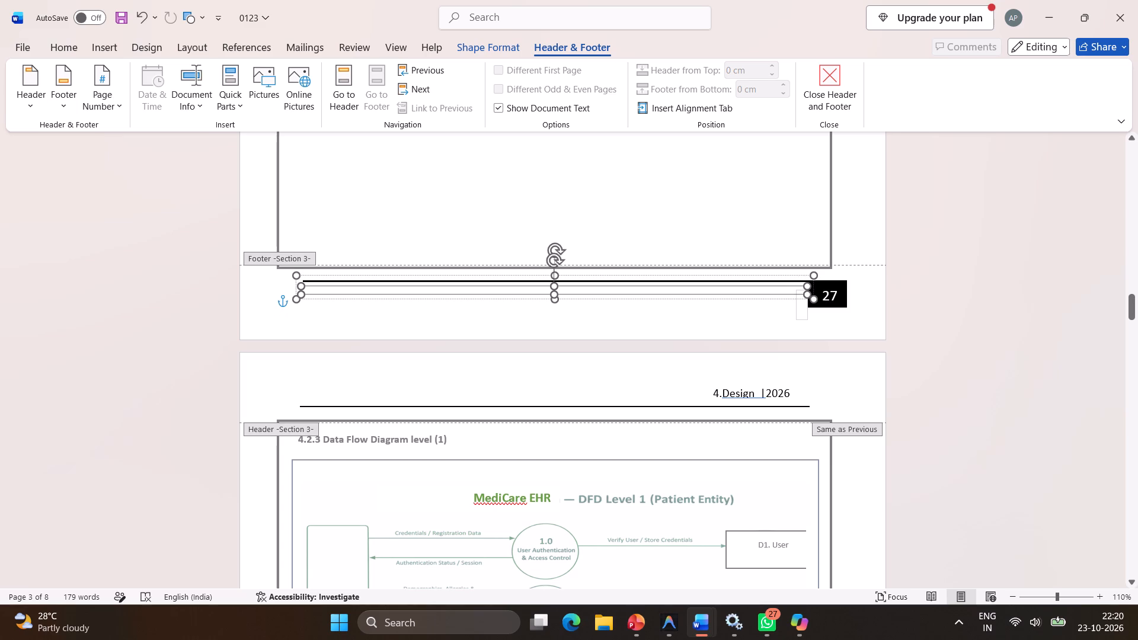
# Paste the copied footer title into the third section's footer and complete it as "Electronic Health Record (EHR)".
pyautogui.click(421, 312)
pyautogui.press('super+v')
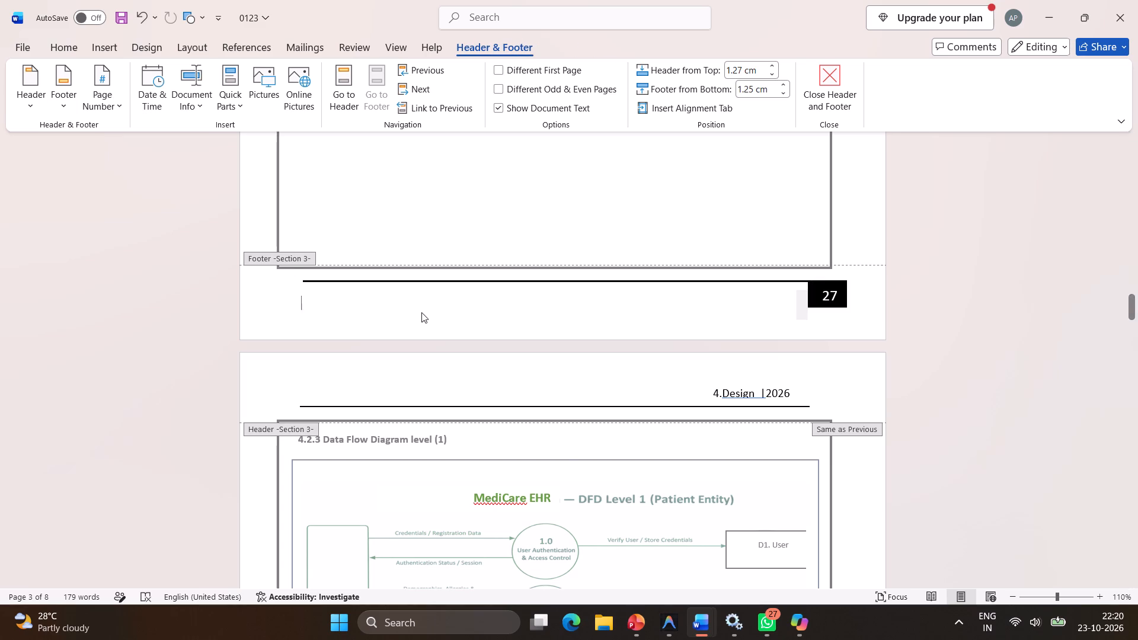
pyautogui.click(383, 431)
pyautogui.hotkey('ctrl', 'v')
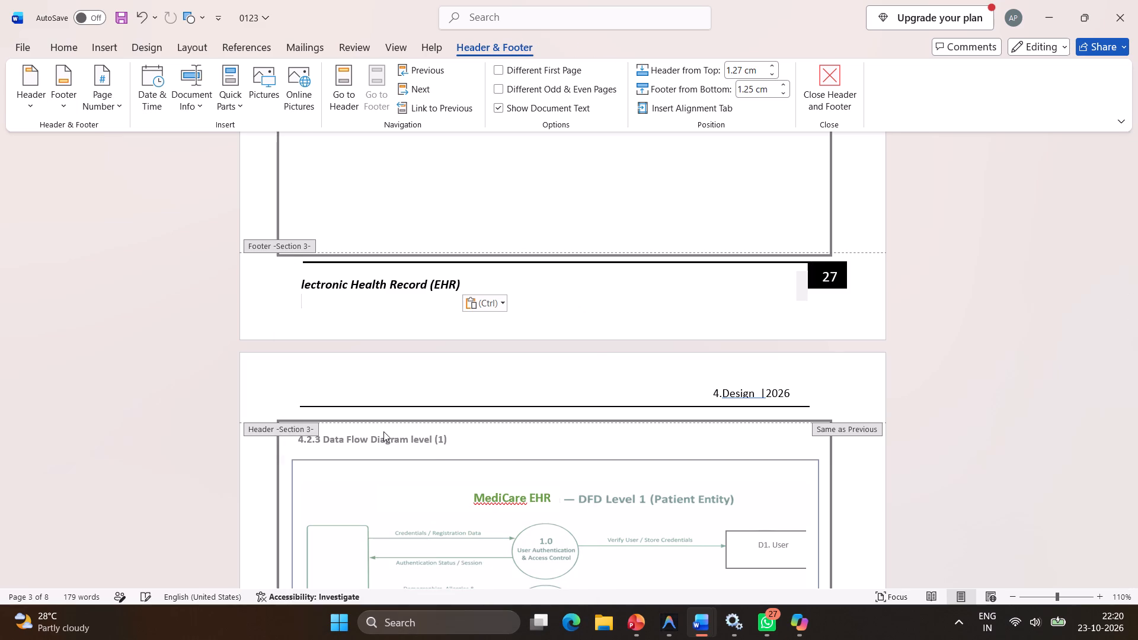
pyautogui.press('Up')
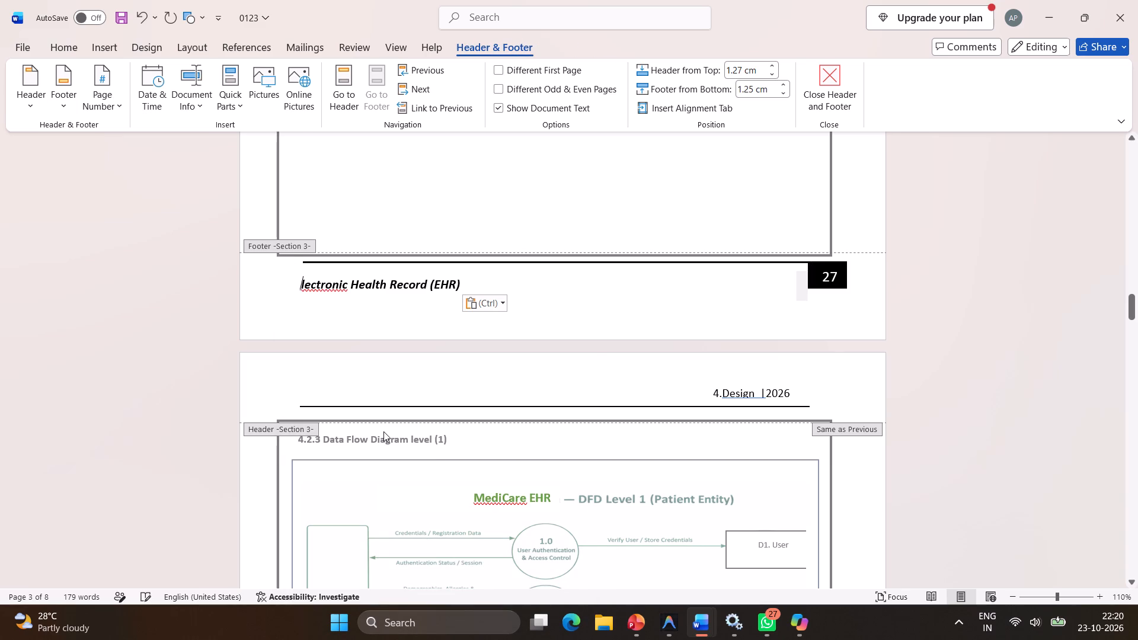
pyautogui.hotkey('shift', 'e')
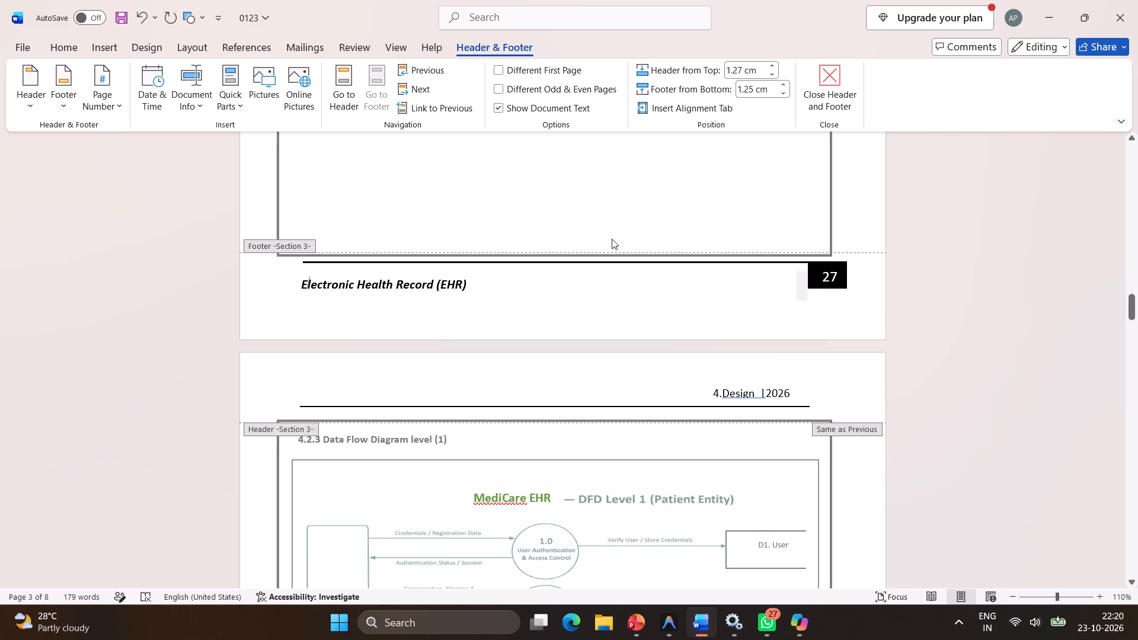
pyautogui.click(619, 226)
pyautogui.doubleClick(619, 226)
# Delete the two blank pages before the 4.2.2 Data Flow Diagram page.
pyautogui.scroll(4, 619, 226)
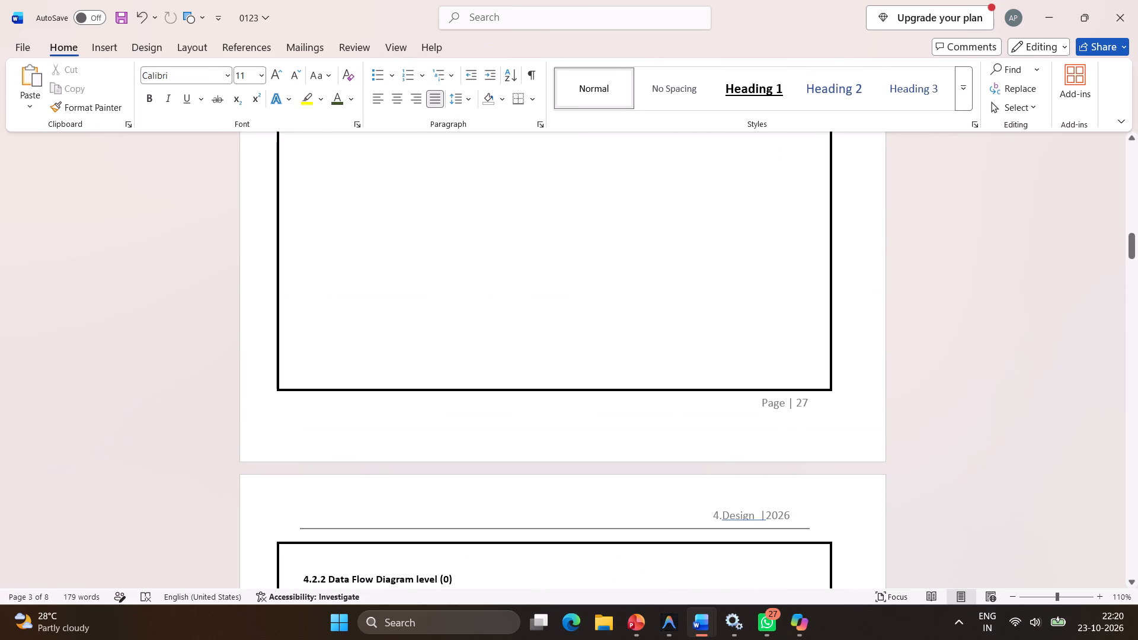
pyautogui.scroll(5, 619, 226)
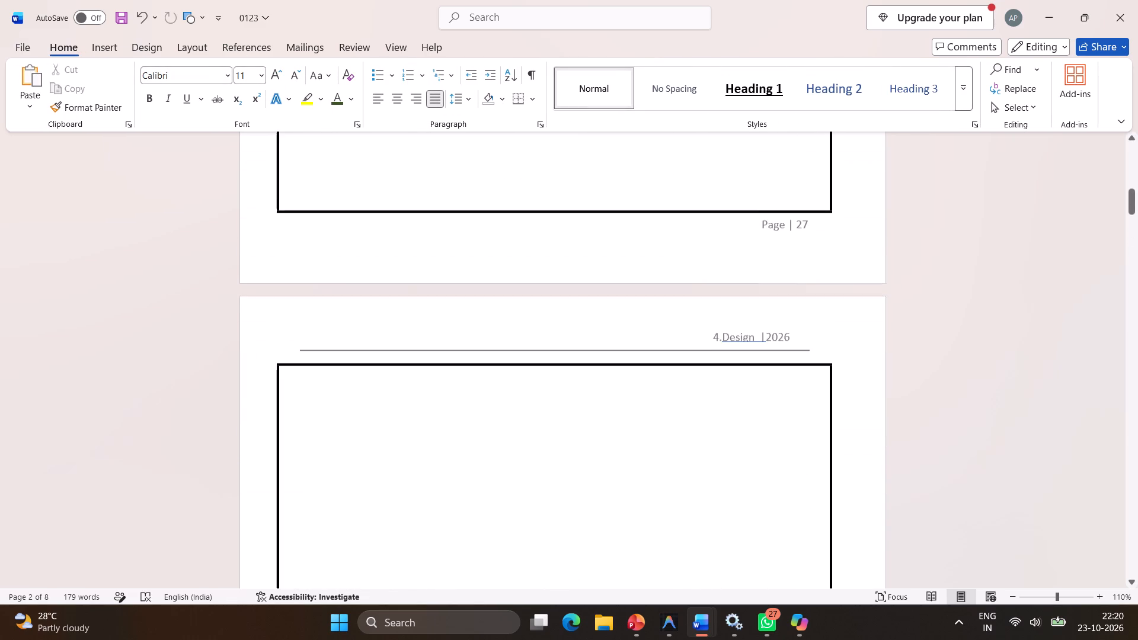
pyautogui.scroll(5, 619, 226)
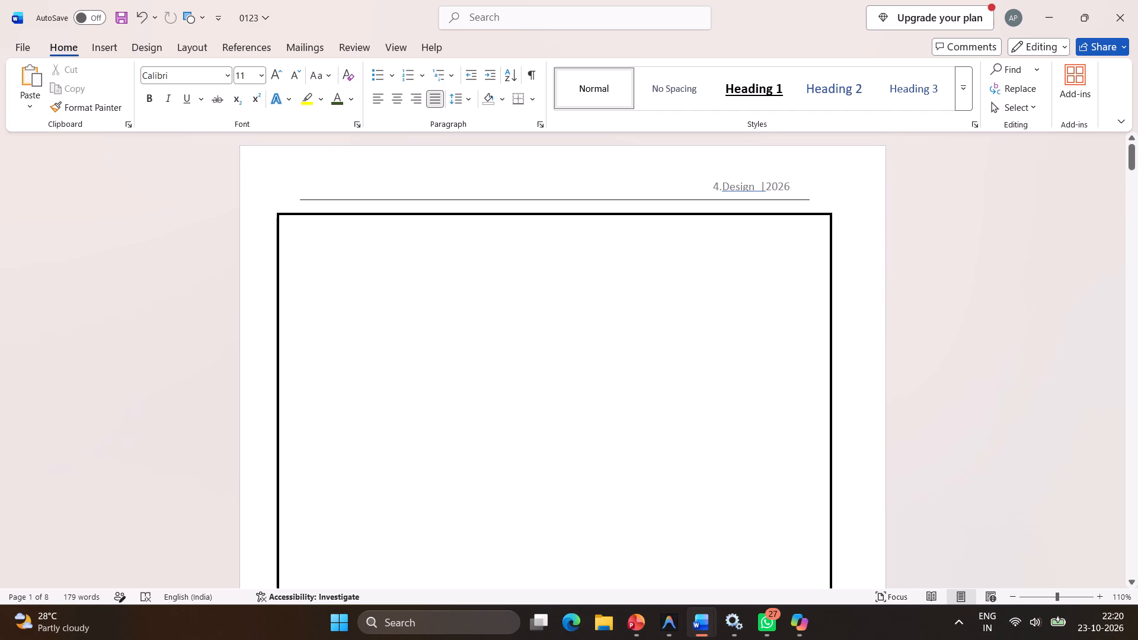
pyautogui.click(44, 597)
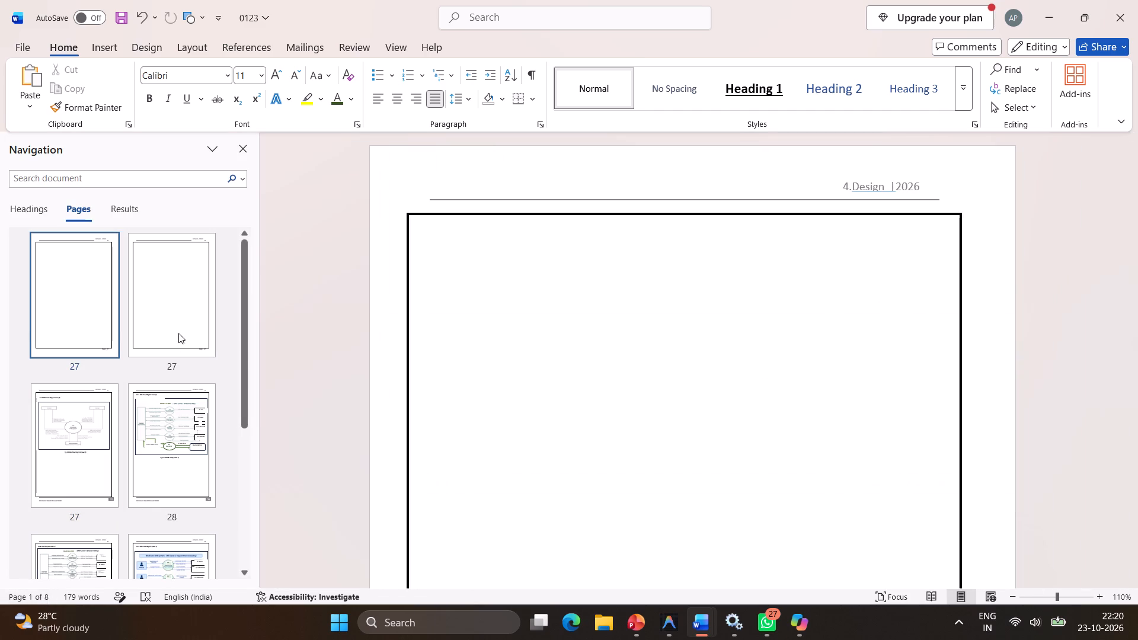
pyautogui.click(171, 330)
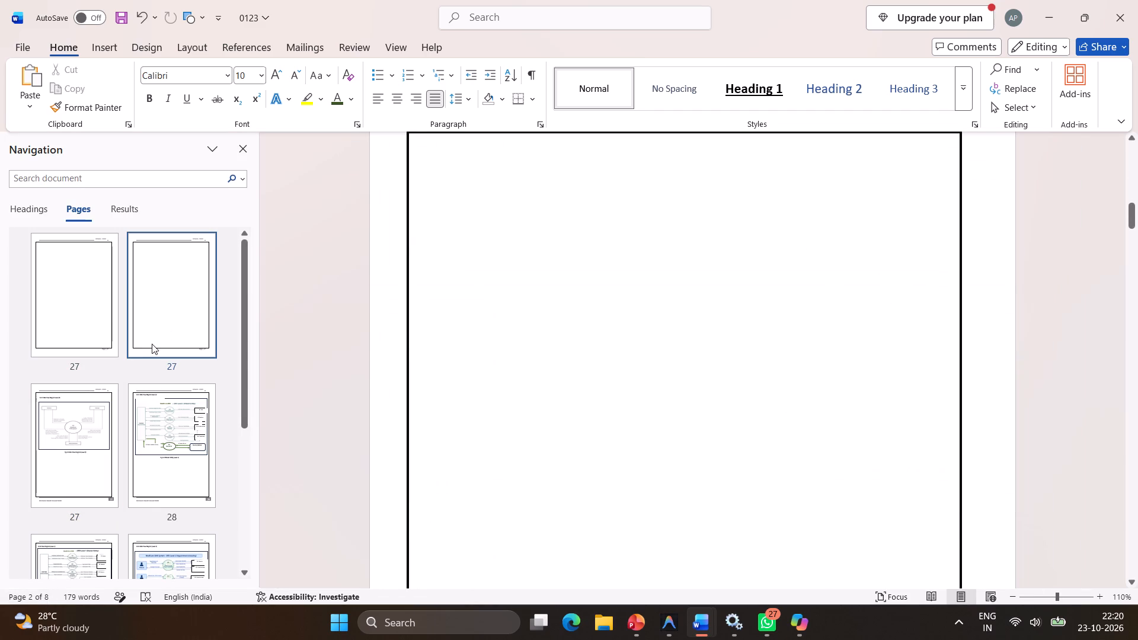
pyautogui.click(528, 394)
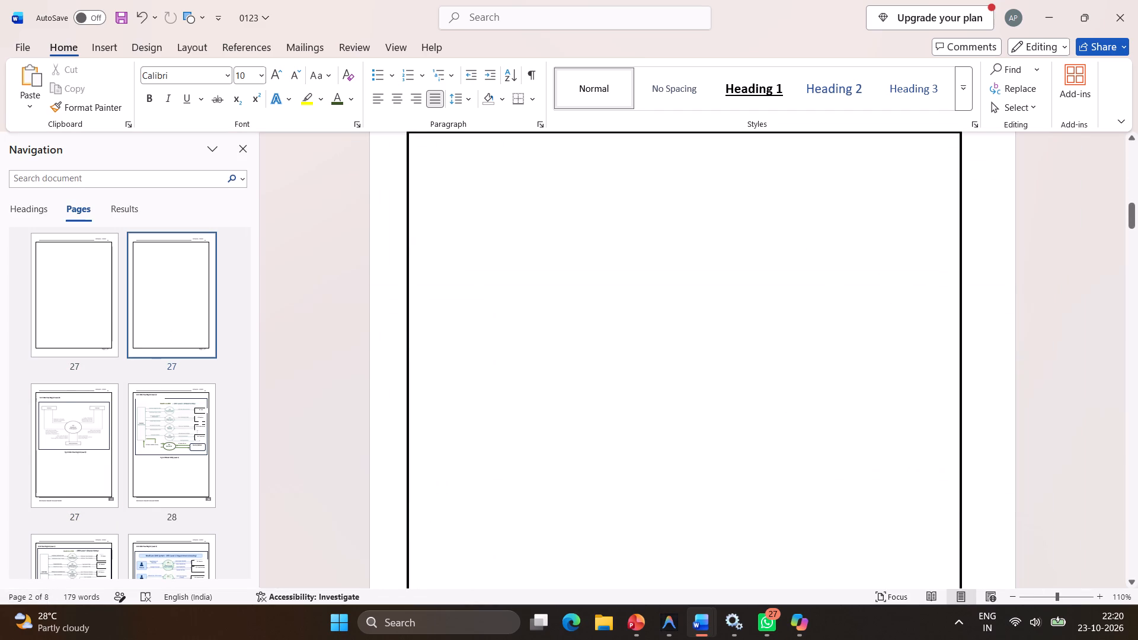
pyautogui.press('Delete')
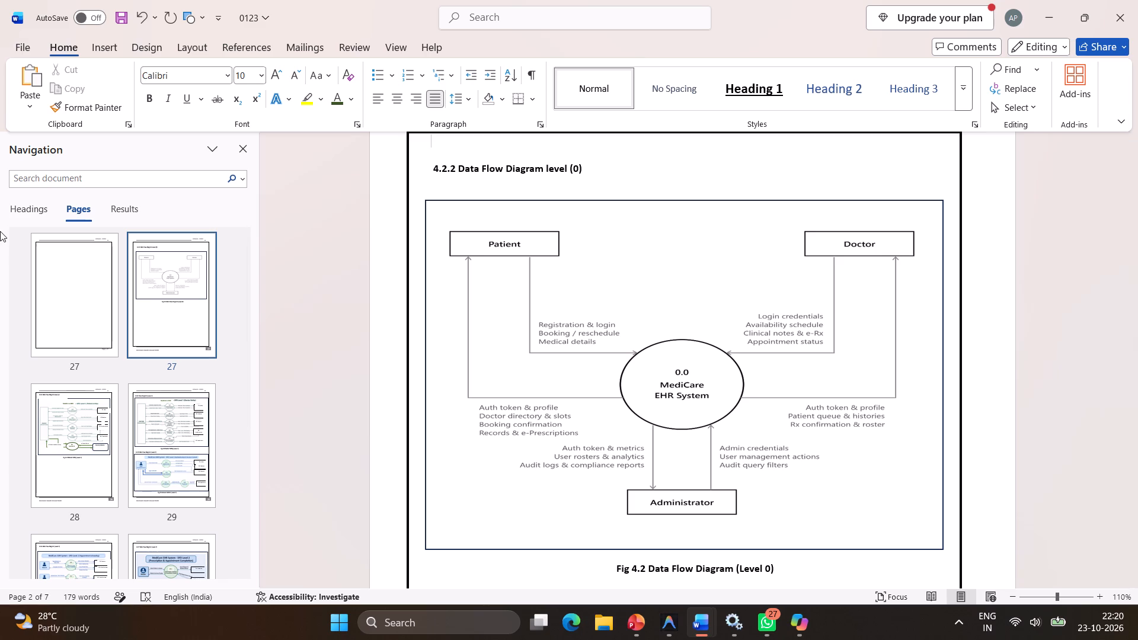
pyautogui.click(81, 317)
pyautogui.press('Delete')
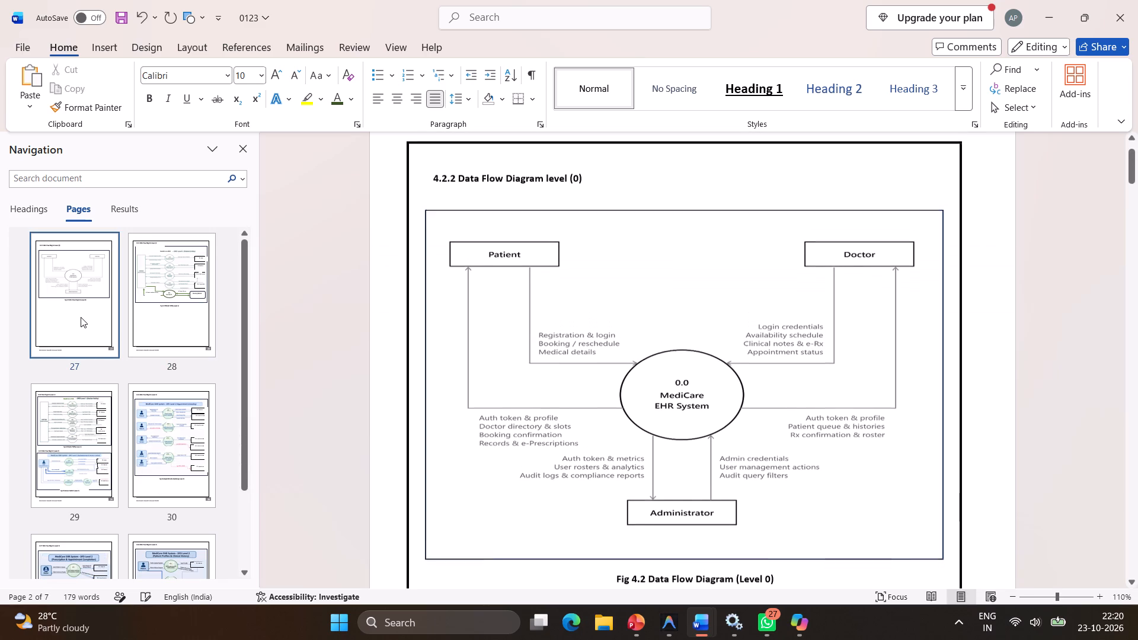
# Compare the headers, footers and page numbers of the data flow diagram pages in 0123 with those in MinorEHRDoc_234.
pyautogui.scroll(-5, 461, 411)
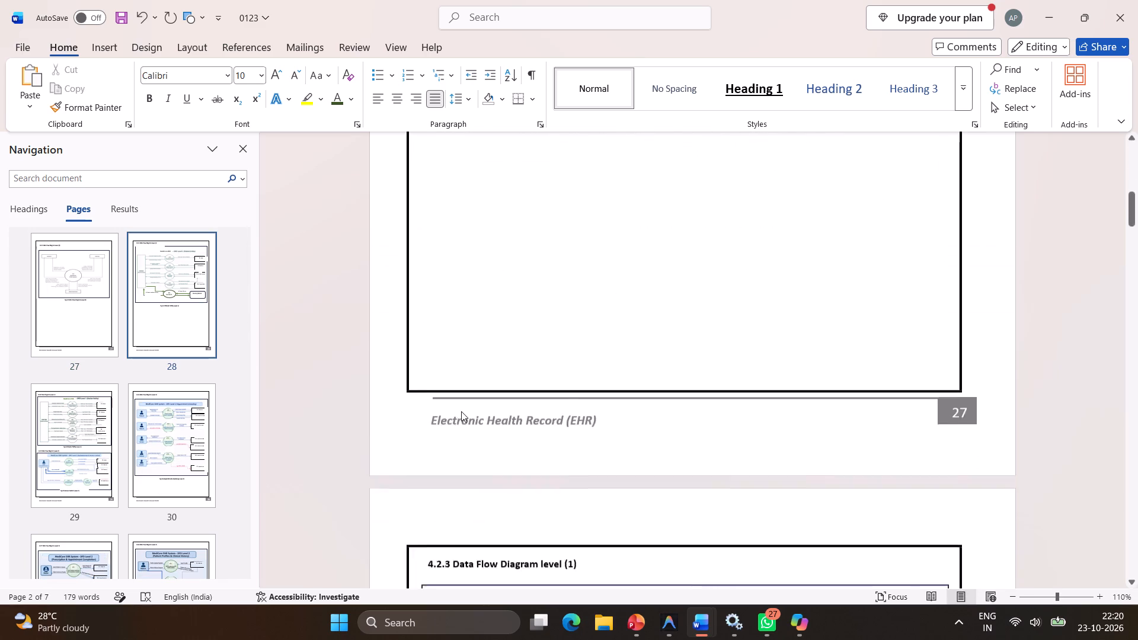
pyautogui.scroll(-9, 461, 411)
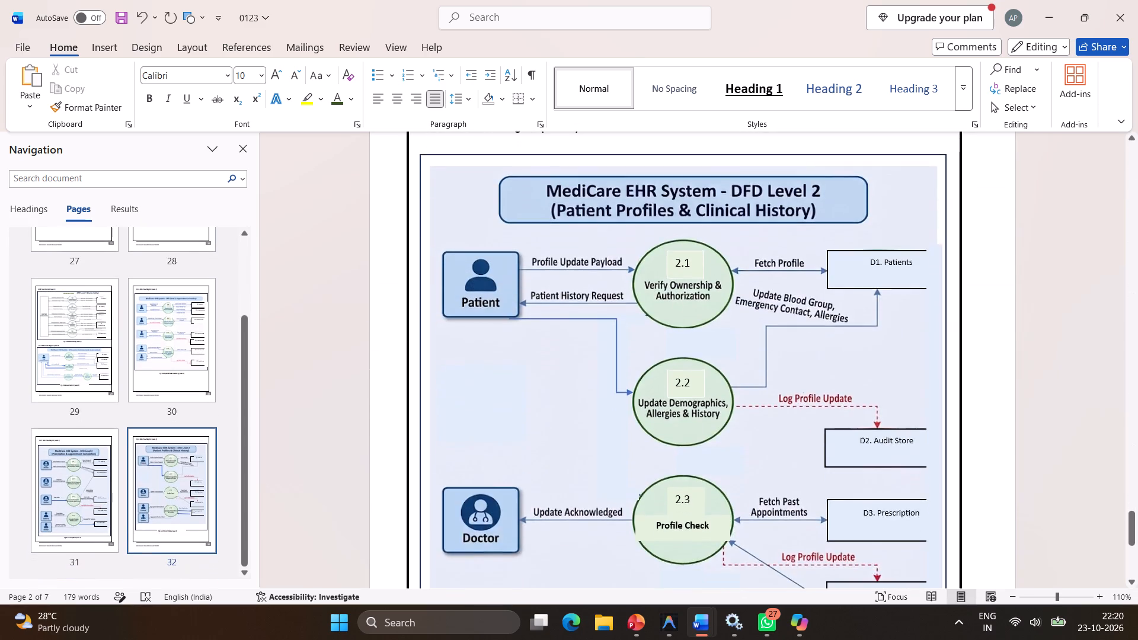
pyautogui.scroll(-8, 461, 411)
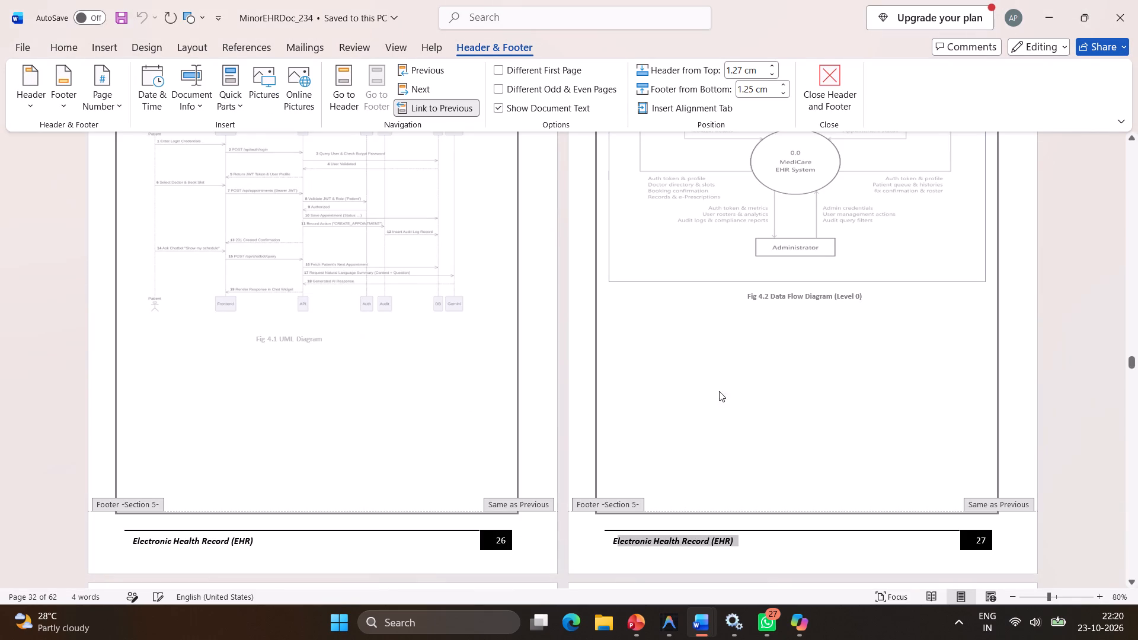
pyautogui.scroll(-7, 748, 416)
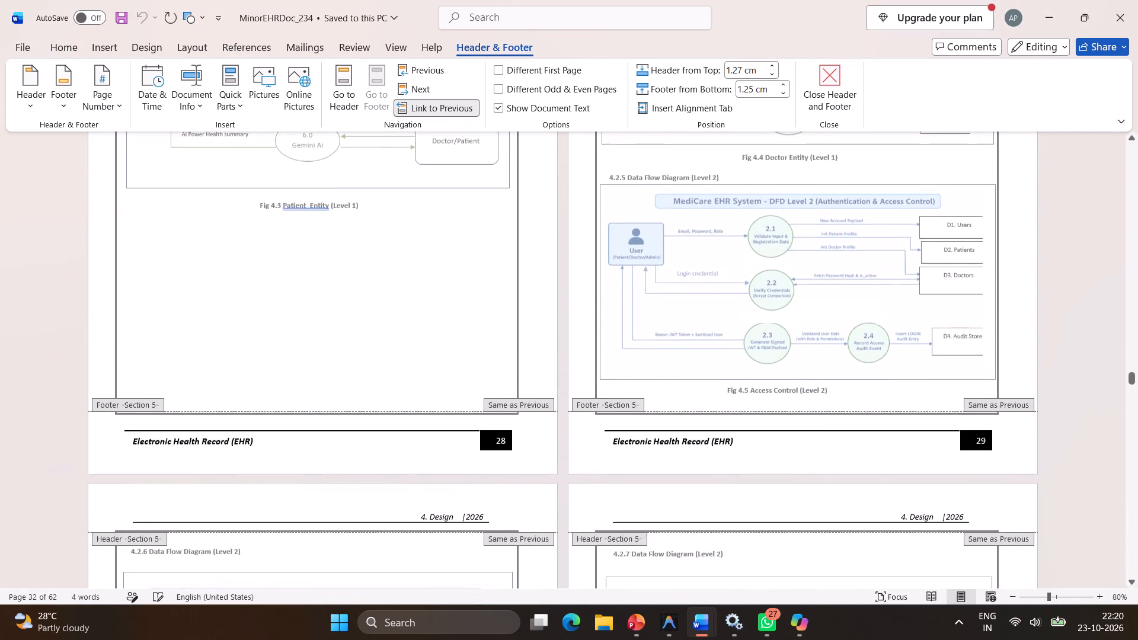
pyautogui.scroll(-7, 748, 416)
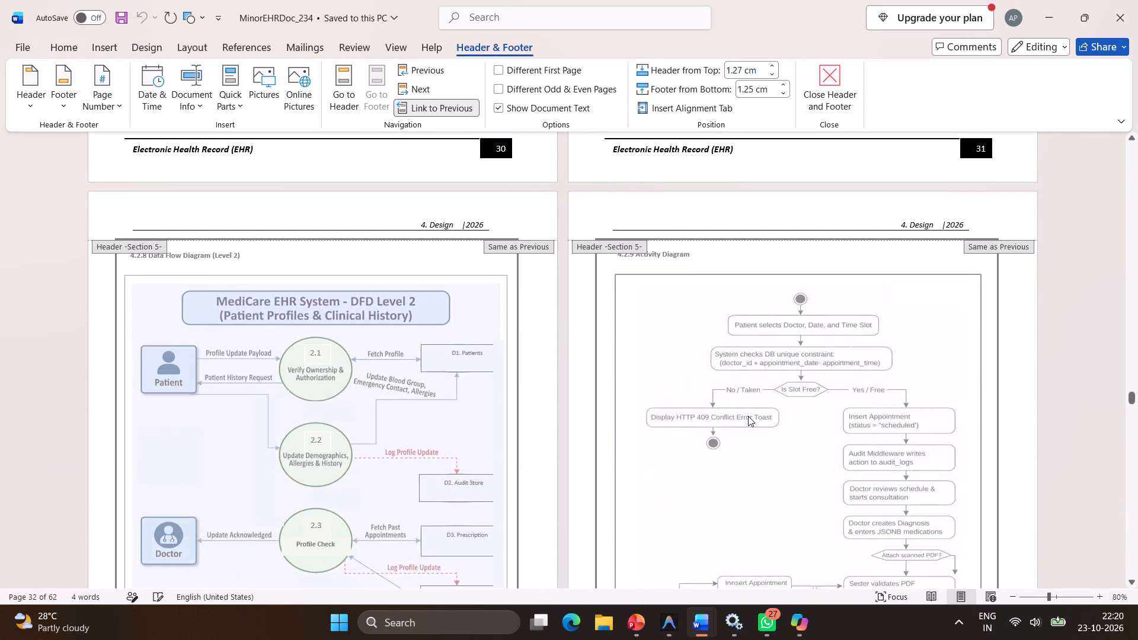
pyautogui.scroll(-4, 748, 416)
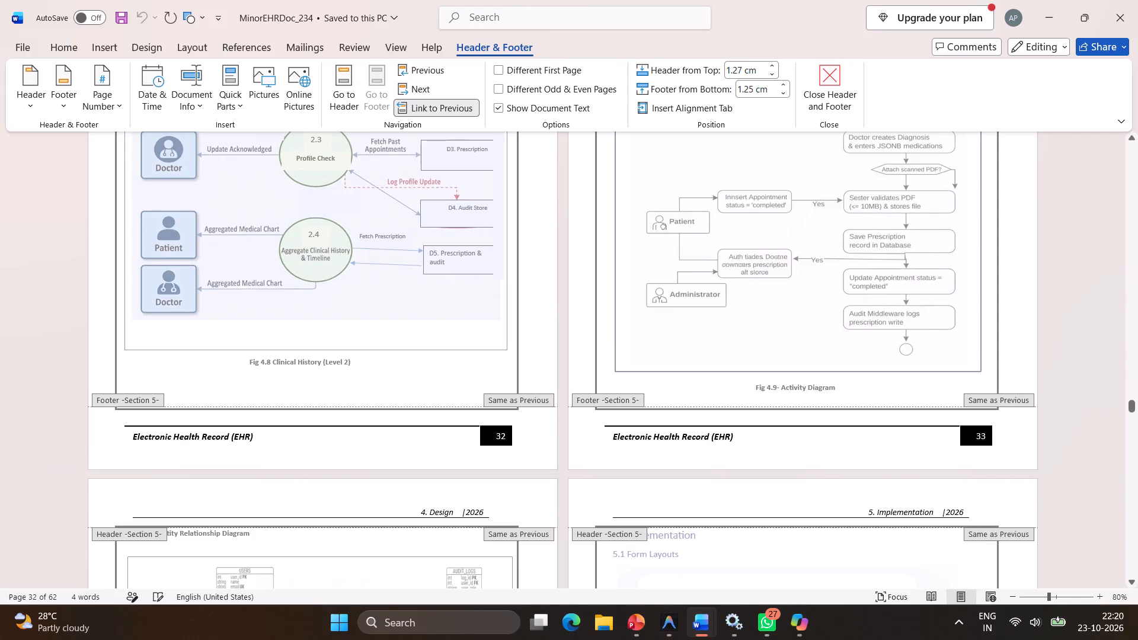
pyautogui.scroll(-3, 748, 416)
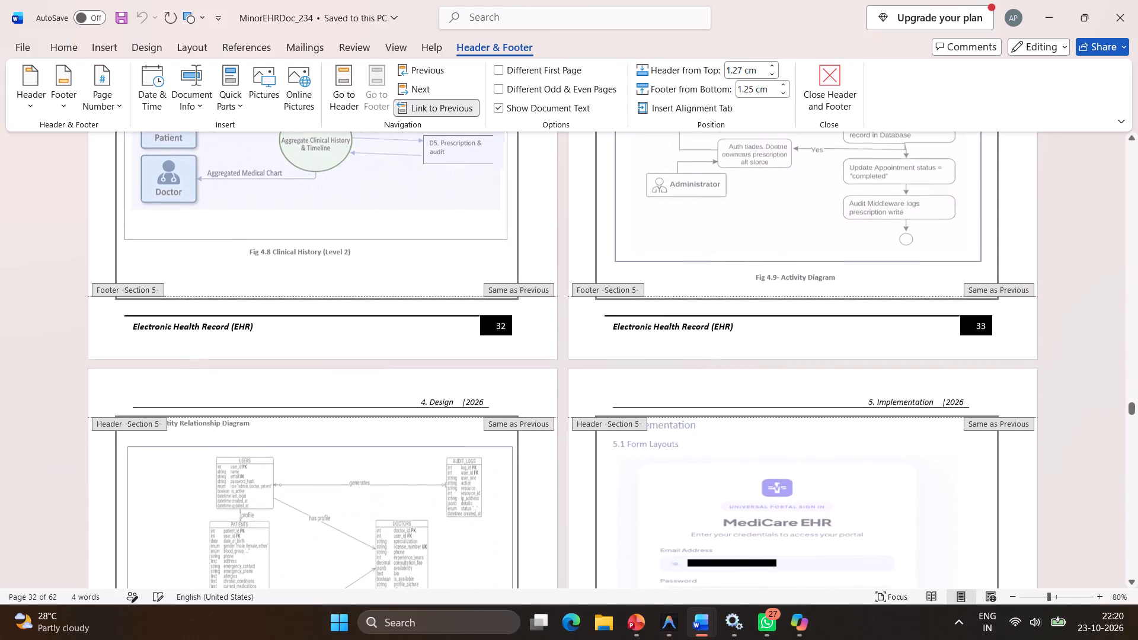
pyautogui.scroll(-2, 748, 416)
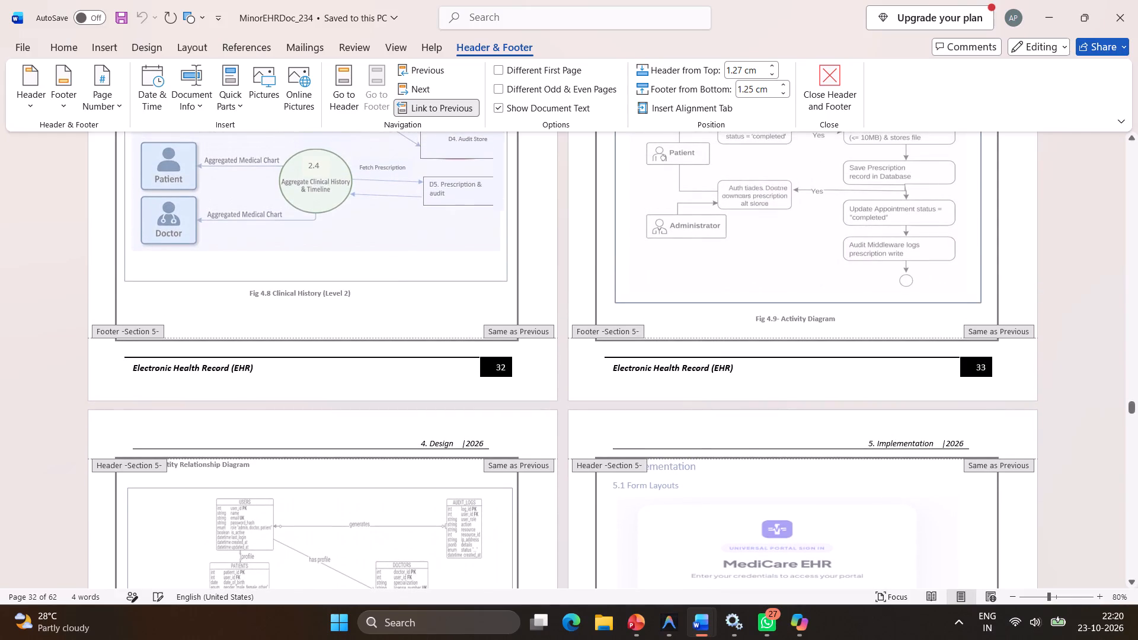
# In 0123, open the header of the 4.2.2 Data Flow Diagram page and add an underscore line across its width.
pyautogui.click(695, 349)
pyautogui.scroll(4, 695, 349)
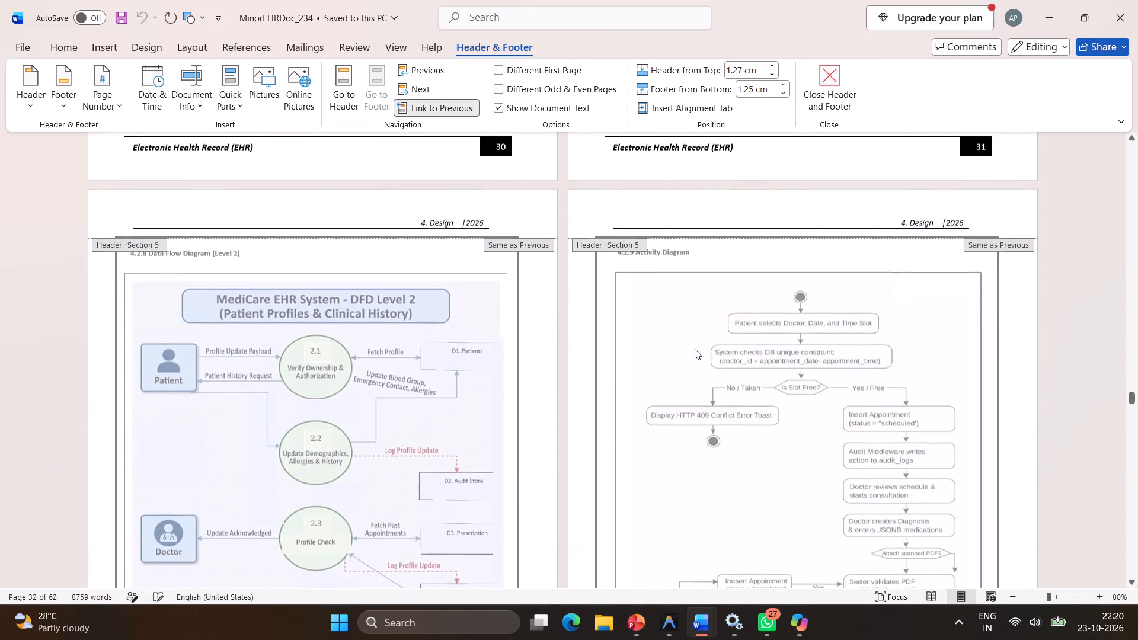
pyautogui.scroll(1, 695, 349)
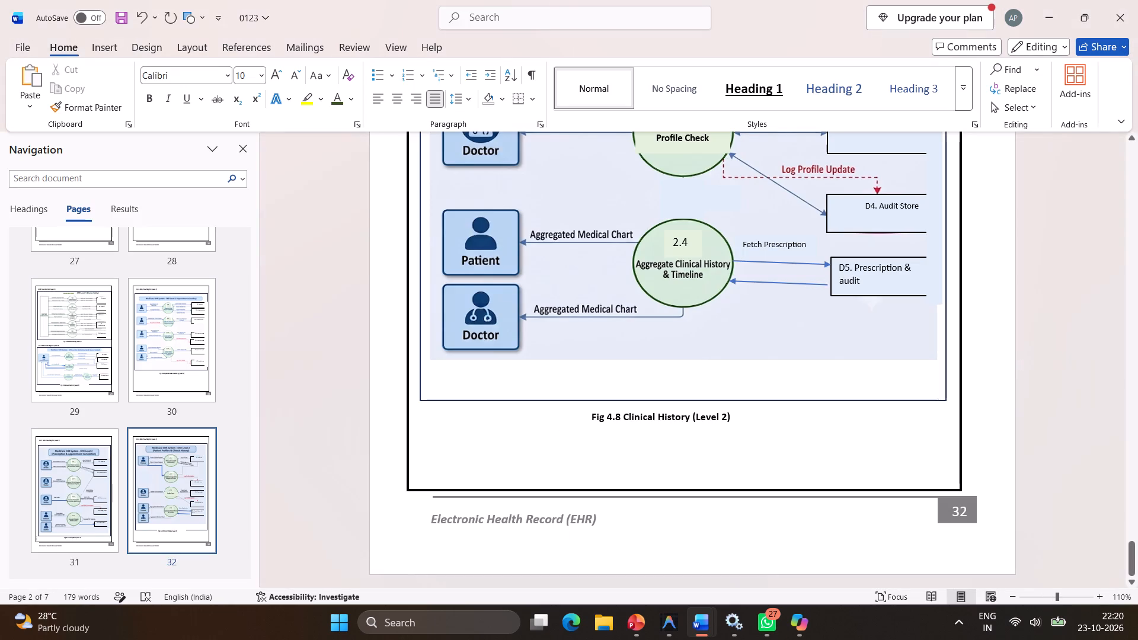
pyautogui.scroll(13, 593, 393)
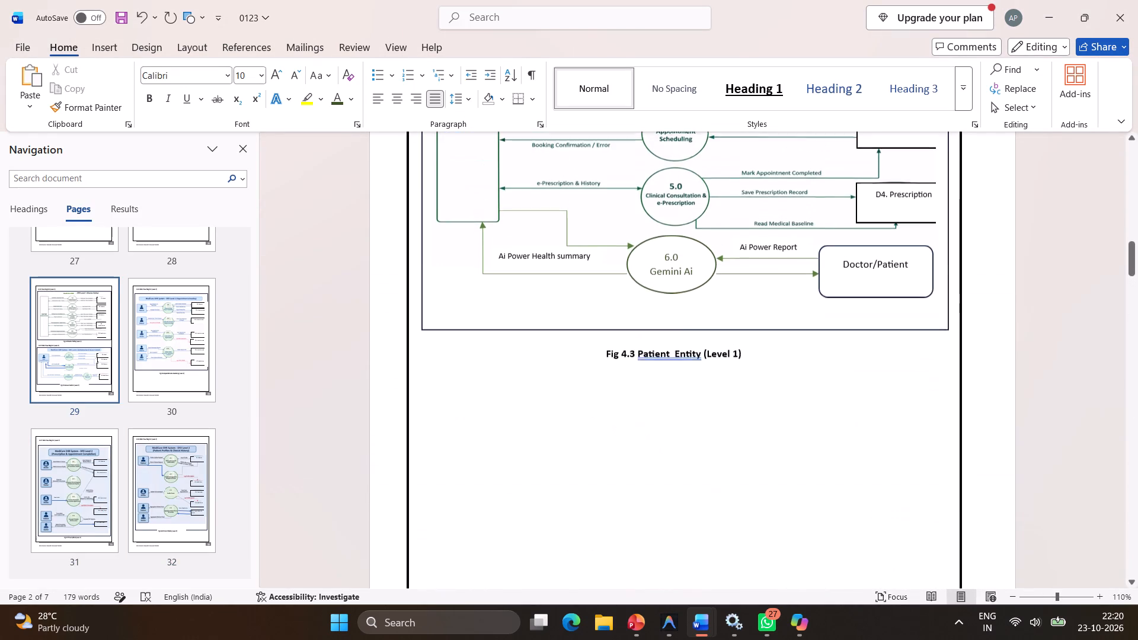
pyautogui.scroll(5, 593, 393)
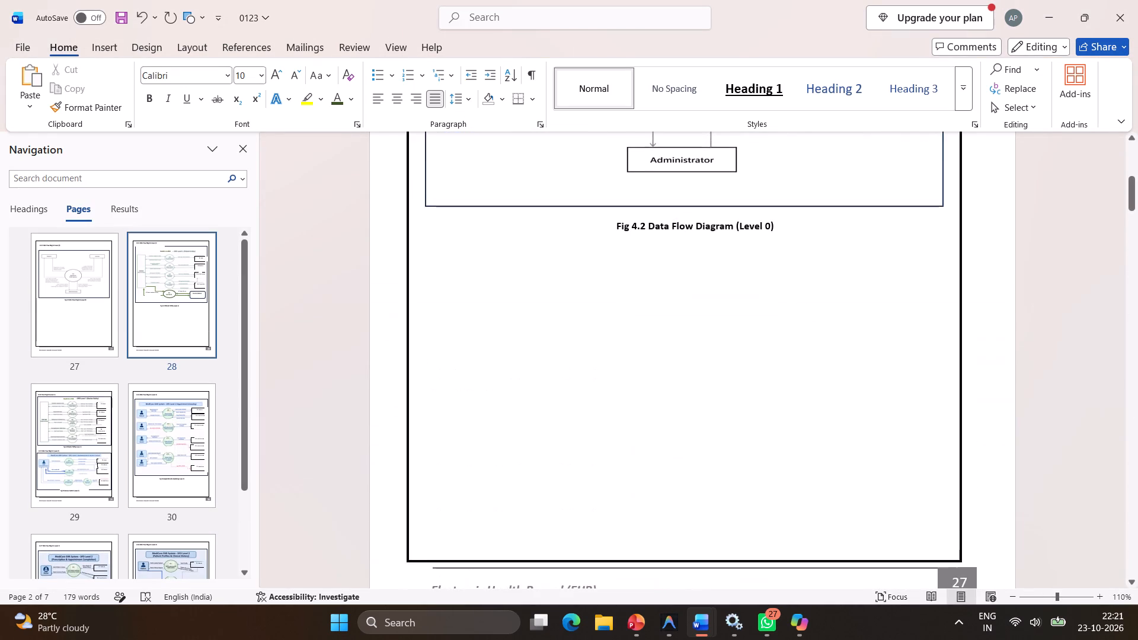
pyautogui.scroll(4, 593, 393)
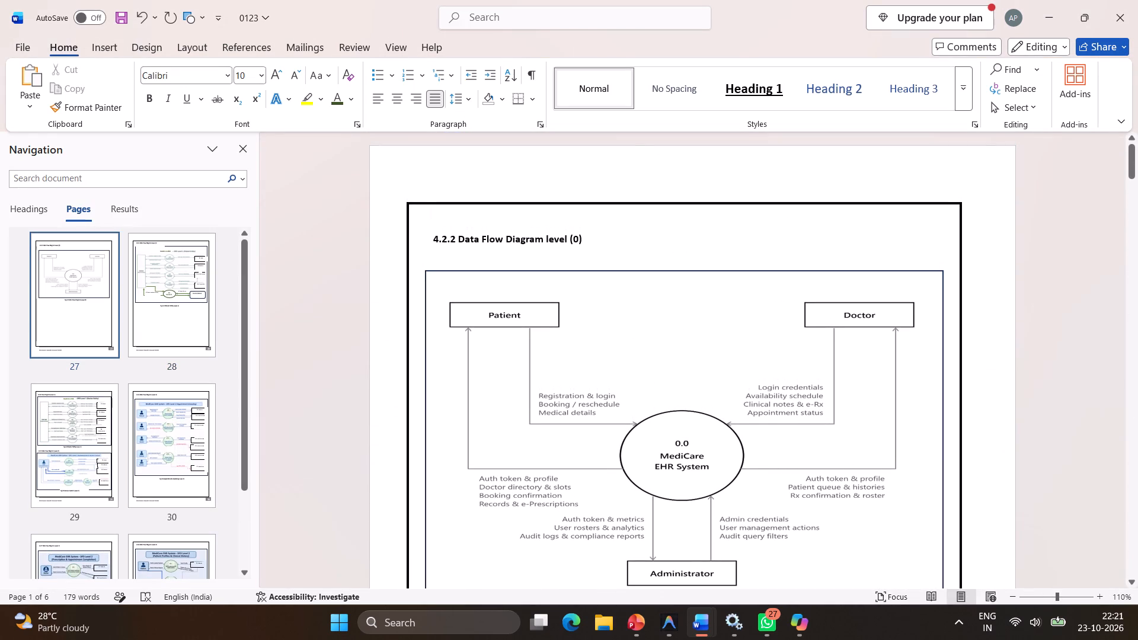
pyautogui.doubleClick(688, 185)
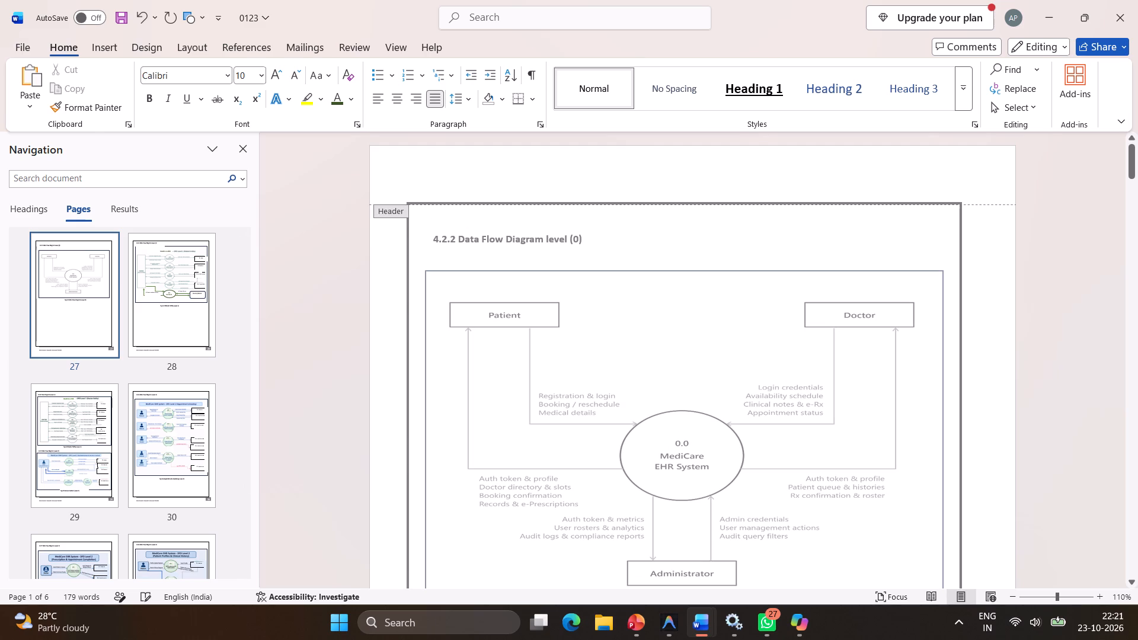
pyautogui.scroll(2, 688, 185)
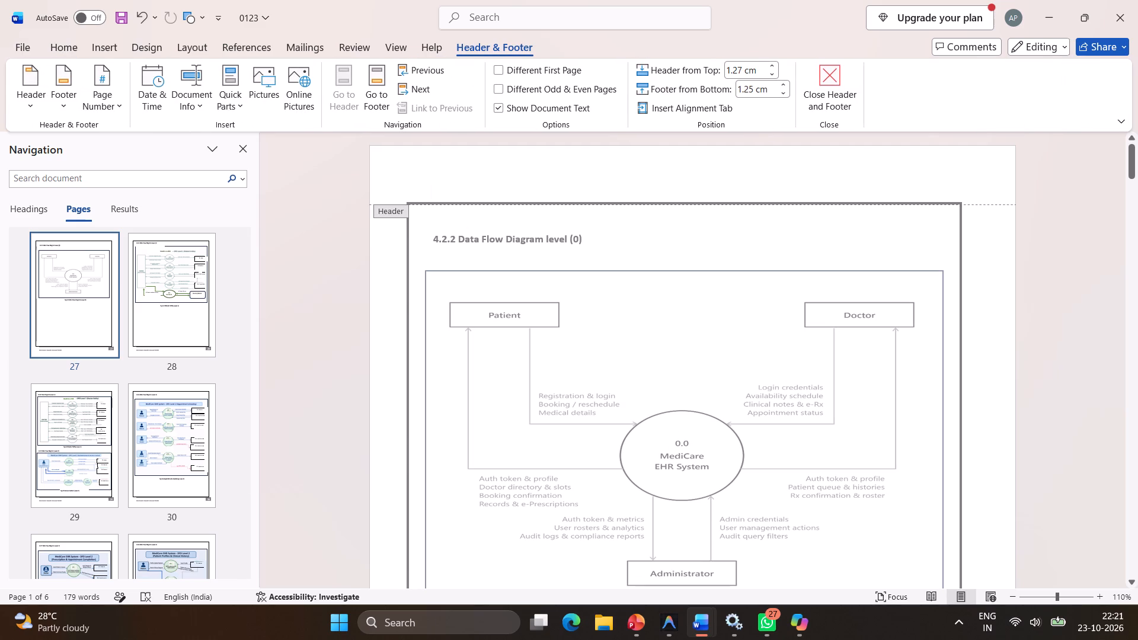
pyautogui.hotkey('shift', '_')
pyautogui.hotkey('shift', '_')
pyautogui.hotkey('shift', '_')
pyautogui.hotkey('shift', '_')
pyautogui.hotkey('shift', '_')
pyautogui.hotkey('shift', '_')
pyautogui.hotkey('shift', '_')
pyautogui.hotkey('shift', '_')
pyautogui.hotkey('shift', '_')
pyautogui.hotkey('shift', '_')
pyautogui.hotkey('shift', '_')
pyautogui.hotkey('shift', '_')
pyautogui.hotkey('shift', '_')
pyautogui.hotkey('shift', '_')
pyautogui.hotkey('shift', '_')
pyautogui.hotkey('shift', '_')
pyautogui.hotkey('shift', '_')
pyautogui.hotkey('shift', '_')
pyautogui.hotkey('shift', '_')
pyautogui.hotkey('shift', '_')
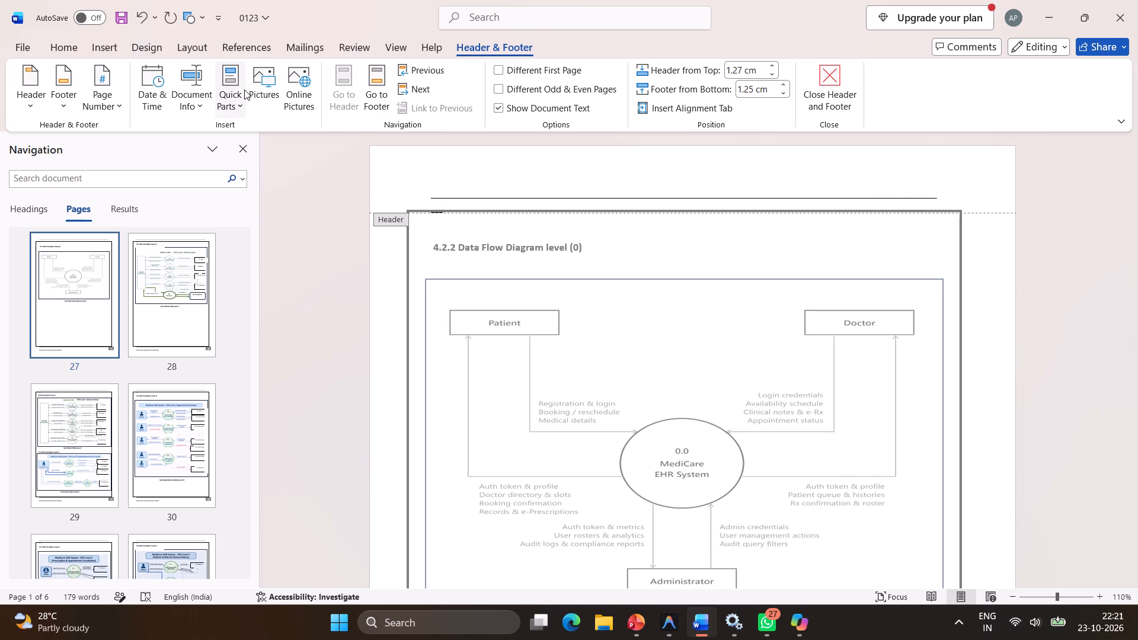
# Draw a text box about 3.49 cm wide and 1 cm high above the right end of the header line.
pyautogui.click(100, 47)
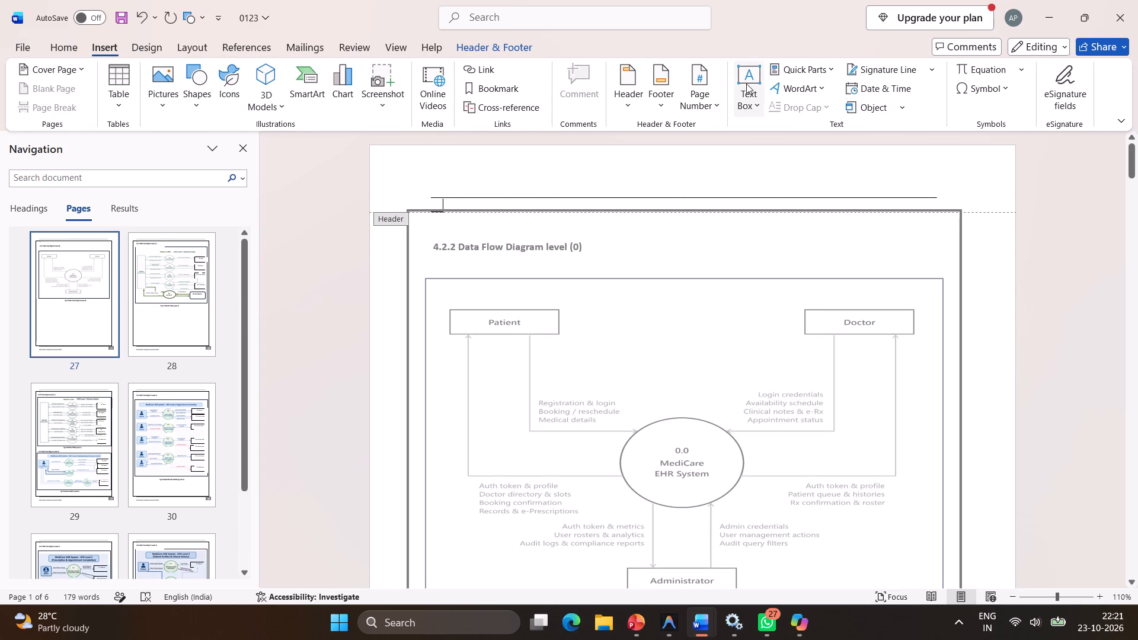
pyautogui.click(759, 85)
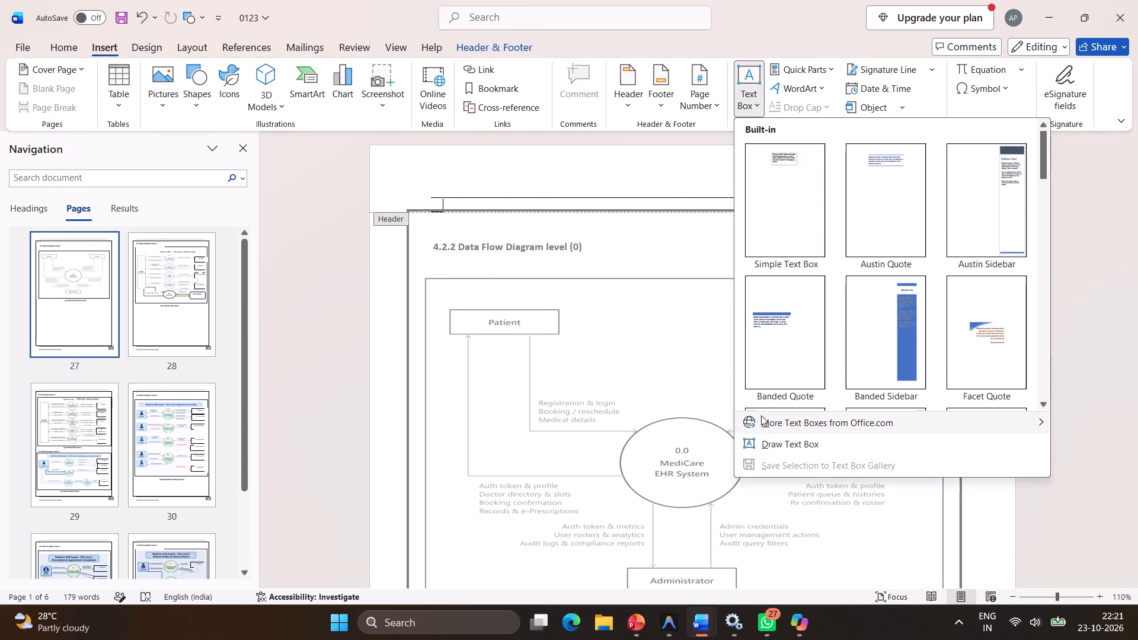
pyautogui.click(769, 436)
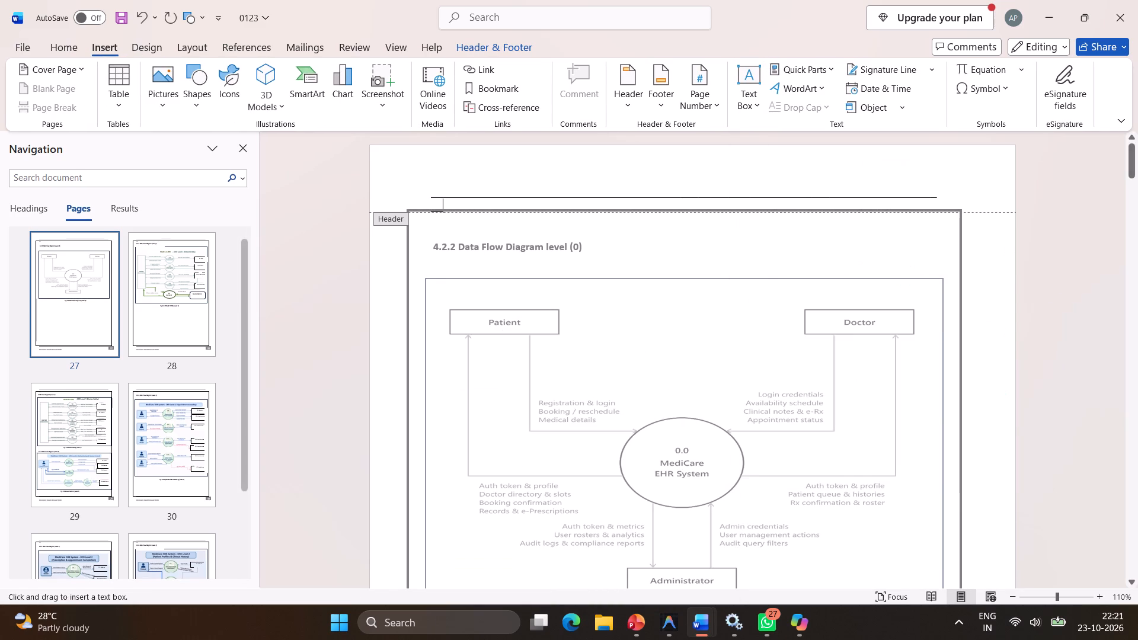
pyautogui.moveTo(821, 162); pyautogui.dragTo(932, 192)
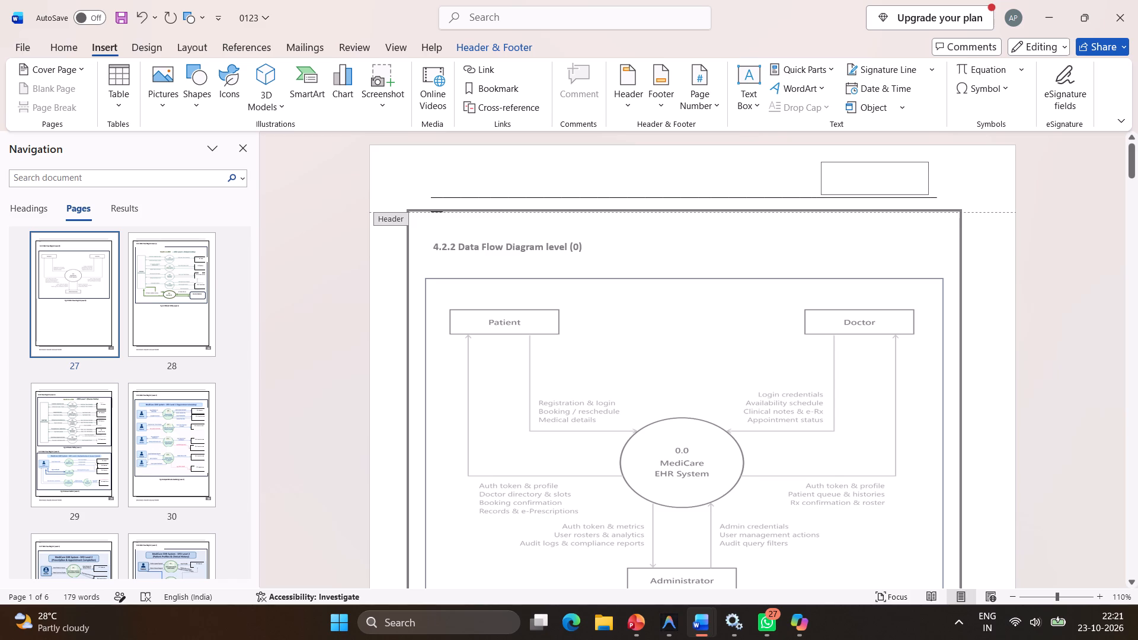
pyautogui.moveTo(932, 192); pyautogui.dragTo(931, 193)
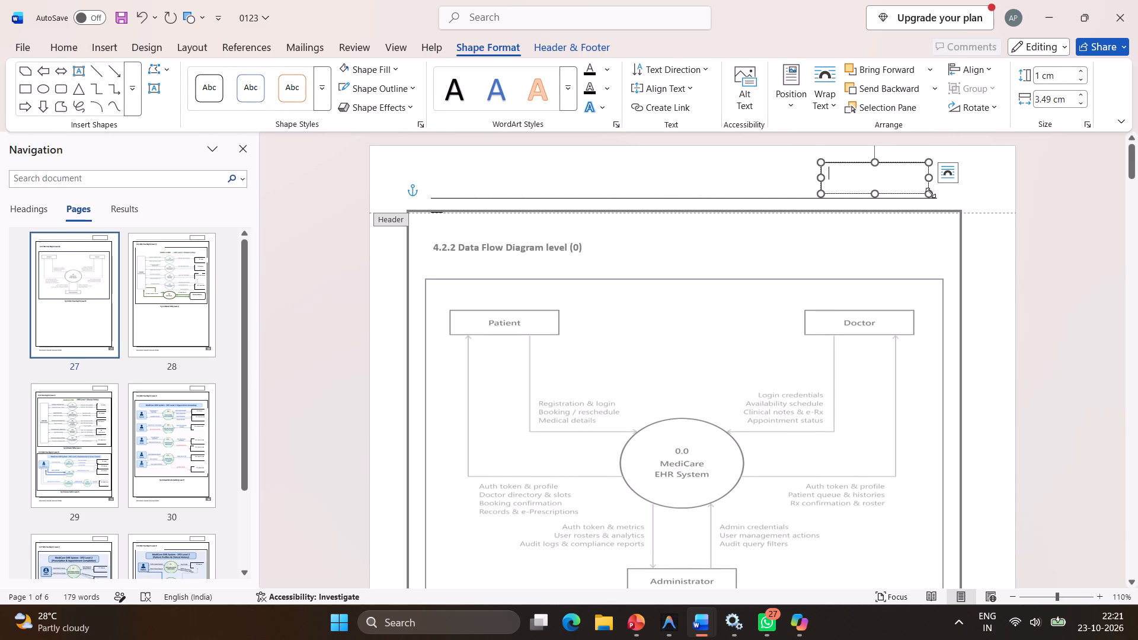
# Enter "4. Deign | 2026" in the header text box and narrow the box to about 2.85 cm.
pyautogui.write('4.')
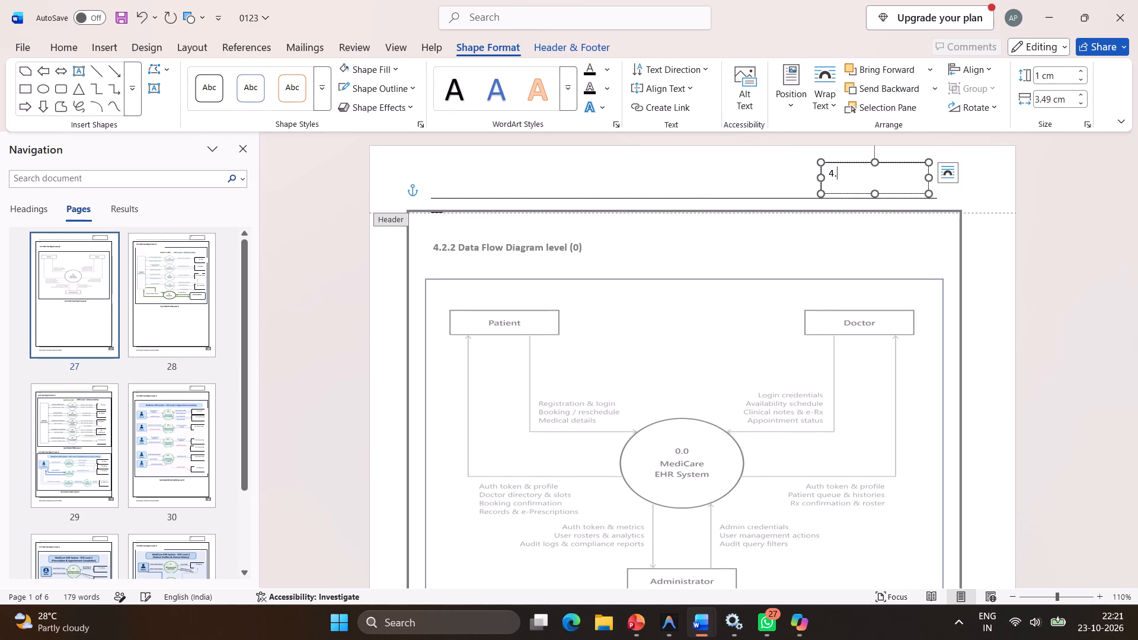
pyautogui.press('space')
pyautogui.write('DEsign')
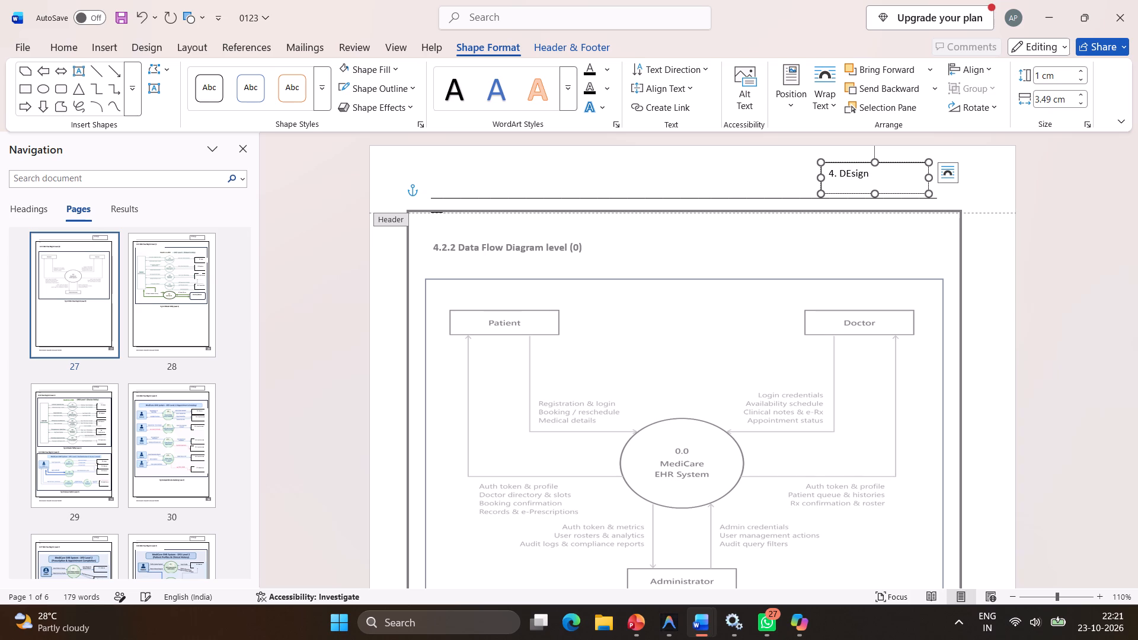
pyautogui.press('=')
pyautogui.press('BackSpace')
pyautogui.press('BackSpace')
pyautogui.press('BackSpace')
pyautogui.press('BackSpace')
pyautogui.press('BackSpace')
pyautogui.write('ign')
pyautogui.press('space')
pyautogui.write('|')
pyautogui.press('space')
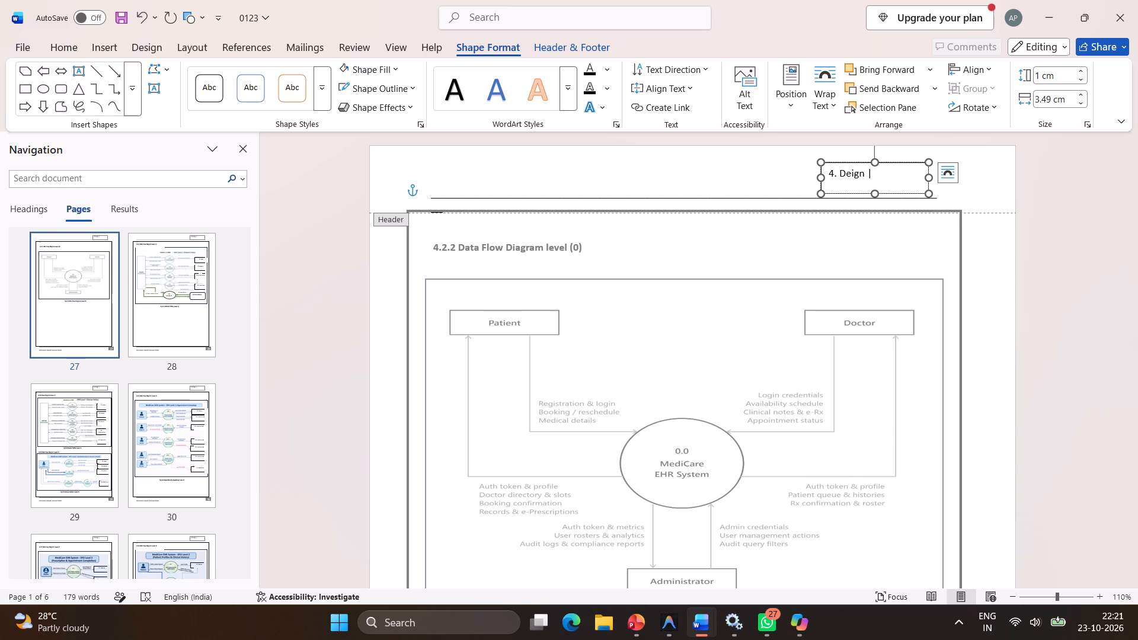
pyautogui.write('2026')
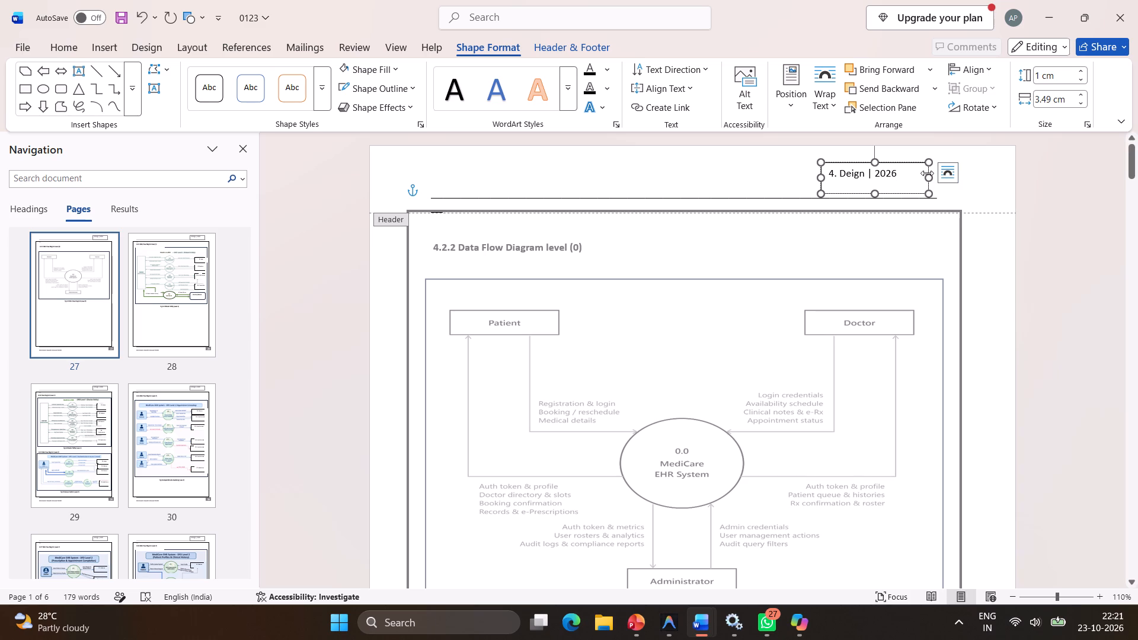
pyautogui.moveTo(926, 174); pyautogui.dragTo(909, 176)
pyautogui.moveTo(909, 176); pyautogui.dragTo(909, 176)
# Set the font size of all the text in the header text box to 11.
pyautogui.scroll(5, 896, 167)
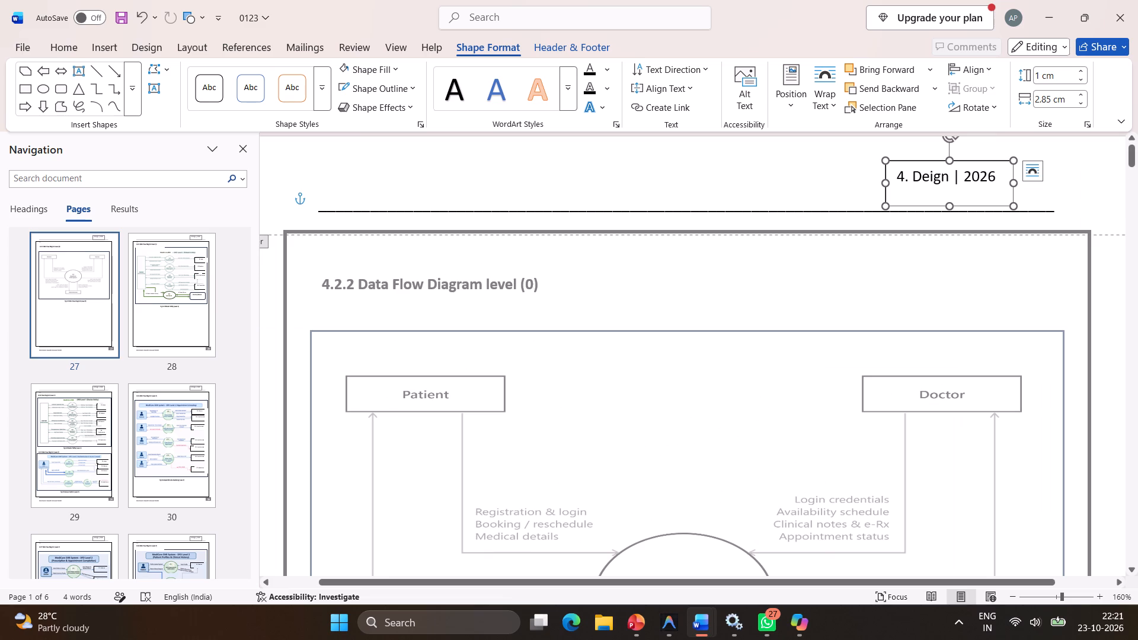
pyautogui.hotkey('ctrl', 'a')
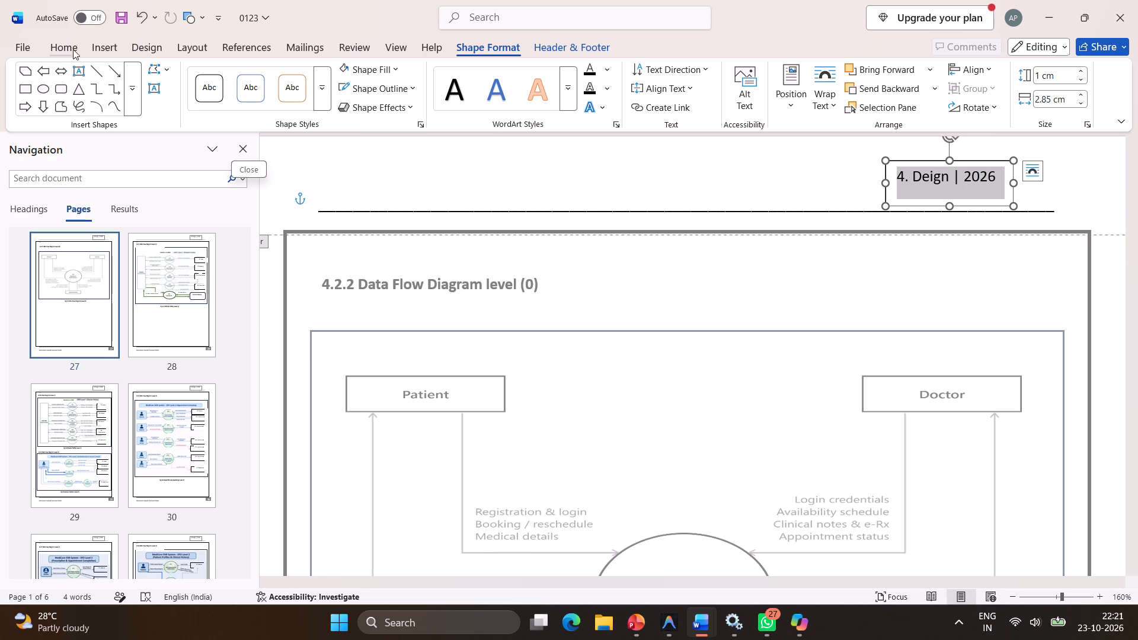
pyautogui.click(98, 41)
pyautogui.click(57, 46)
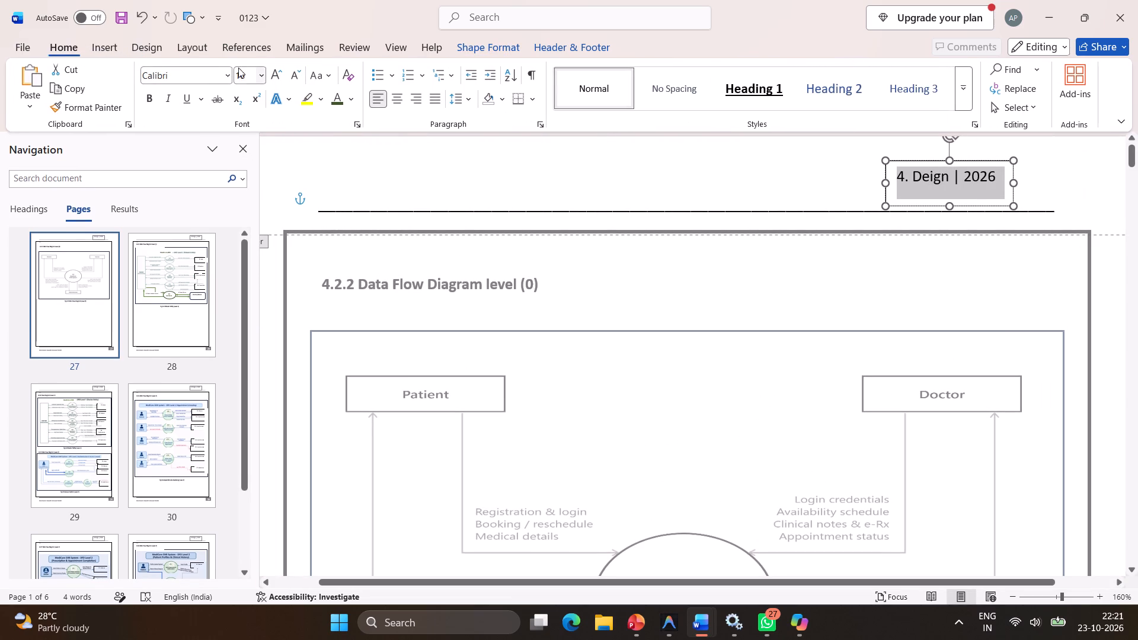
pyautogui.click(257, 72)
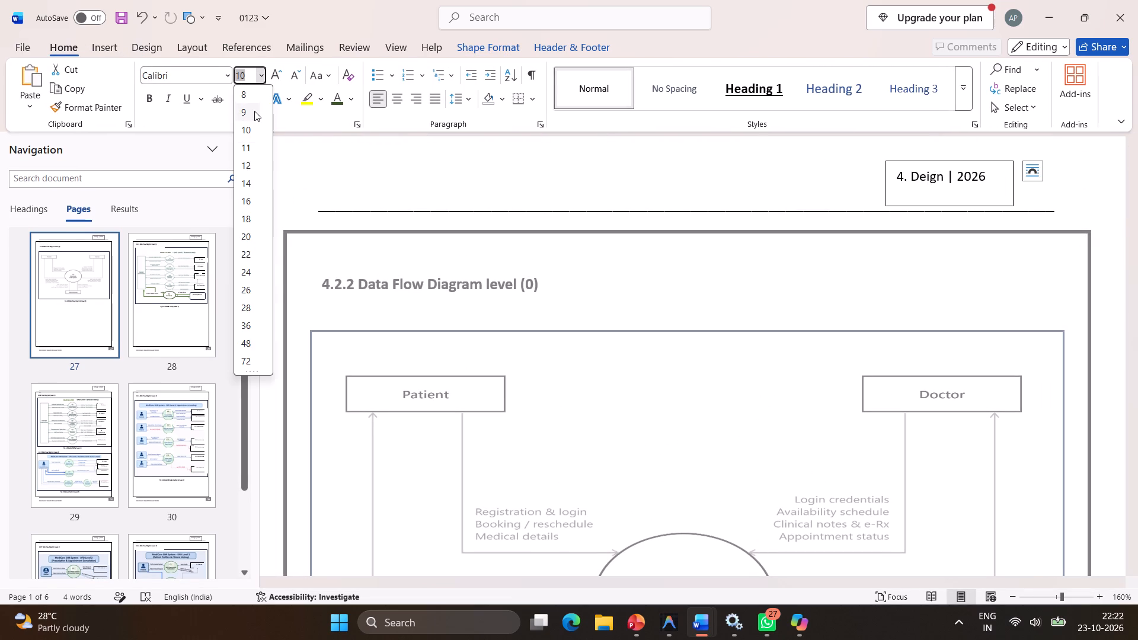
pyautogui.click(251, 142)
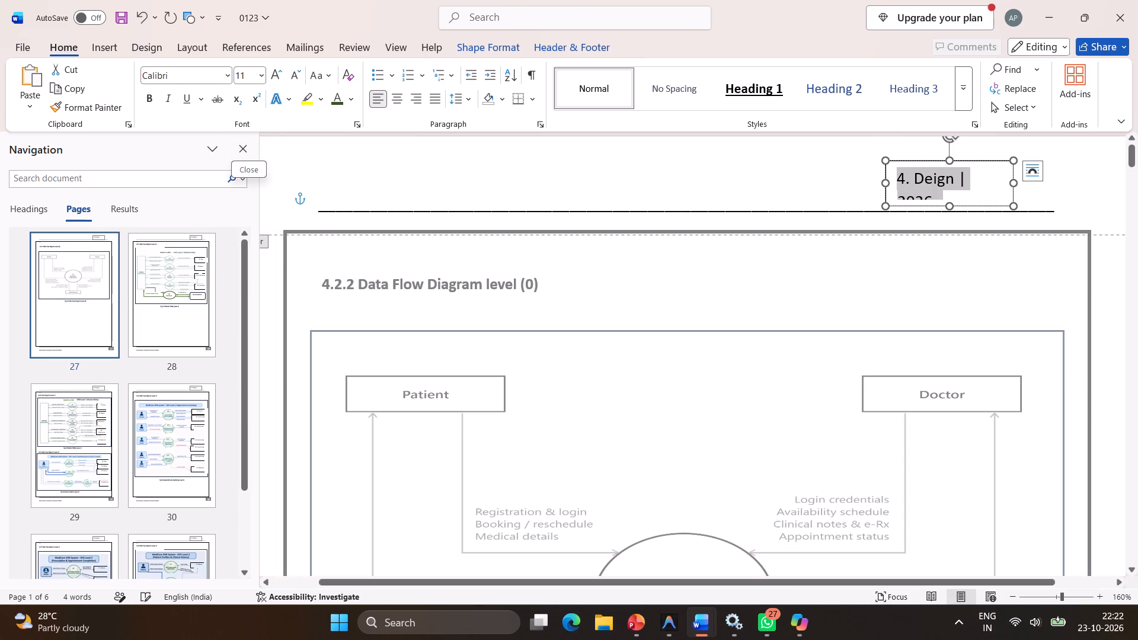
# Widen the header text box to fit its text on one line, reduce its height, and place it just above the line's right end.
pyautogui.moveTo(1011, 182); pyautogui.dragTo(1035, 188)
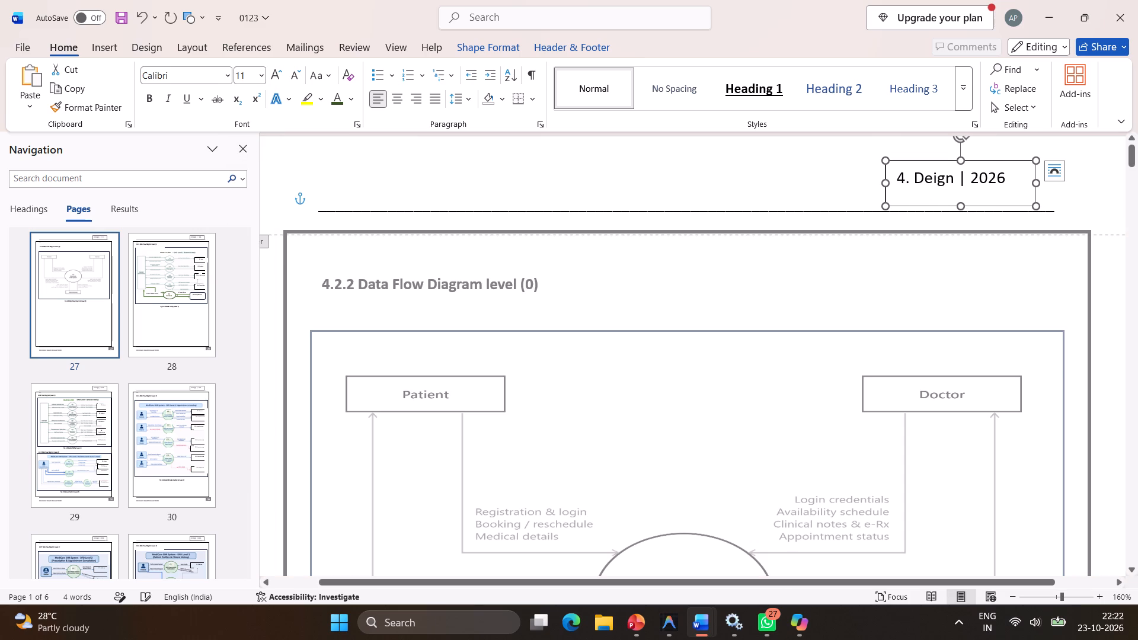
pyautogui.moveTo(963, 161); pyautogui.dragTo(966, 172)
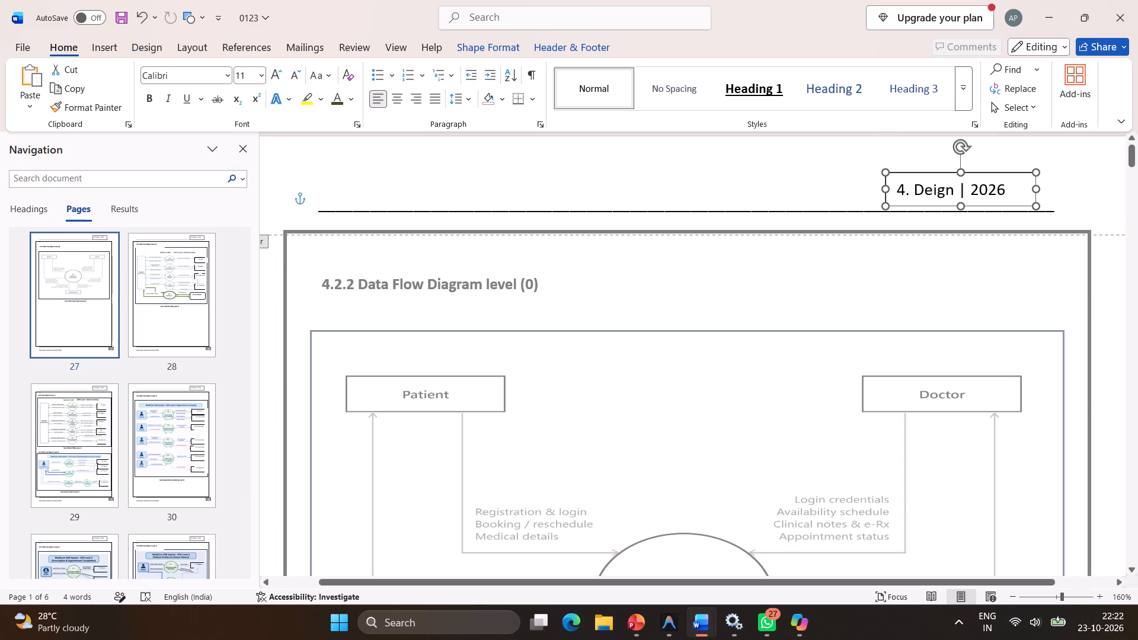
pyautogui.moveTo(966, 172); pyautogui.dragTo(966, 172)
pyautogui.moveTo(1016, 177); pyautogui.dragTo(1034, 181)
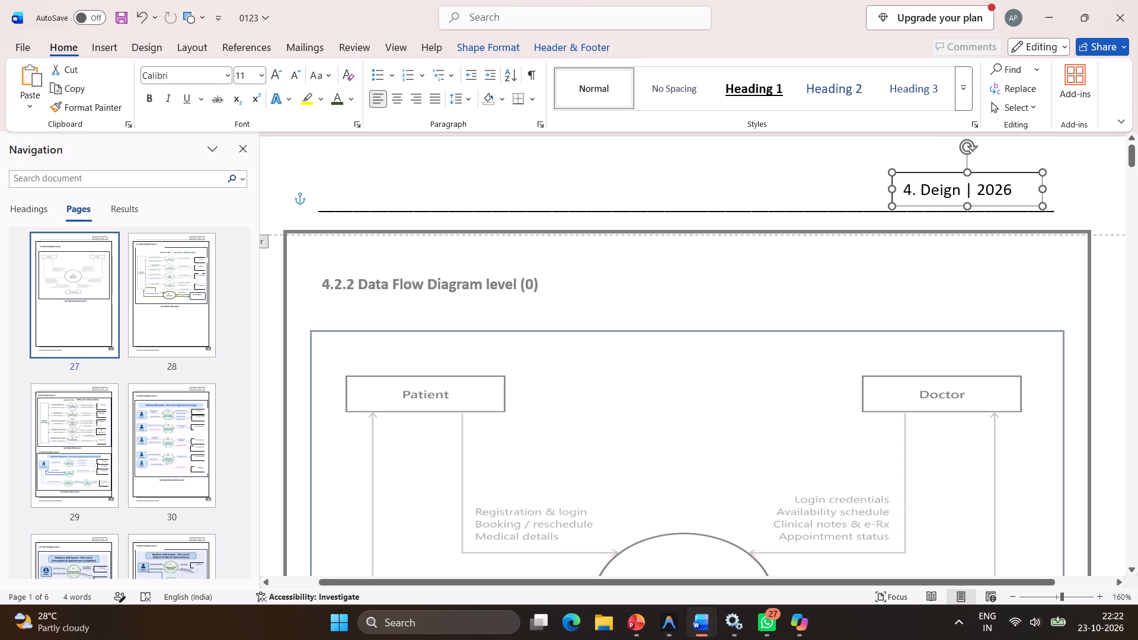
pyautogui.moveTo(1034, 181); pyautogui.dragTo(1028, 181)
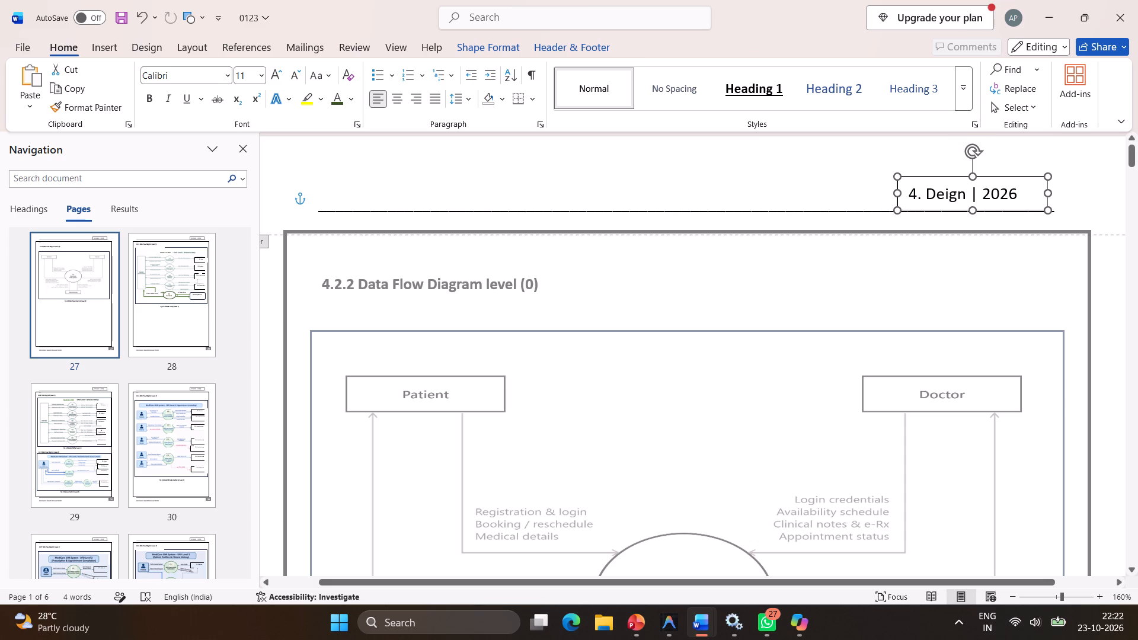
pyautogui.moveTo(1028, 181); pyautogui.dragTo(1028, 180)
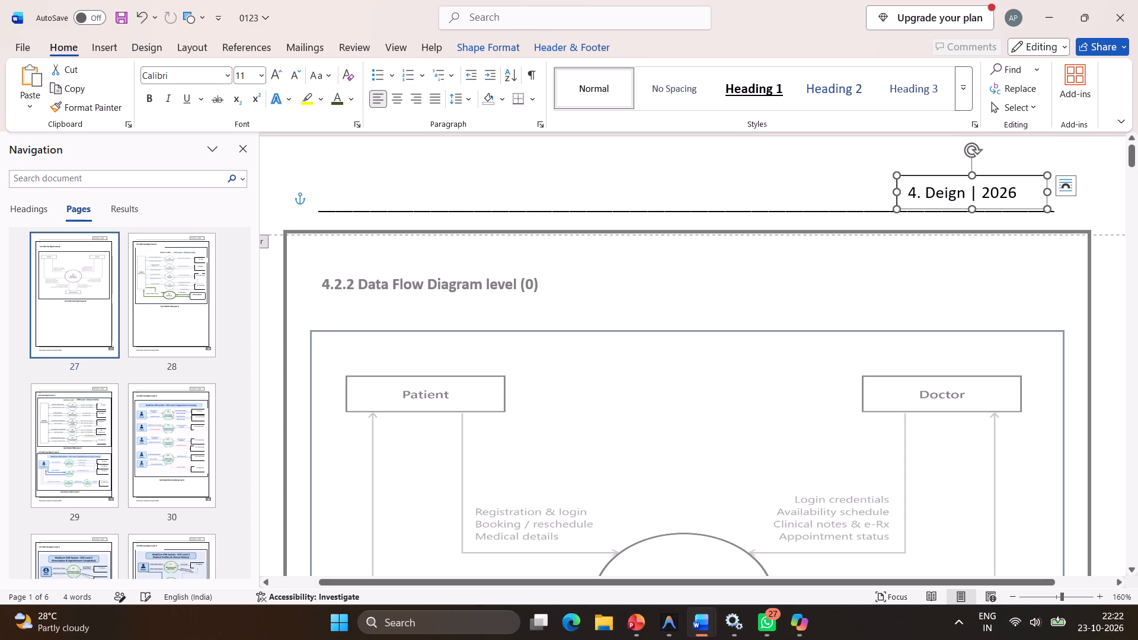
# Remove the outline from the header text box.
pyautogui.click(852, 187)
pyautogui.click(916, 175)
pyautogui.rightClick(916, 175)
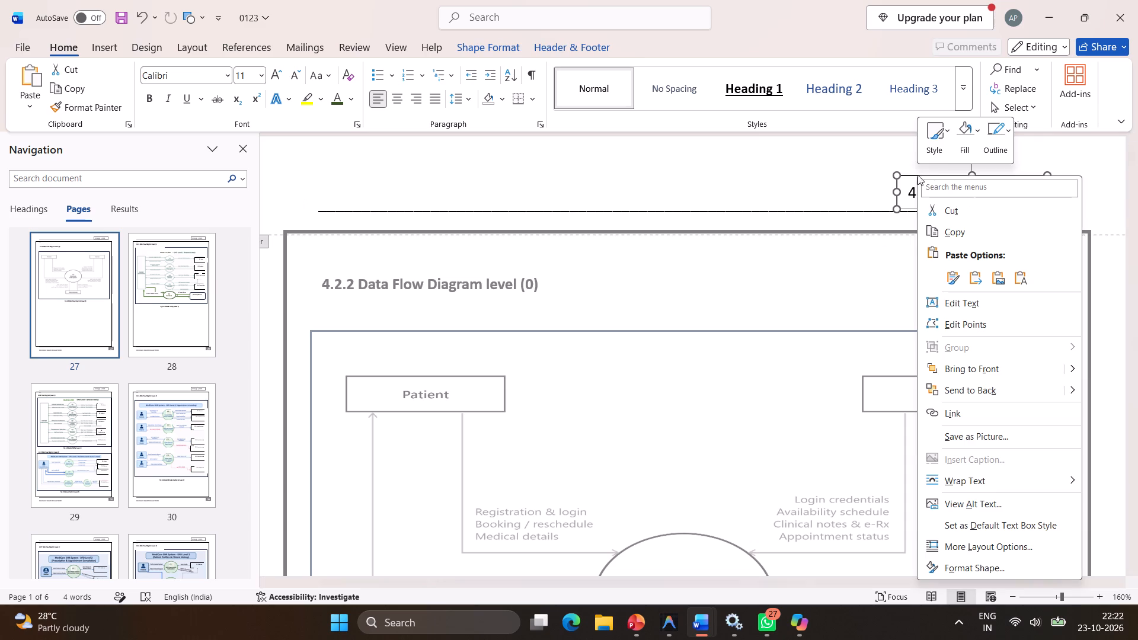
pyautogui.click(990, 145)
pyautogui.click(947, 231)
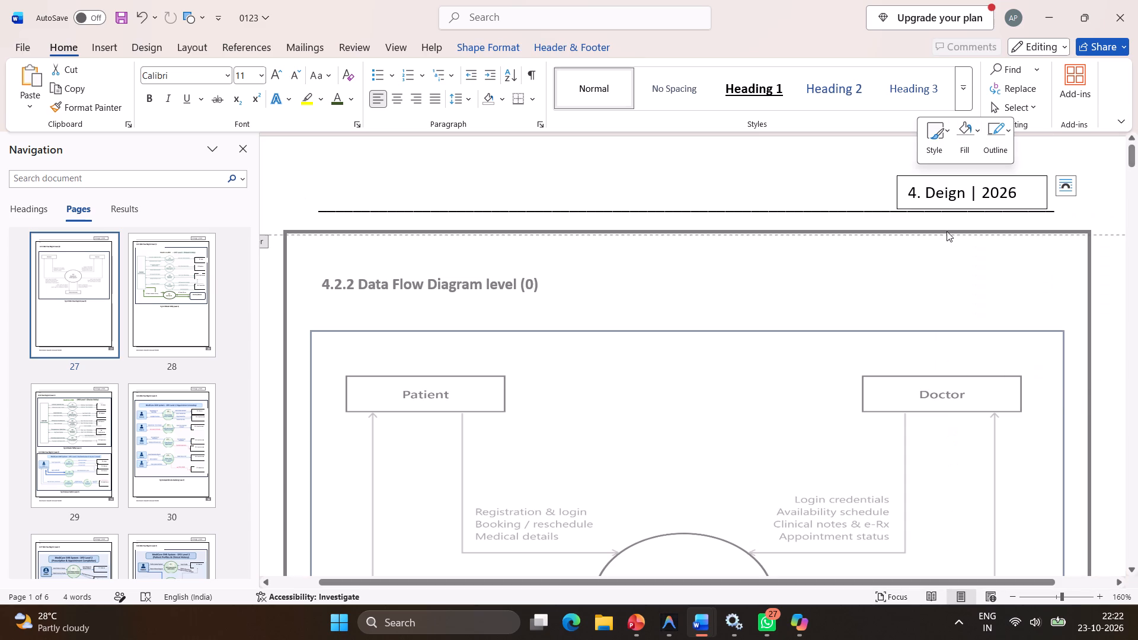
pyautogui.click(904, 261)
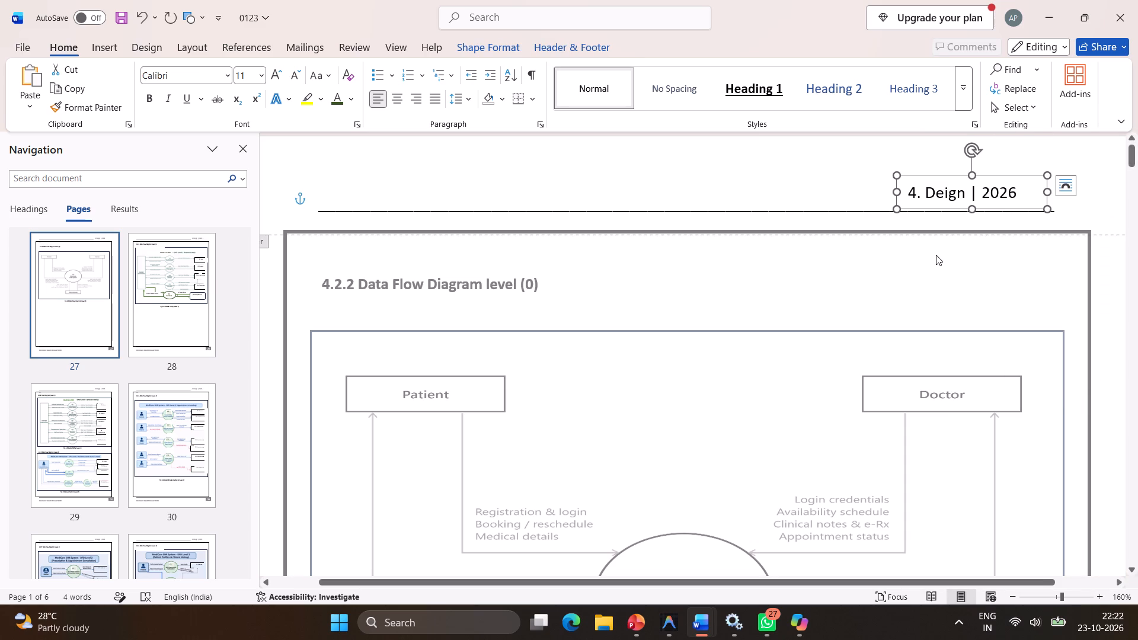
pyautogui.click(936, 255)
pyautogui.click(1067, 162)
# Slightly reduce the header text box's height above the line and correct its text to "4. Design |2026".
pyautogui.click(1014, 196)
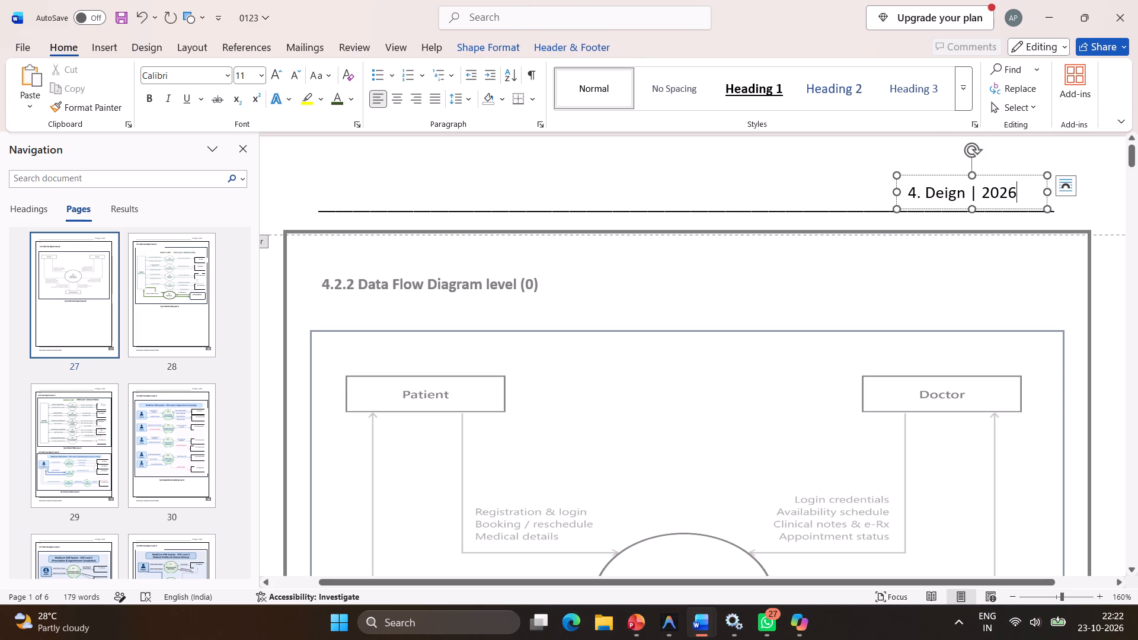
pyautogui.click(1027, 177)
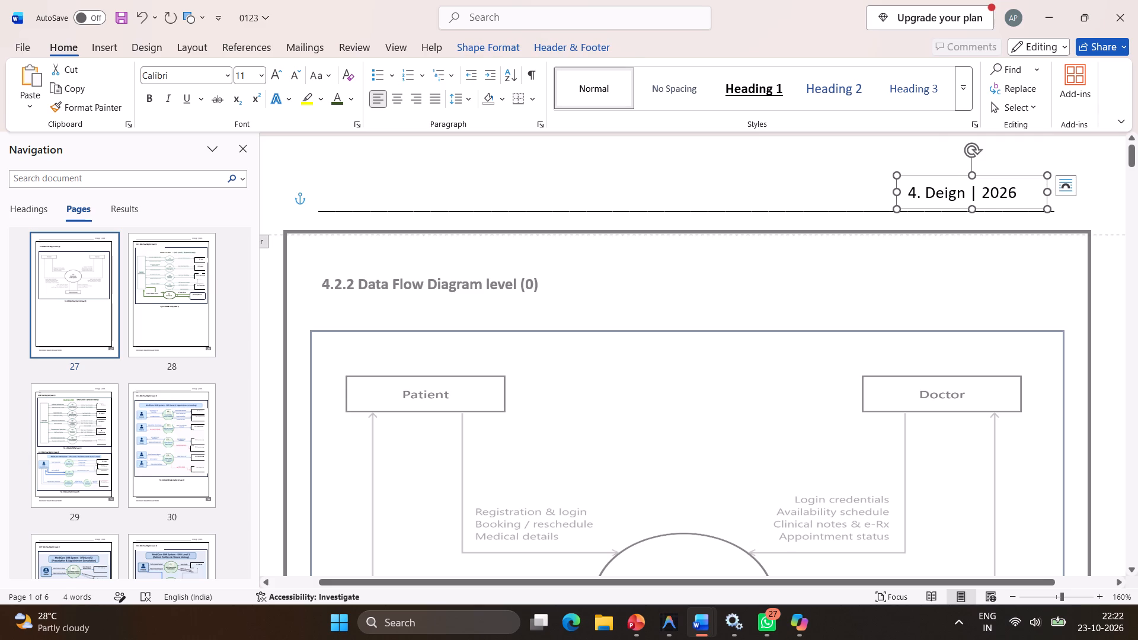
pyautogui.click(974, 208)
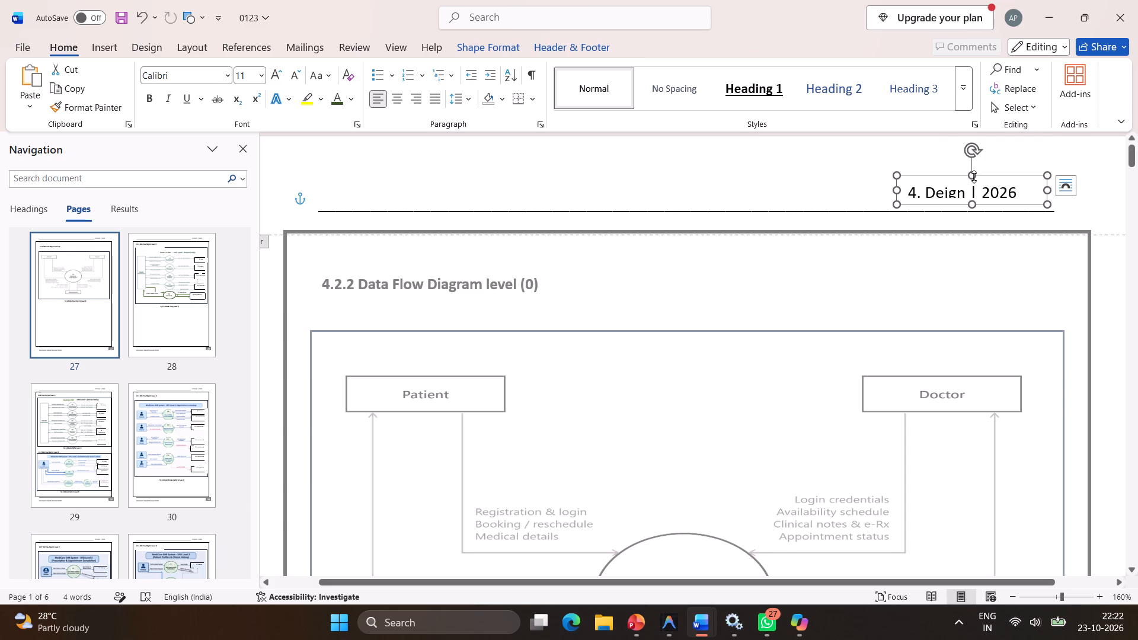
pyautogui.click(974, 177)
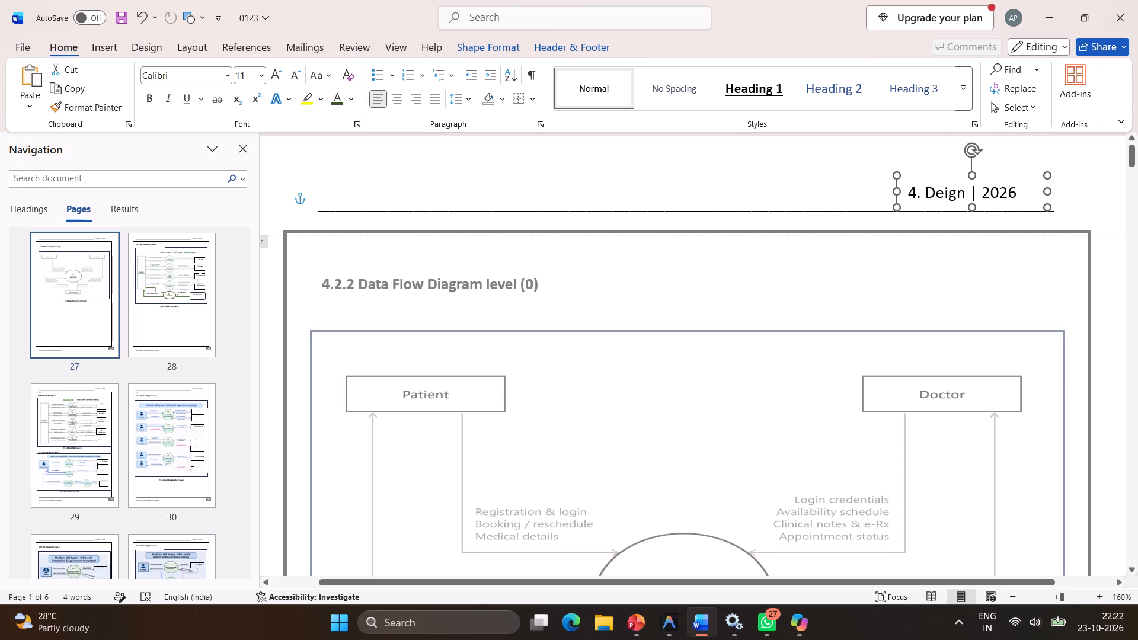
pyautogui.click(990, 175)
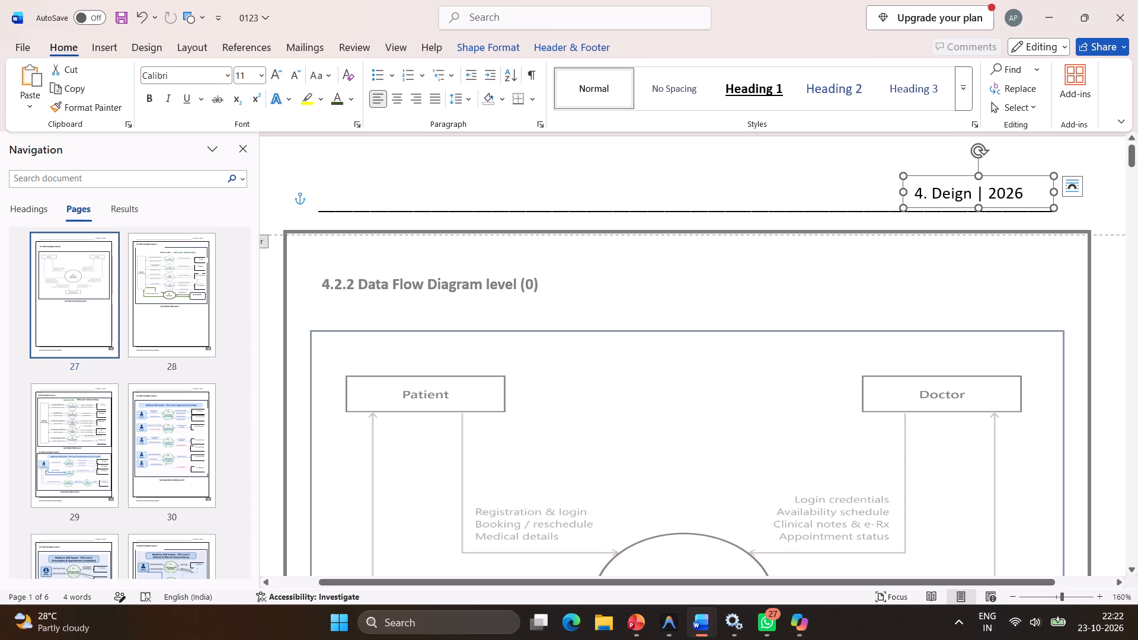
# Correct the header text to "4. Design |2026", moving the space after the bar to before it, and return to the document body.
pyautogui.click(869, 191)
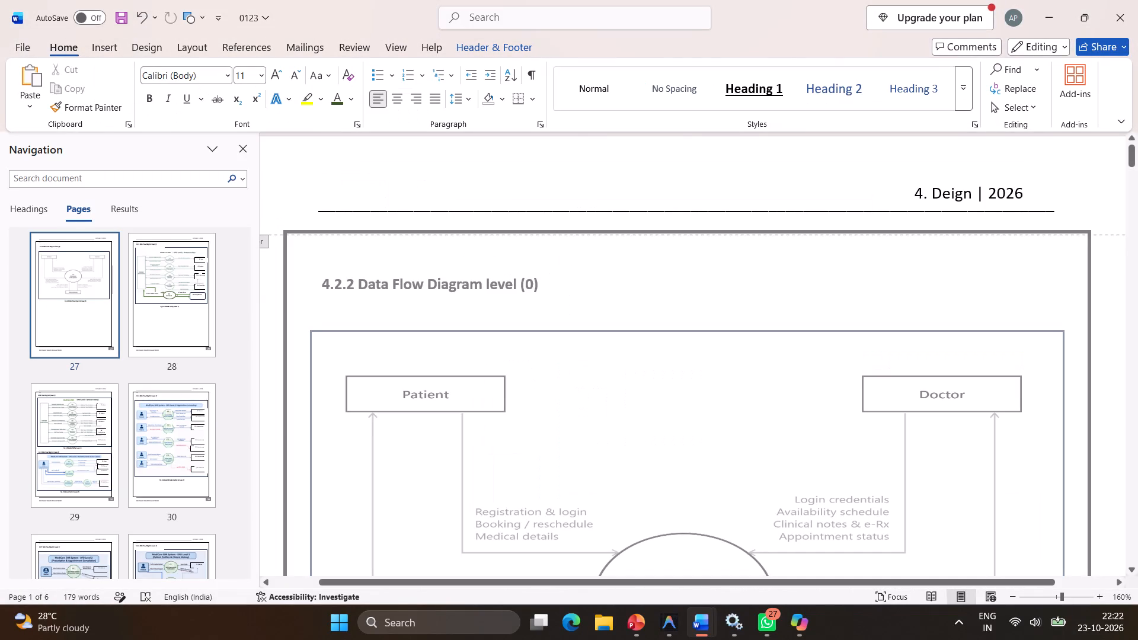
pyautogui.click(954, 196)
pyautogui.press('Left')
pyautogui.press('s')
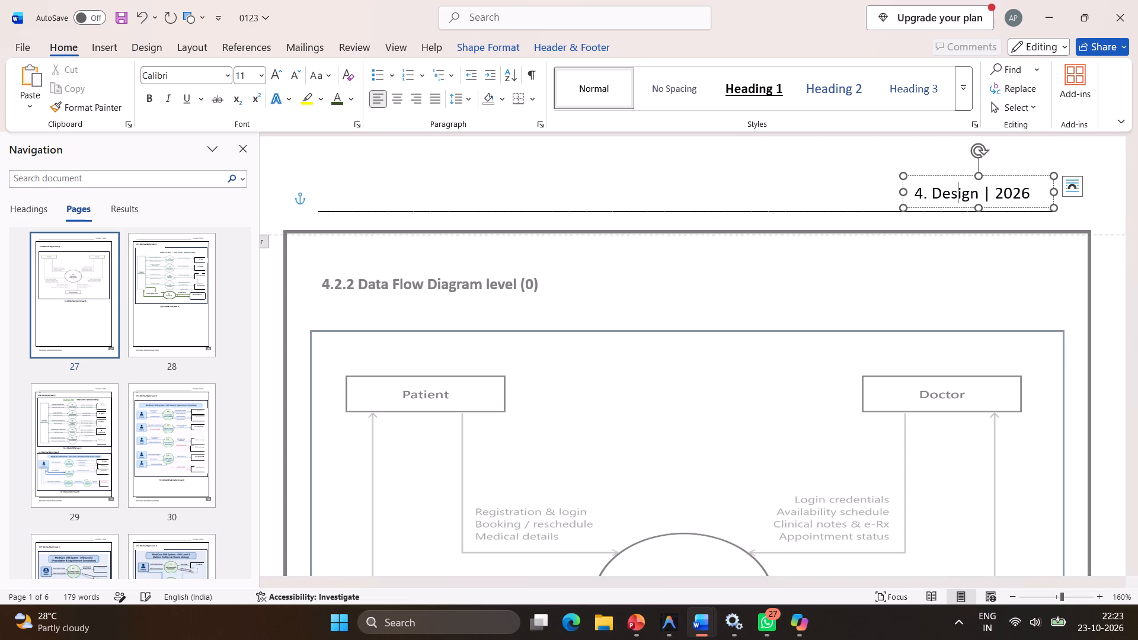
pyautogui.click(995, 193)
pyautogui.press('BackSpace')
pyautogui.press('Left')
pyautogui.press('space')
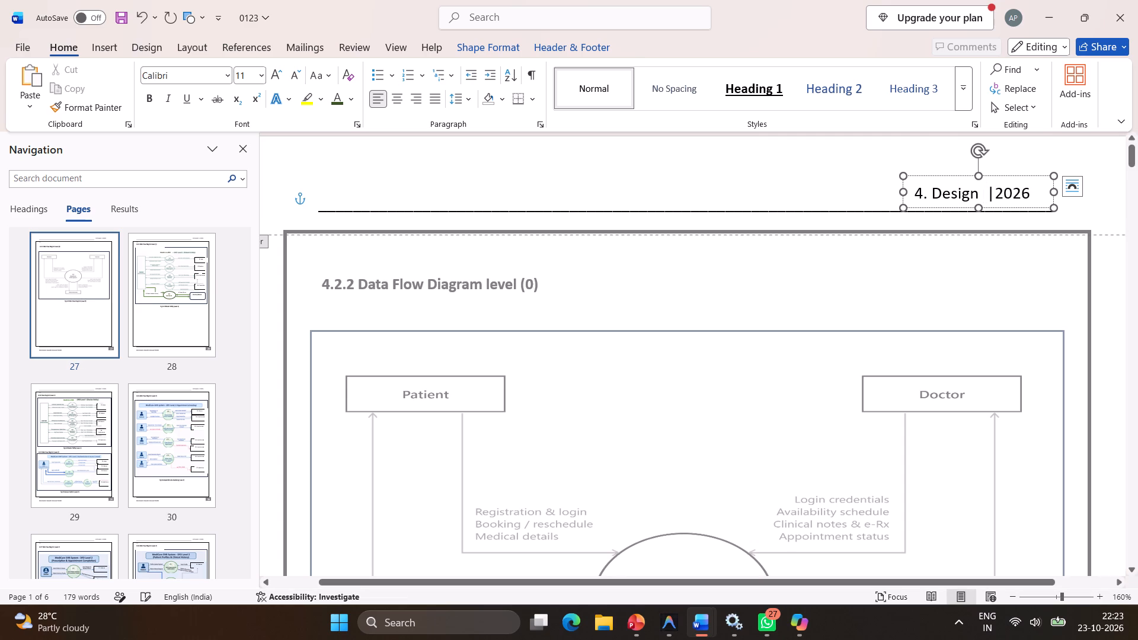
pyautogui.doubleClick(823, 315)
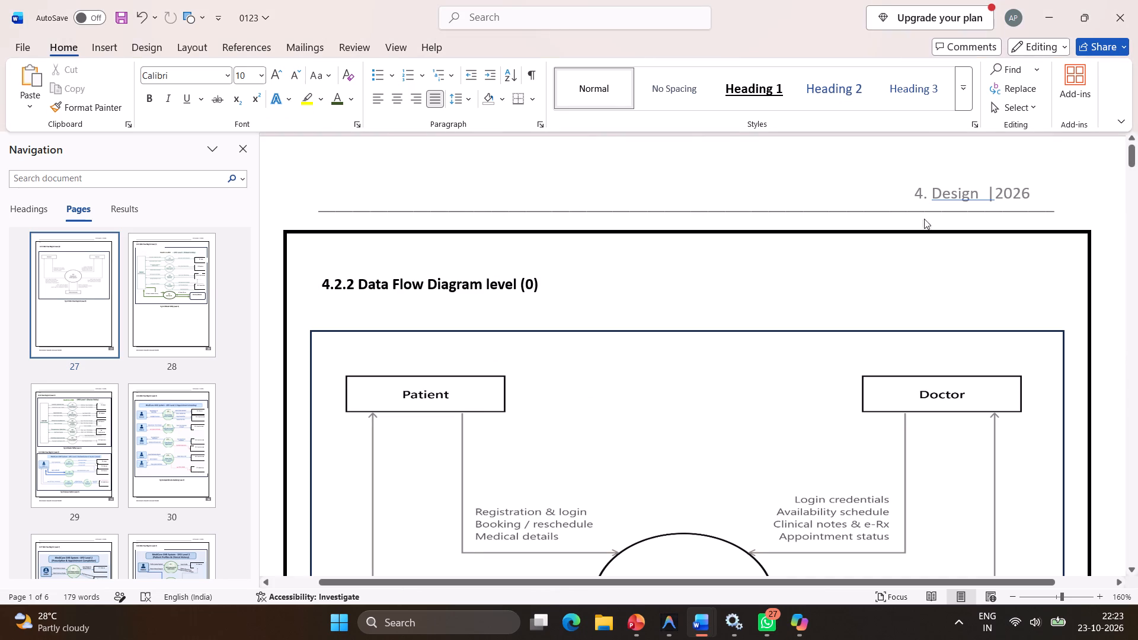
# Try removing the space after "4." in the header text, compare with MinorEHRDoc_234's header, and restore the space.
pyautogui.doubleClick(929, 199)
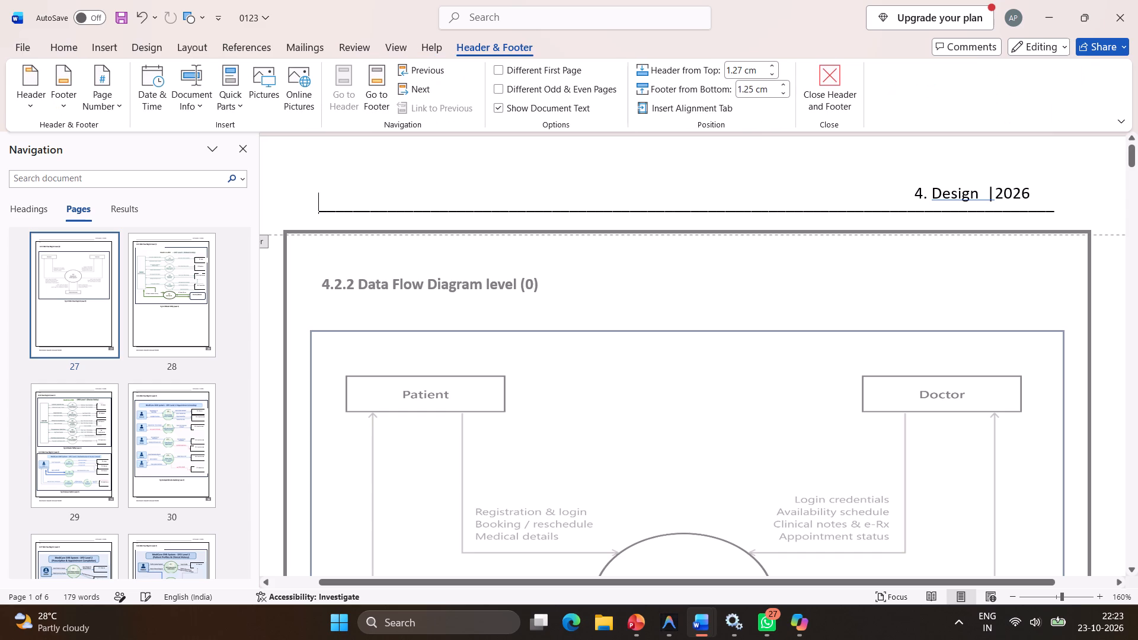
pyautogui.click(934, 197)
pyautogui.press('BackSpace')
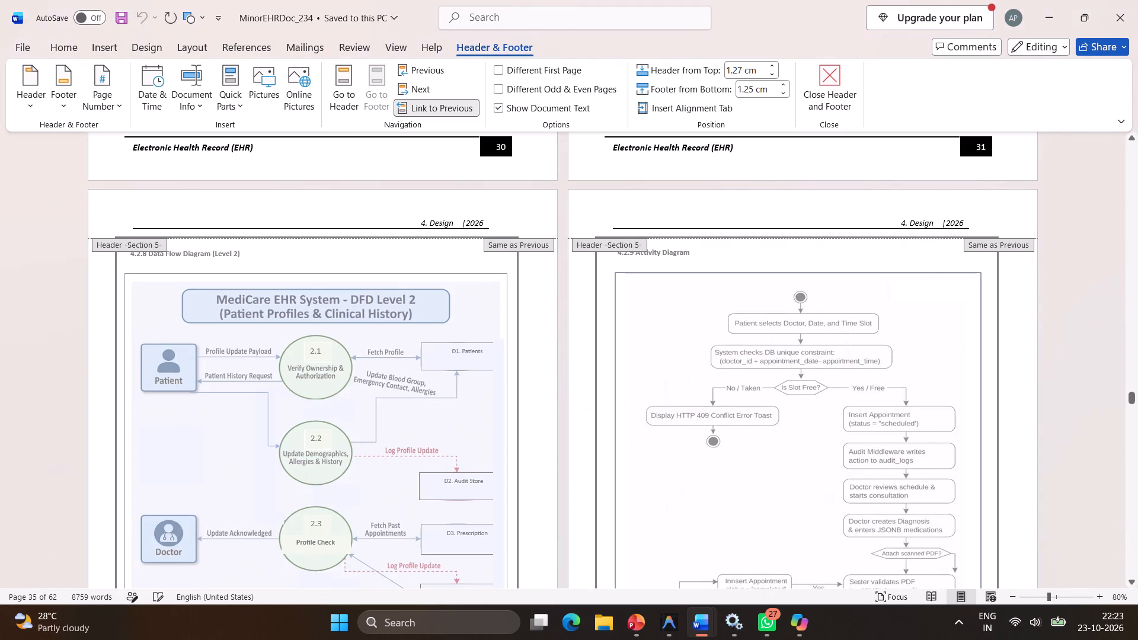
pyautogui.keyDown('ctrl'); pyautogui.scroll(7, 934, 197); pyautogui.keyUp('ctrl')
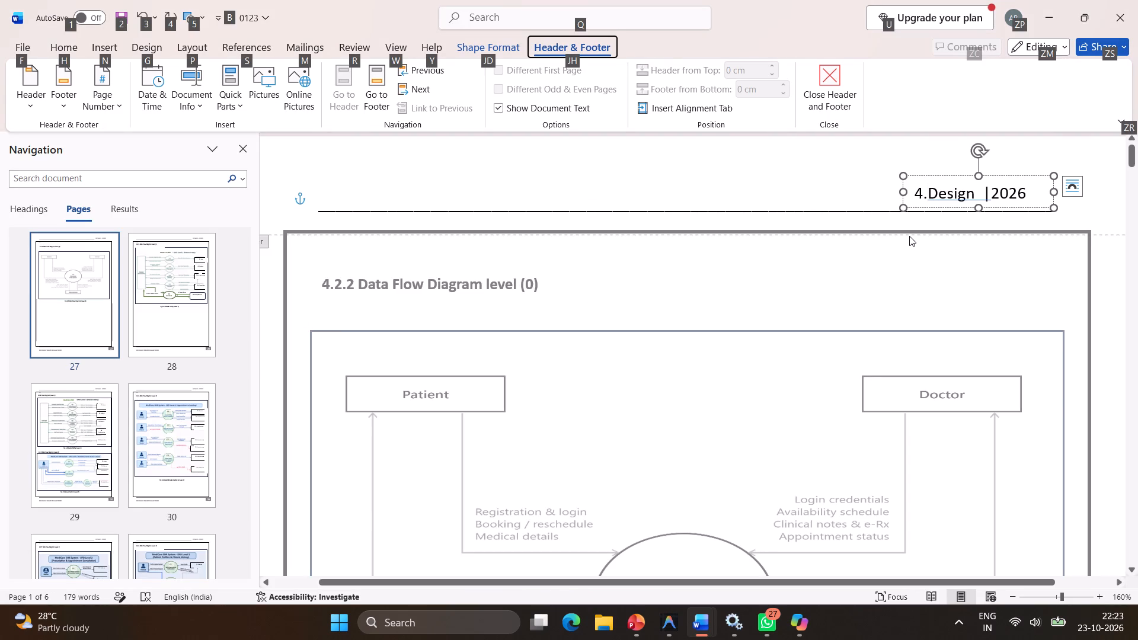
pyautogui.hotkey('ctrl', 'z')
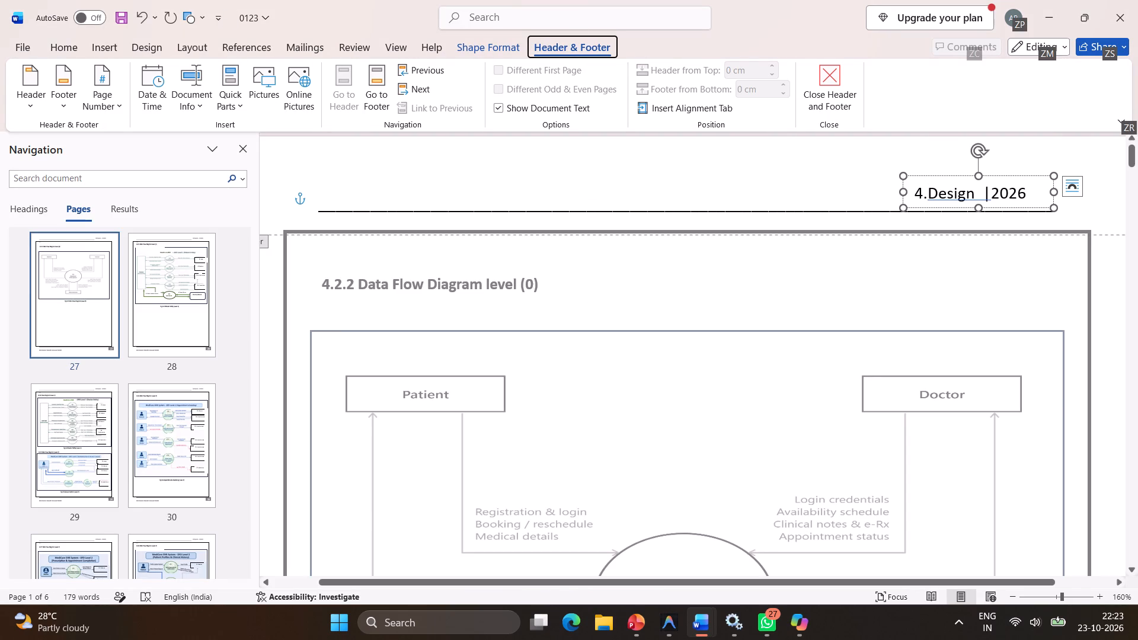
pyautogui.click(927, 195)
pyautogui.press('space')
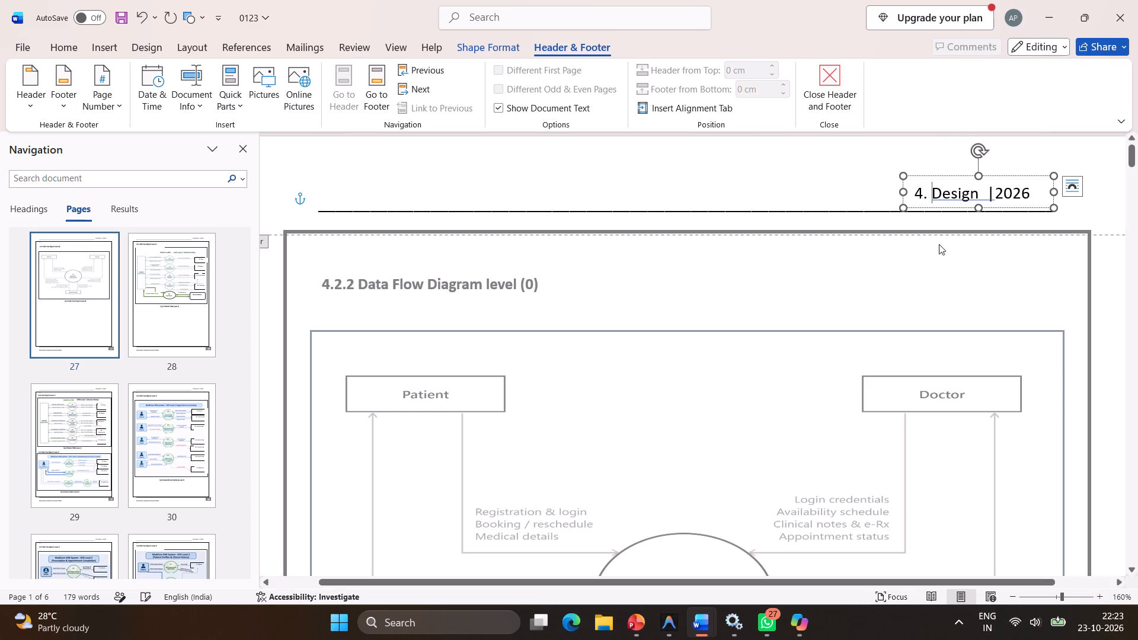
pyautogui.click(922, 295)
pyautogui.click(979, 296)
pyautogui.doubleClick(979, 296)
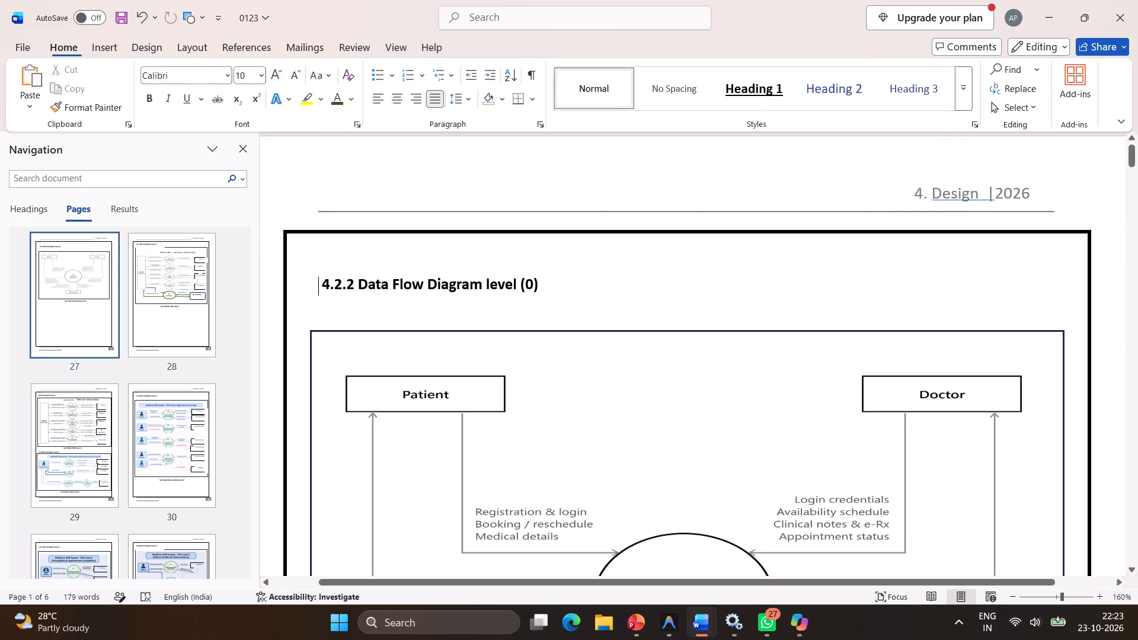
# Close the navigation pane and review the headers, footers and page numbers on pages 27 to 32 of 0123.
pyautogui.scroll(-1, 979, 296)
pyautogui.keyDown('ctrl'); pyautogui.scroll(-8, 979, 296); pyautogui.keyUp('ctrl')
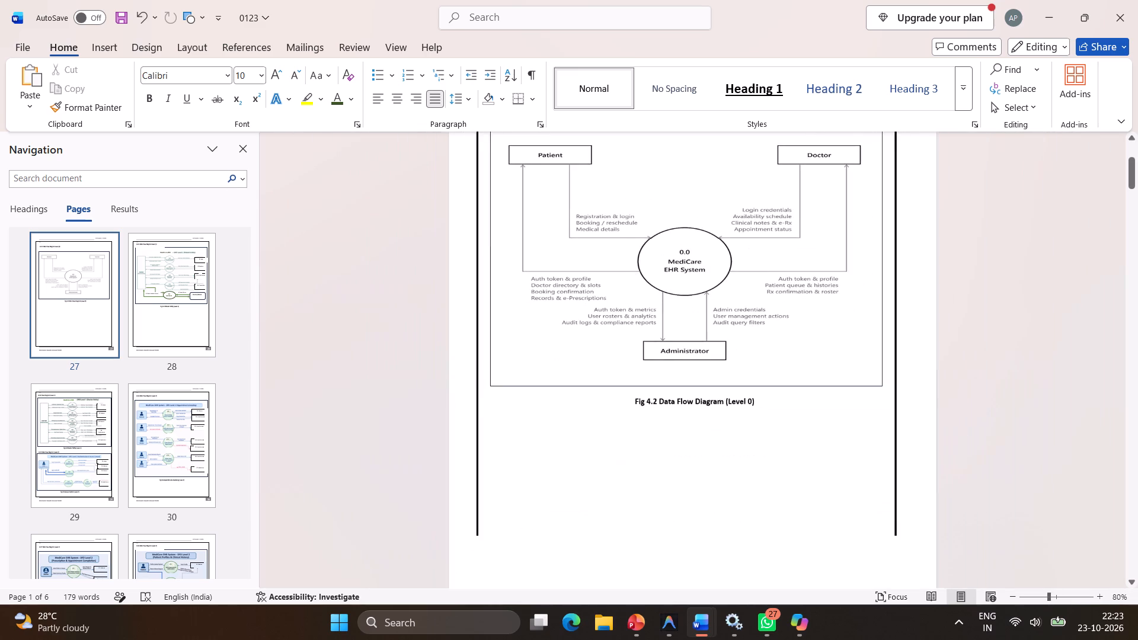
pyautogui.click(246, 148)
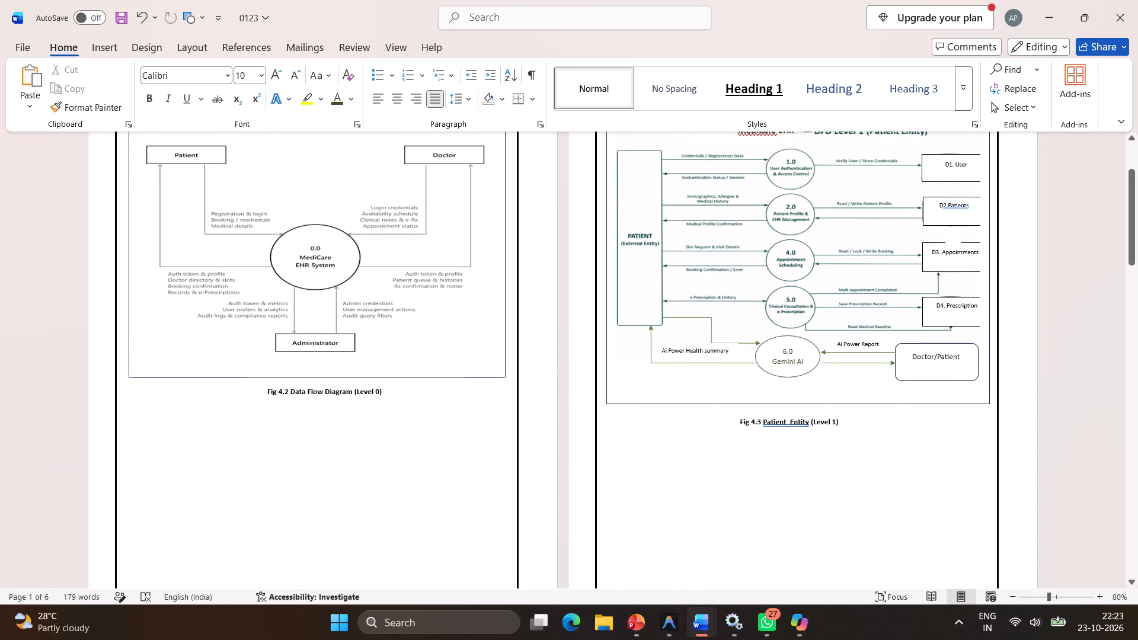
pyautogui.scroll(-4, 437, 320)
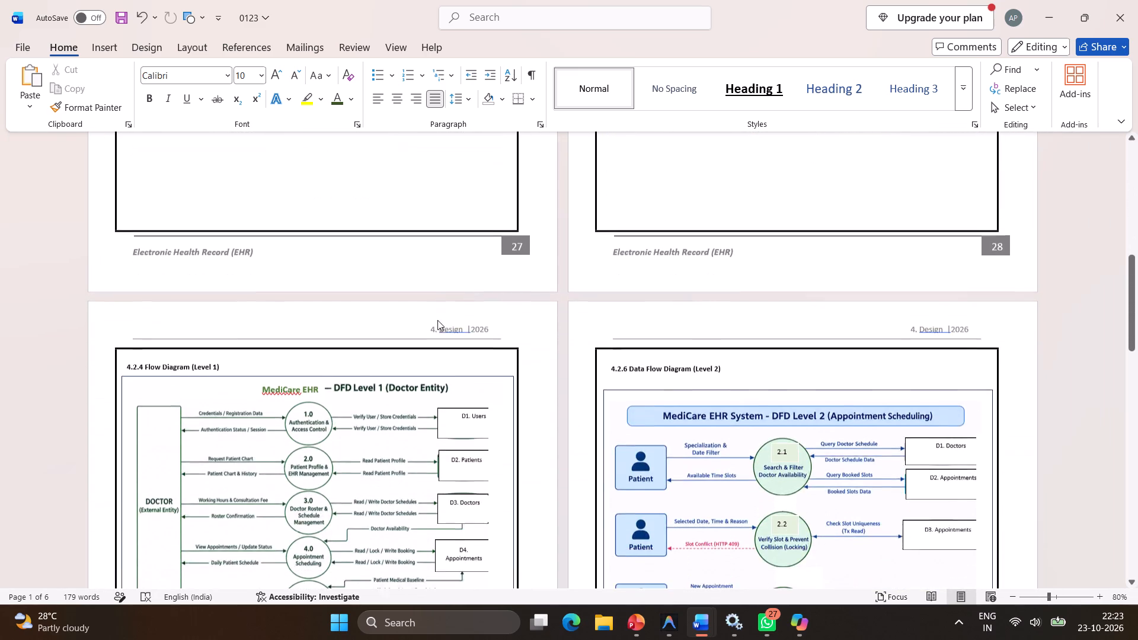
pyautogui.scroll(-4, 437, 320)
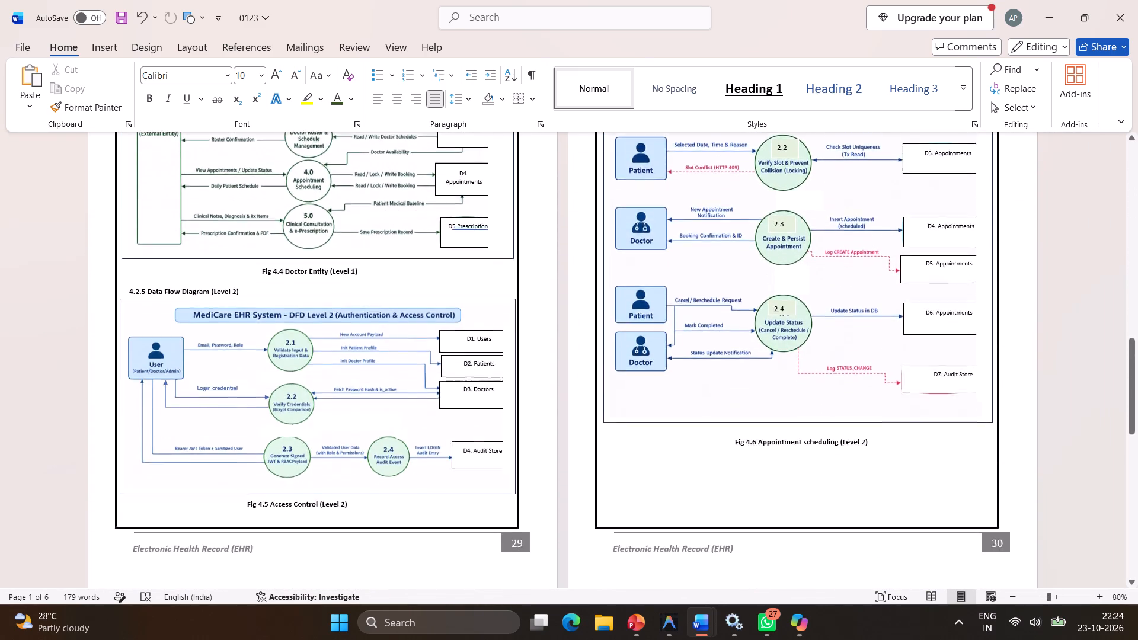
pyautogui.scroll(-5, 437, 320)
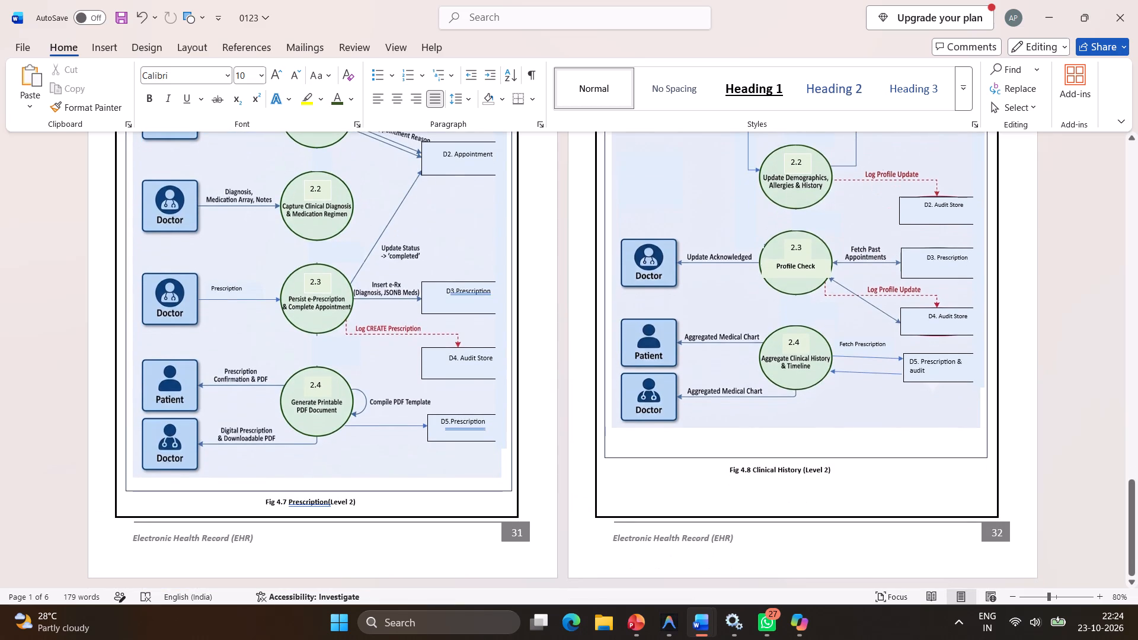
pyautogui.scroll(1, 437, 320)
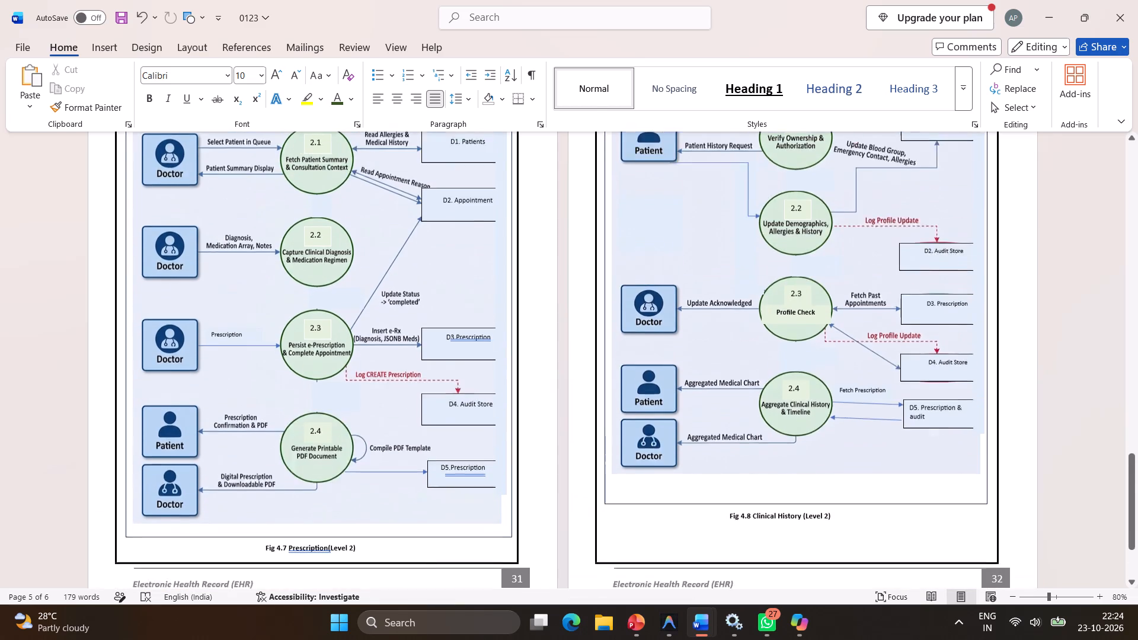
pyautogui.scroll(1, 437, 320)
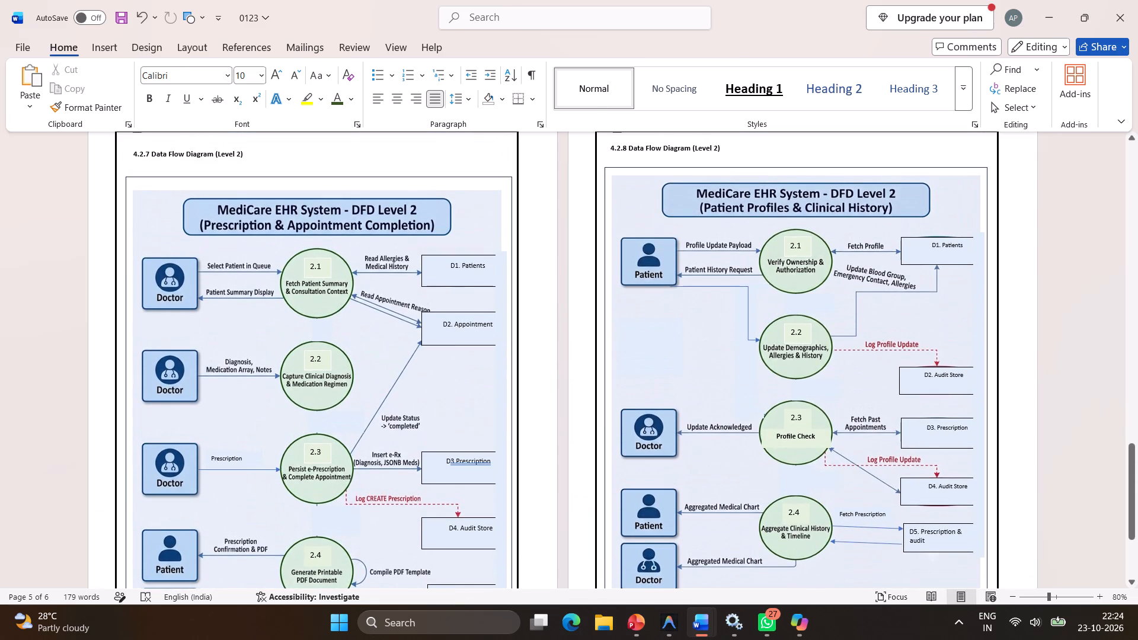
pyautogui.scroll(6, 437, 320)
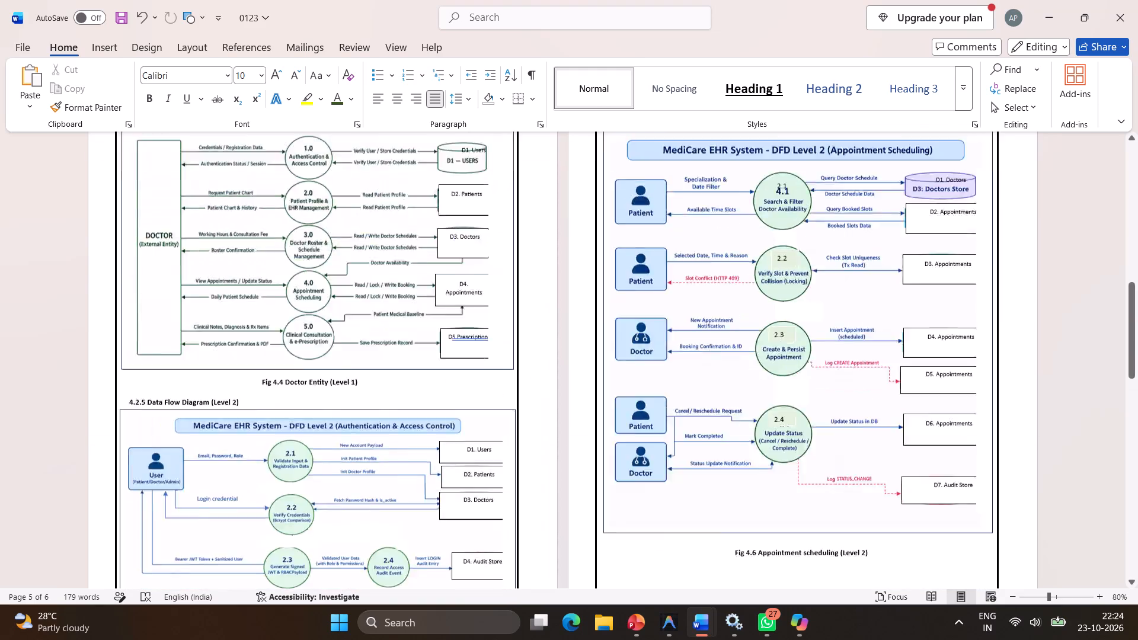
pyautogui.scroll(-7, 437, 320)
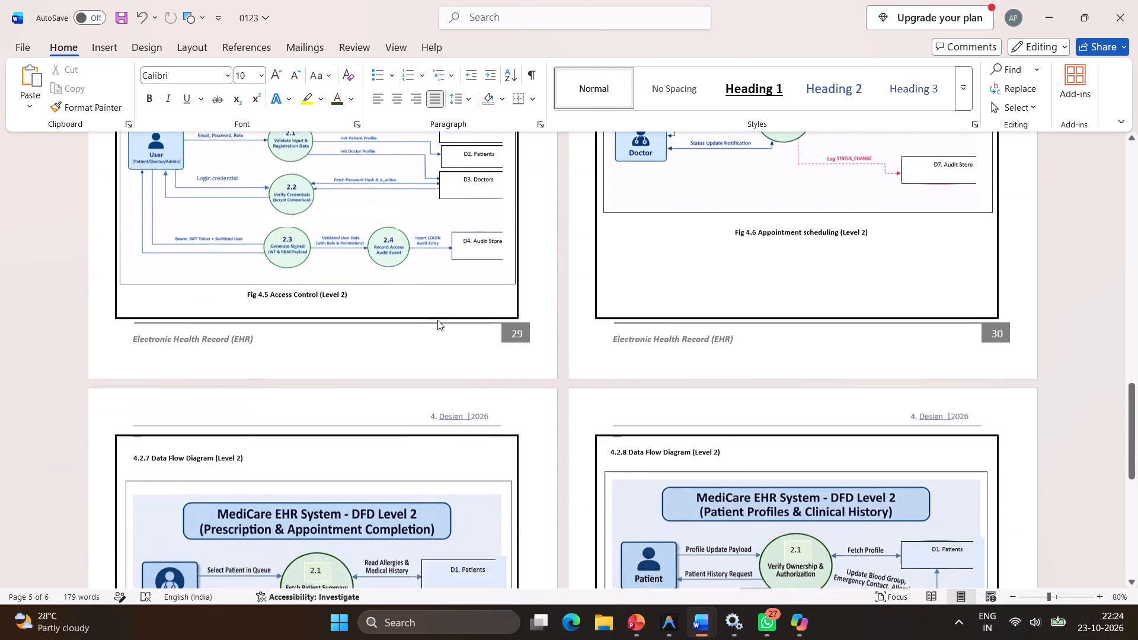
pyautogui.scroll(-6, 437, 320)
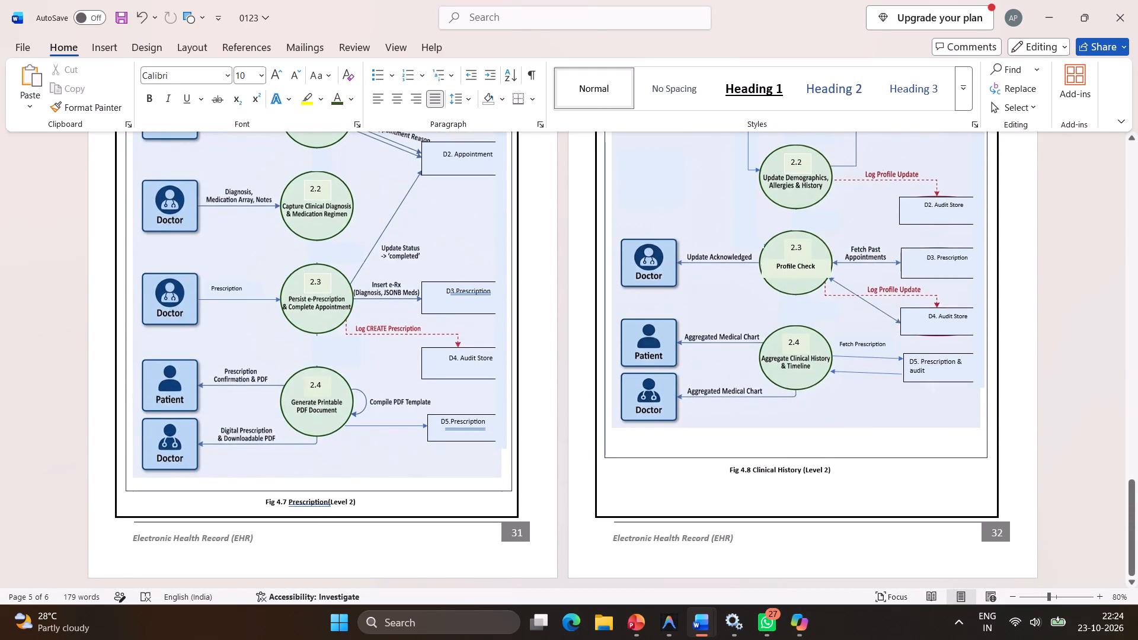
# Save document 0123.
pyautogui.hotkey('ctrl', 's')
pyautogui.scroll(2, 437, 320)
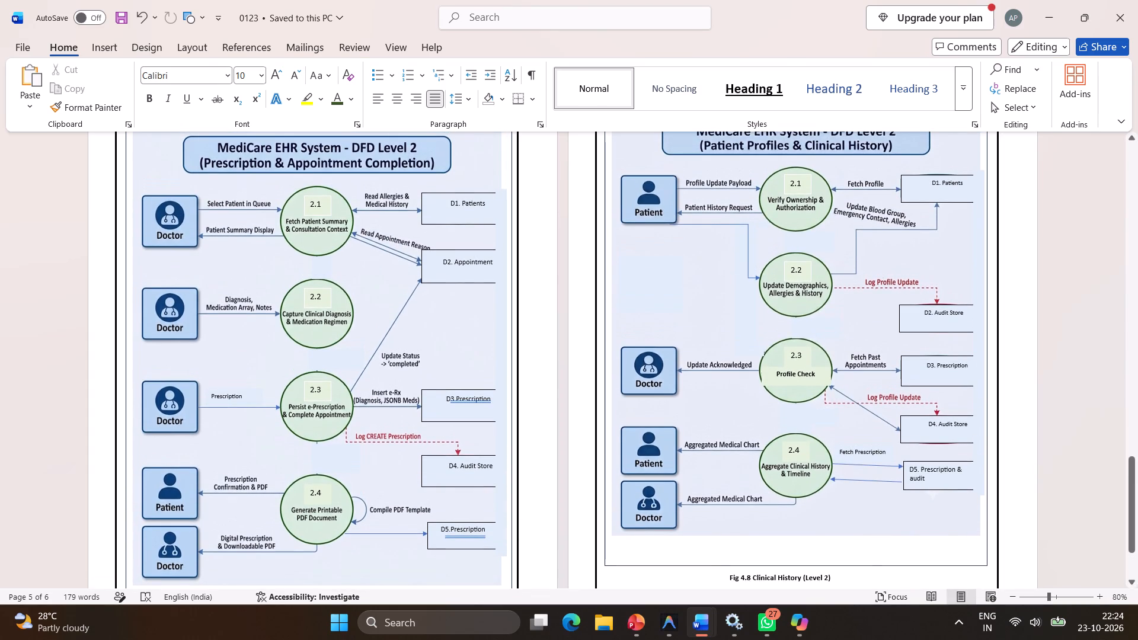
pyautogui.hotkey('ctrl', 's')
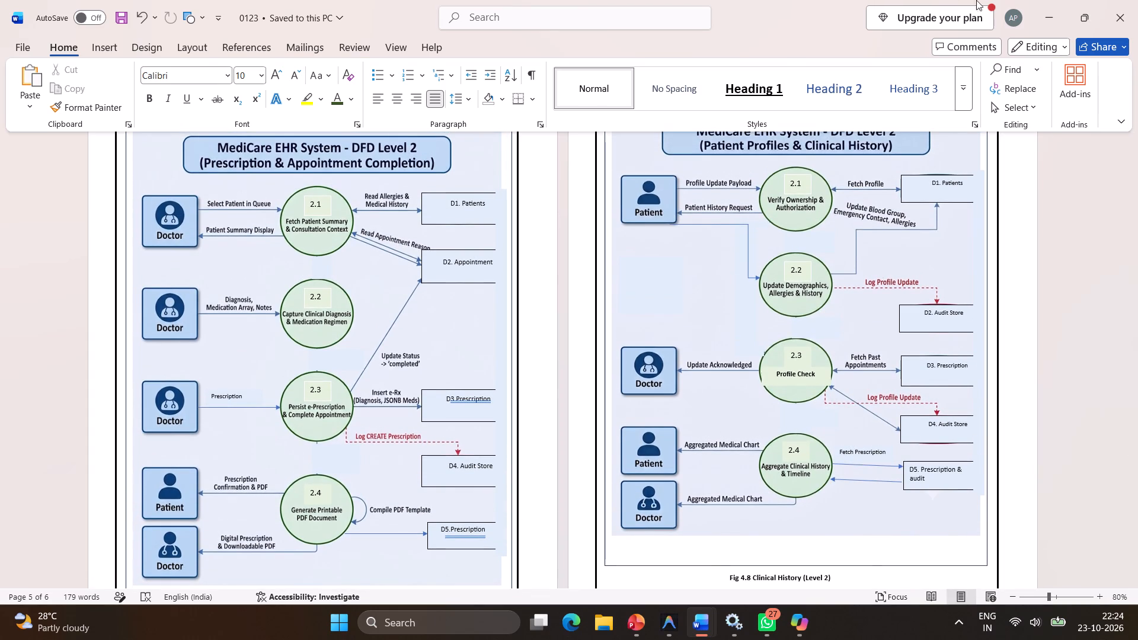
# Switch to MinorEHRDoc_234, leave header and footer editing, and save the document.
pyautogui.click(1038, 9)
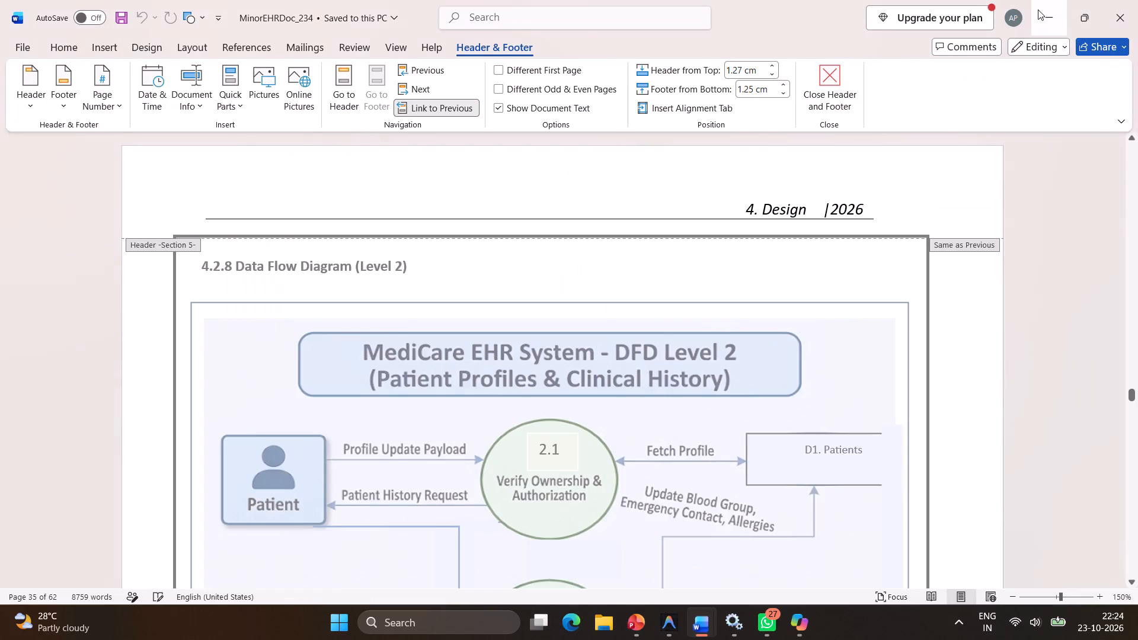
pyautogui.scroll(-3, 746, 389)
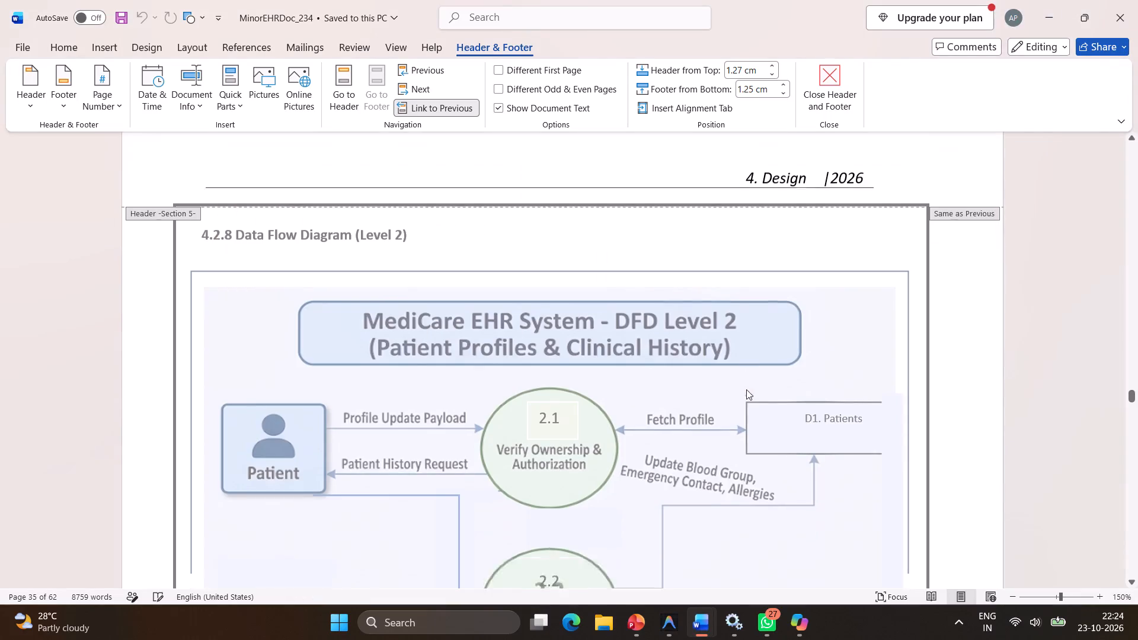
pyautogui.scroll(-7, 746, 389)
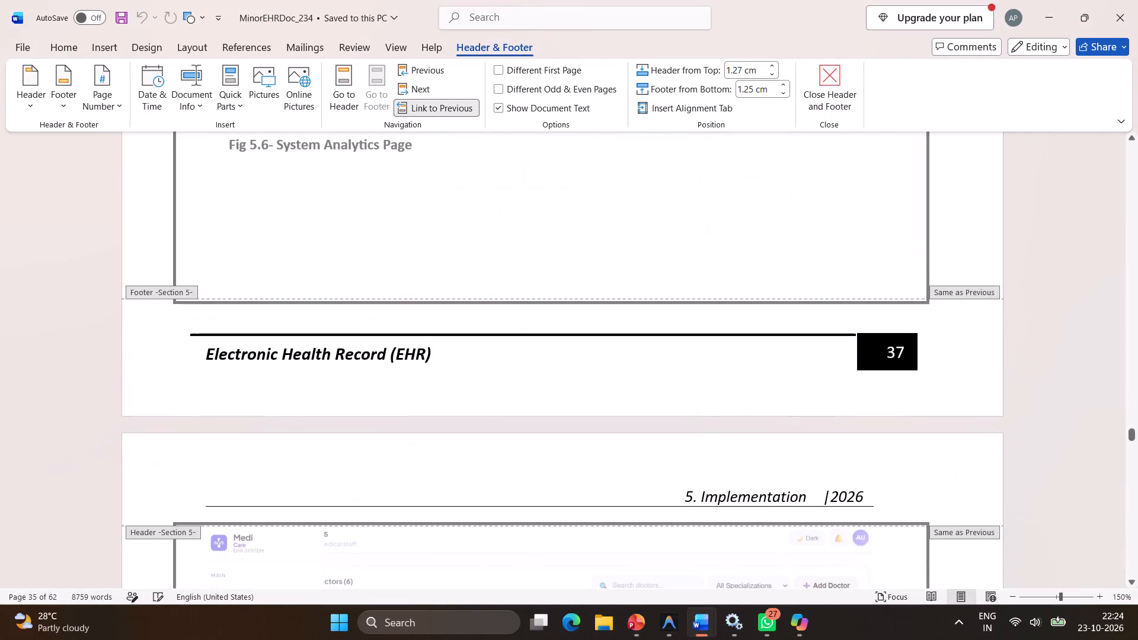
pyautogui.doubleClick(753, 404)
pyautogui.doubleClick(742, 256)
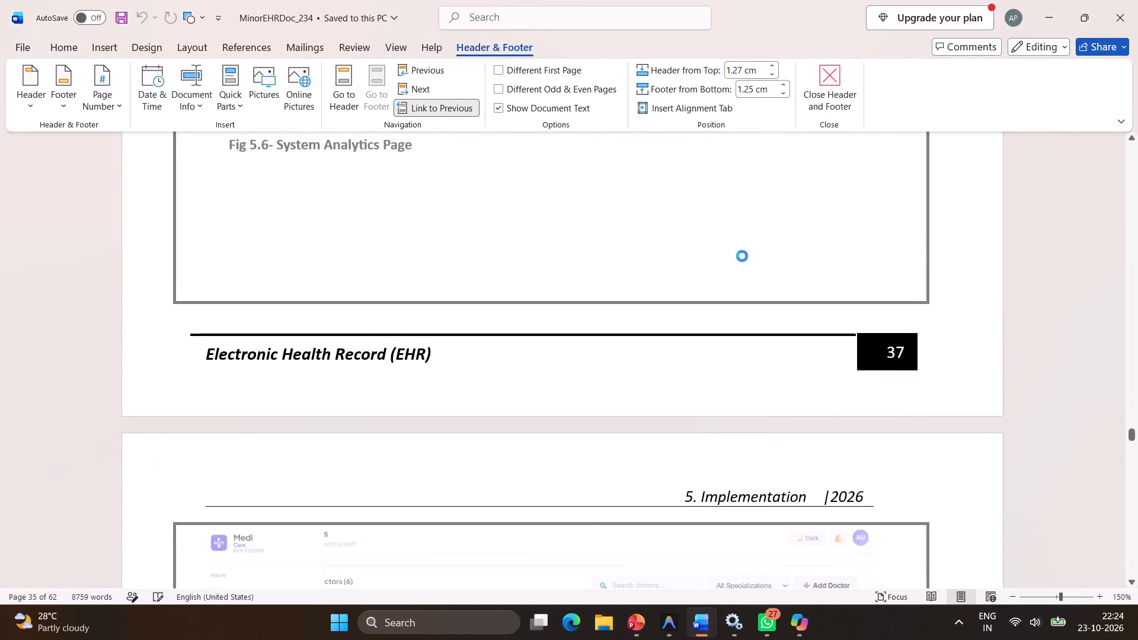
pyautogui.hotkey('ctrl', 's')
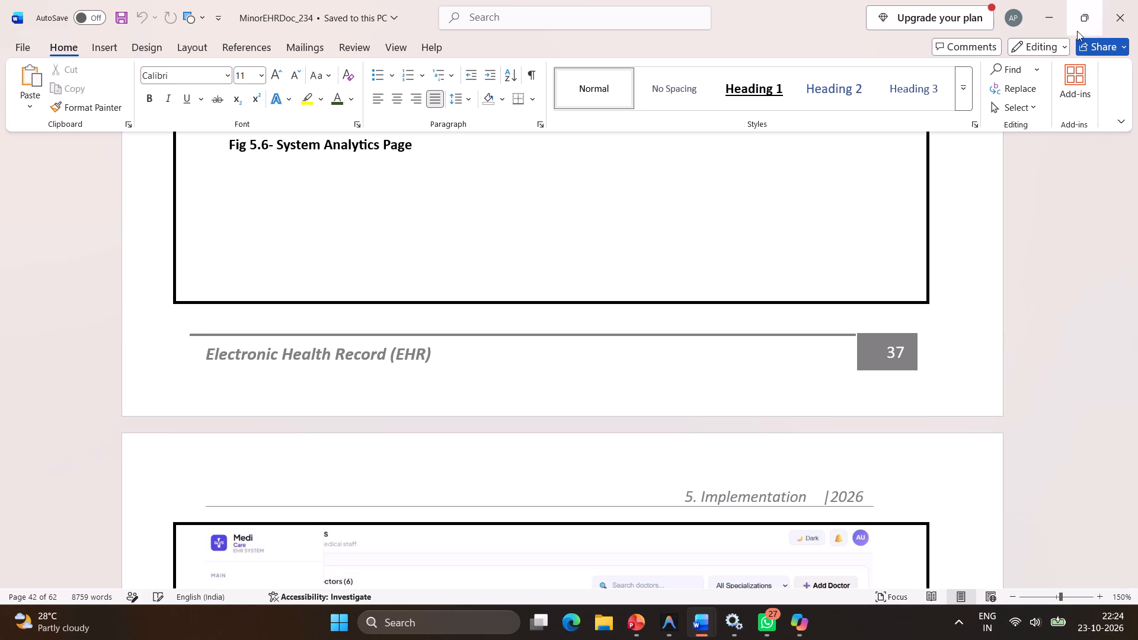
# Minimize MinorEHRDoc_234, open File Explorer, and snap its window to the left half of the desktop.
pyautogui.click(1050, 19)
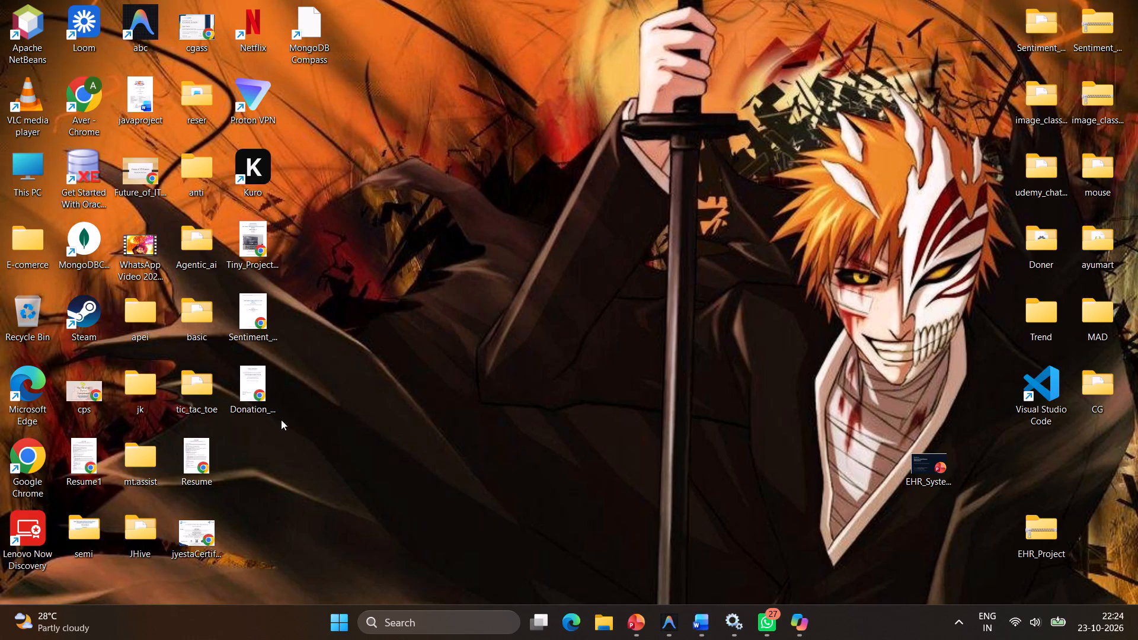
pyautogui.click(617, 619)
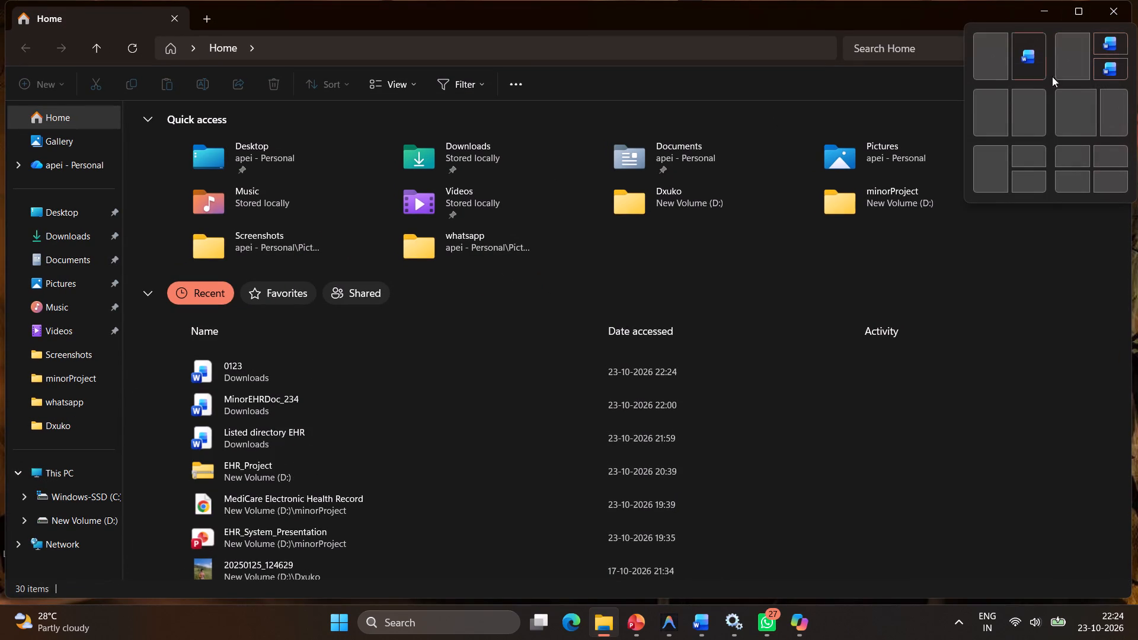
pyautogui.click(995, 119)
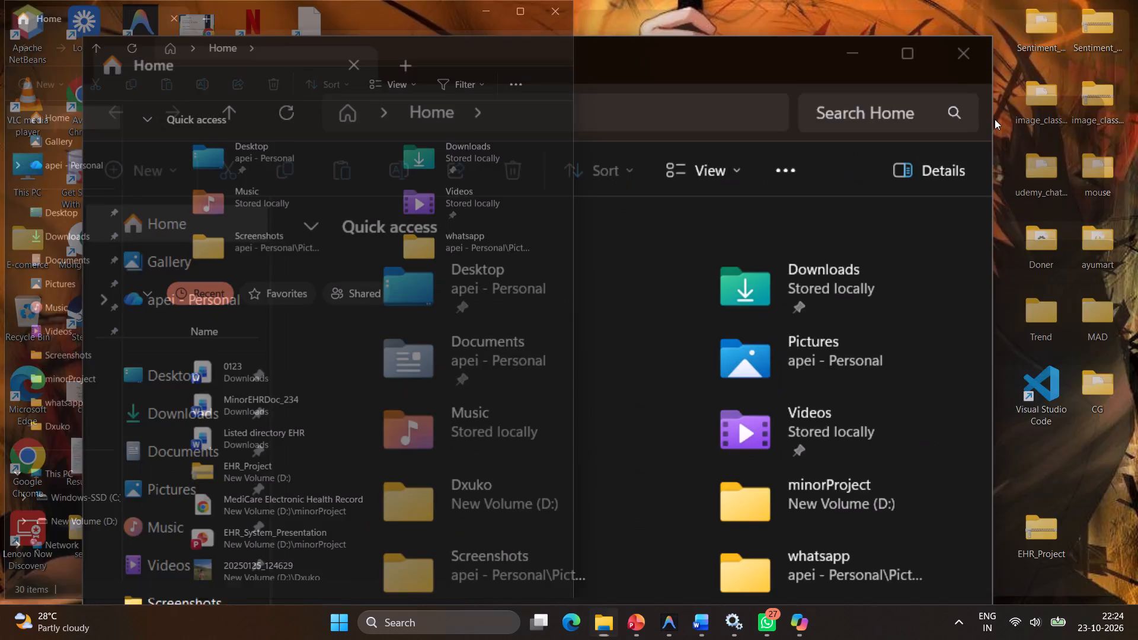
pyautogui.click(856, 70)
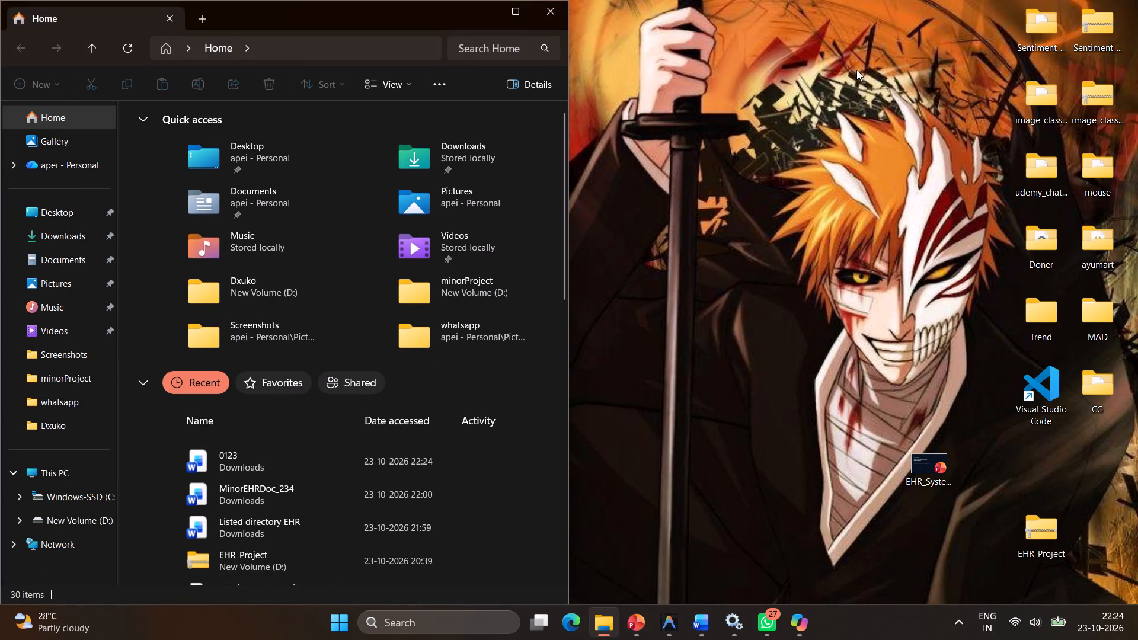
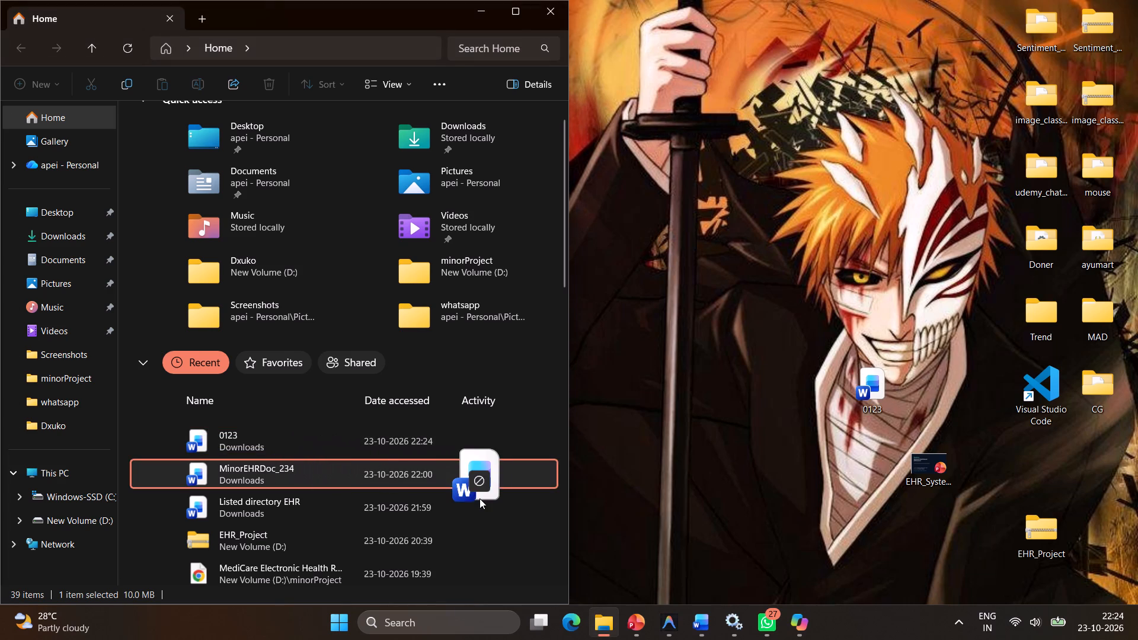
# Copy MinorEHRDoc_234 from the recent files onto the desktop below 0123, and close the File Explorer window.
pyautogui.moveTo(480, 498); pyautogui.dragTo(847, 473)
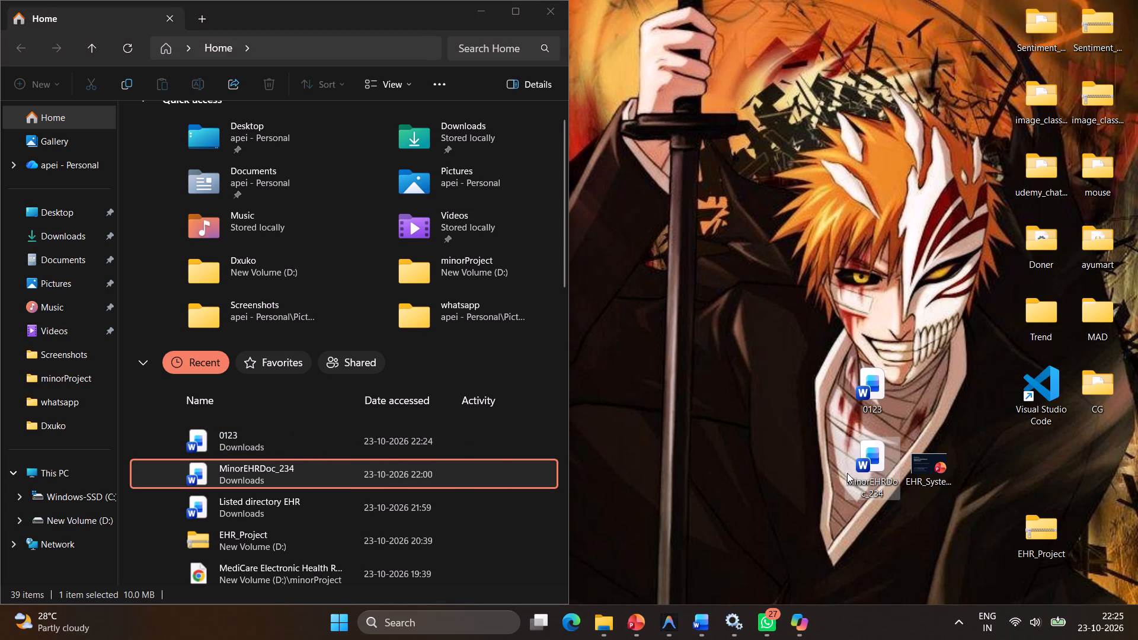
pyautogui.click(737, 335)
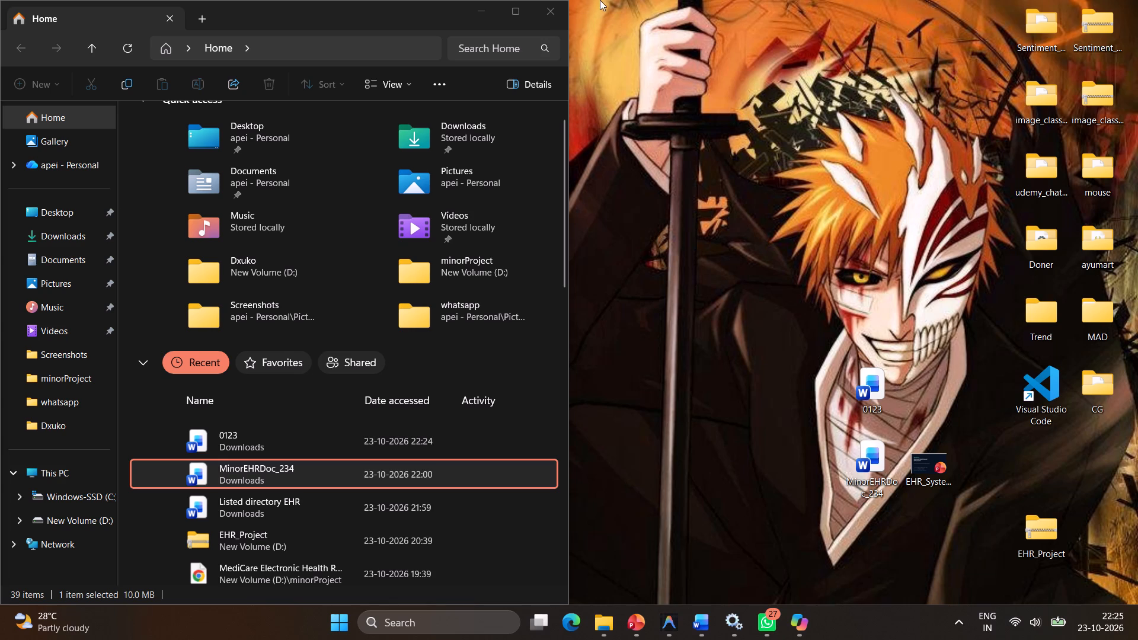
pyautogui.click(544, 10)
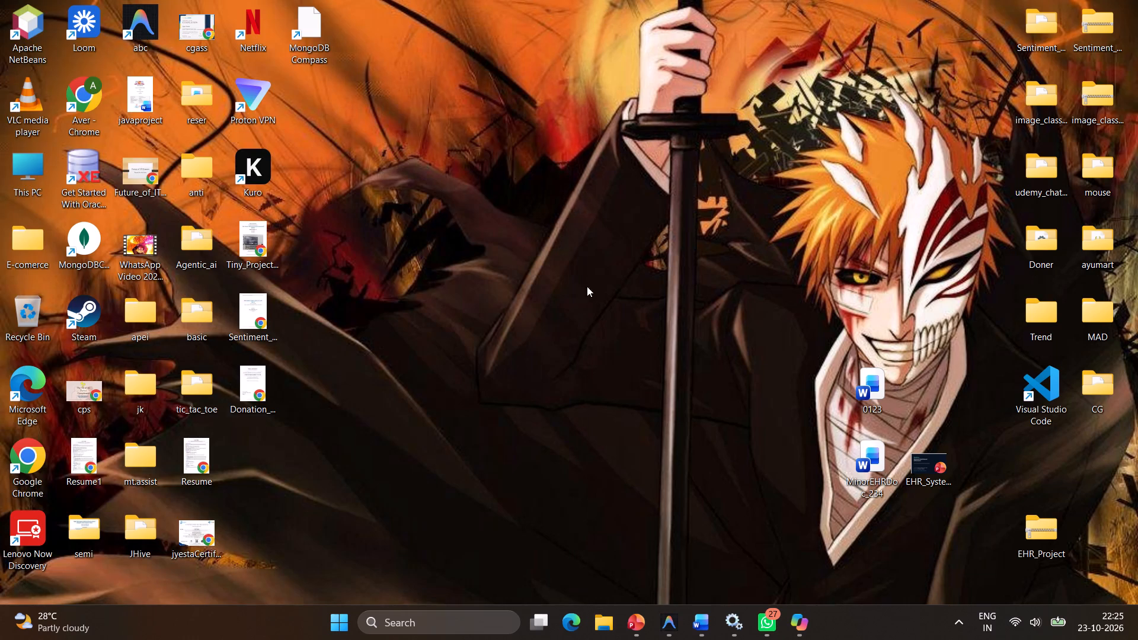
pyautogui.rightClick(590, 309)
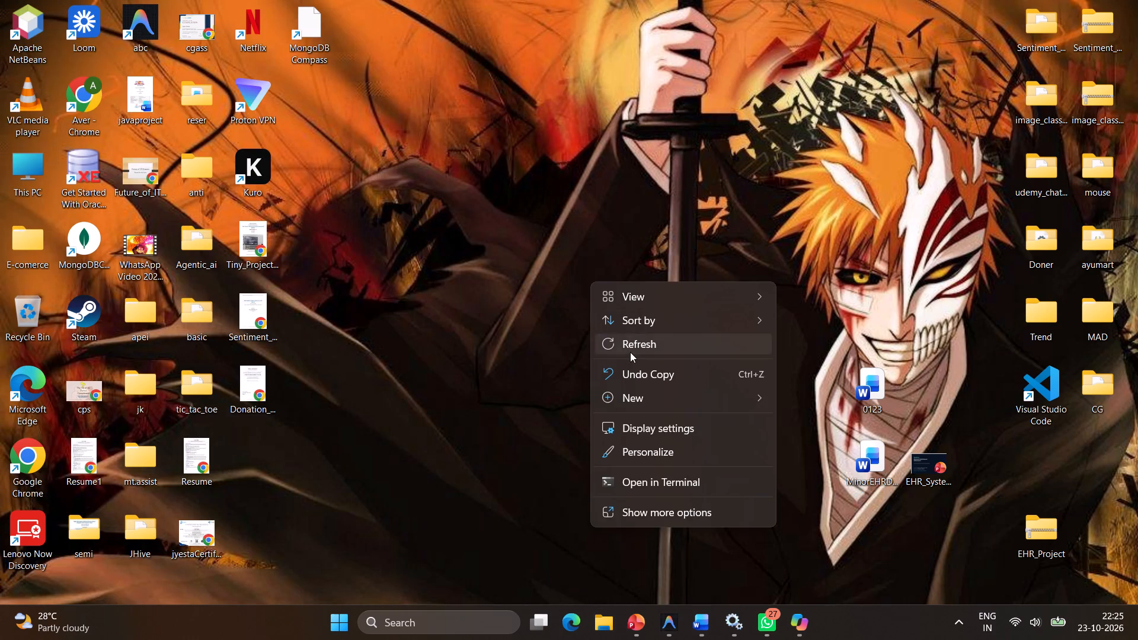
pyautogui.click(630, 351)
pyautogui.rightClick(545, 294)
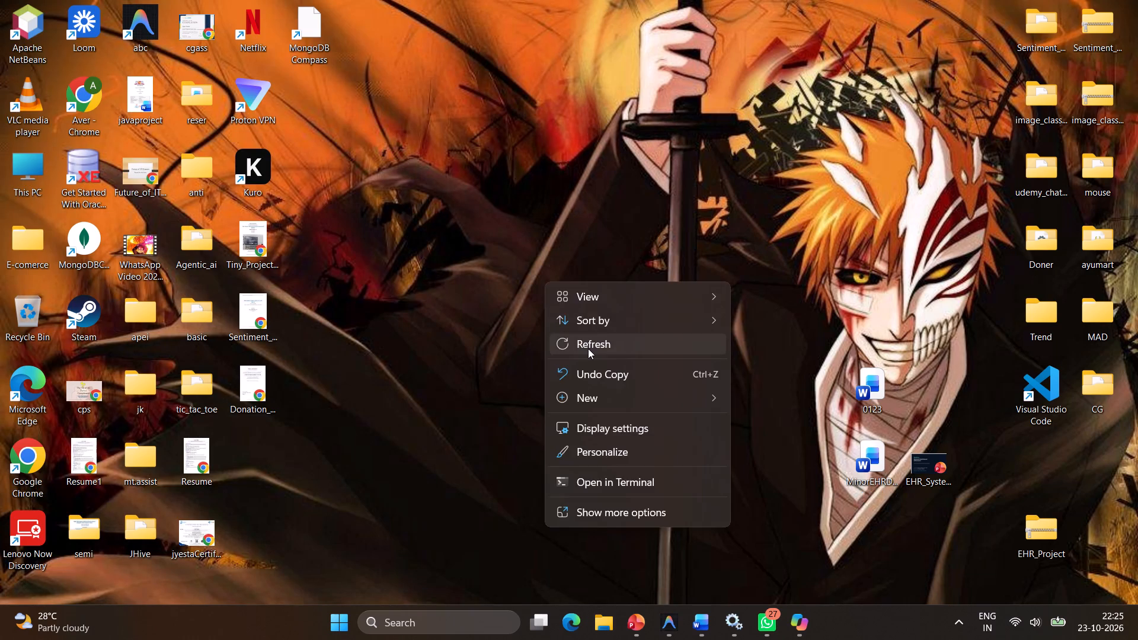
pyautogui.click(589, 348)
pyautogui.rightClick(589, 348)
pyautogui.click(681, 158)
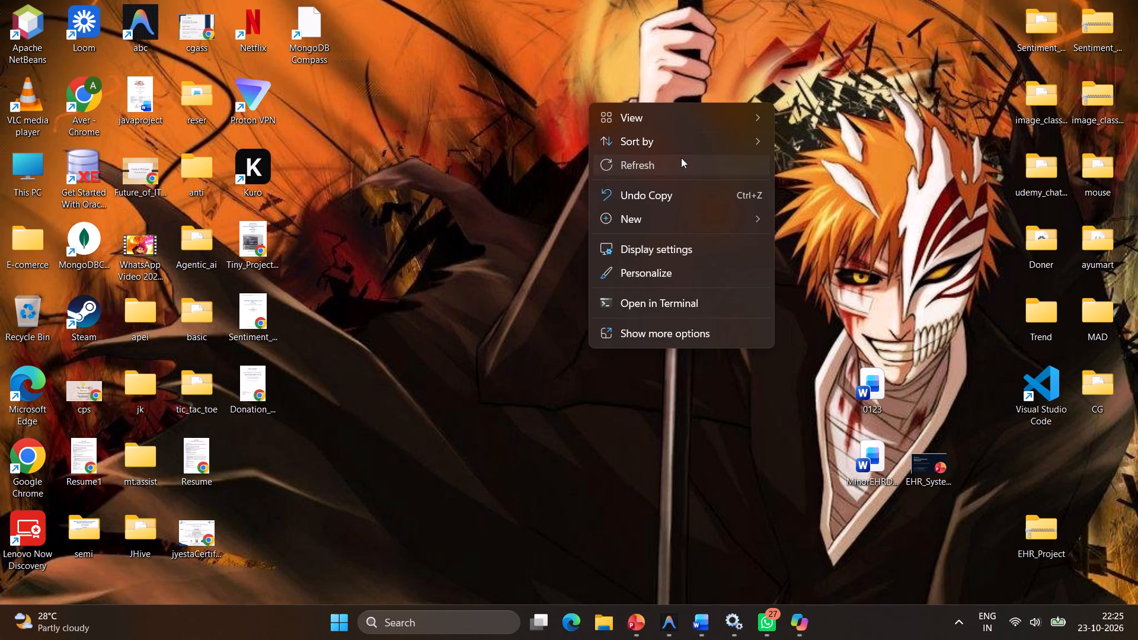